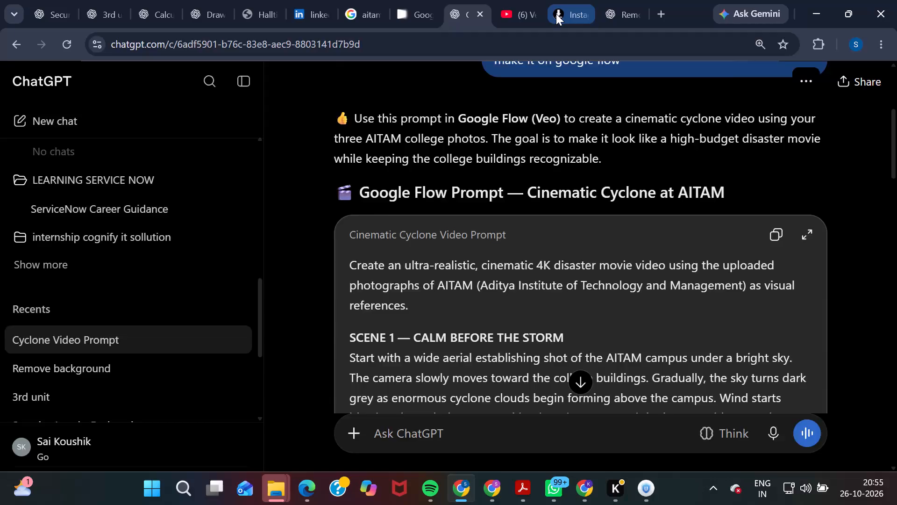
Look up the copied Instagram reel link in the InDown.io video downloader.
left_click(556, 14)
scroll(336, 245, "up", 9)
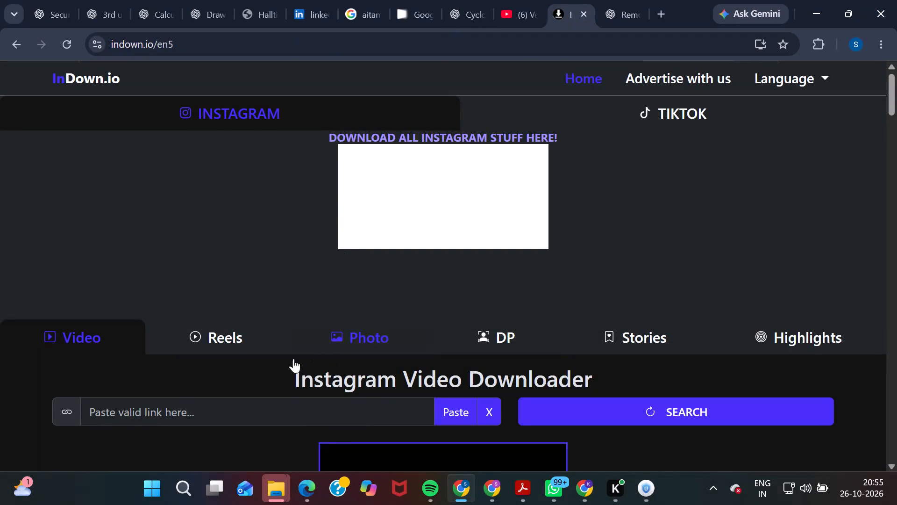
left_click(279, 403)
key("ctrl+v")
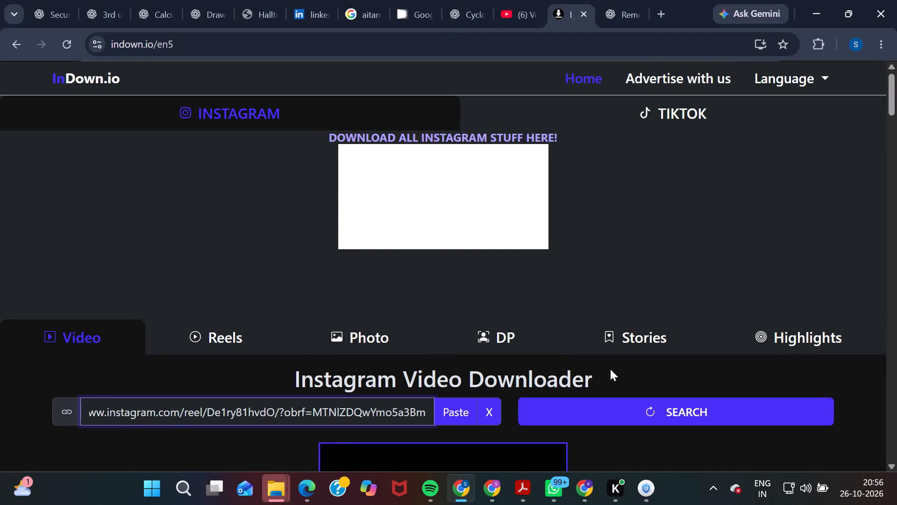
left_click(625, 406)
Download the found reel video from Download Server 1.
scroll(625, 406, "down", 5)
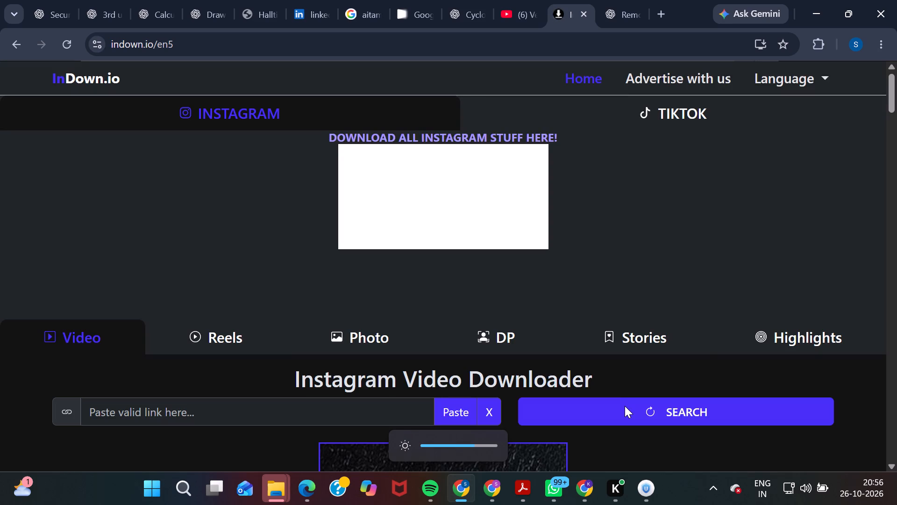
scroll(560, 346, "down", 4)
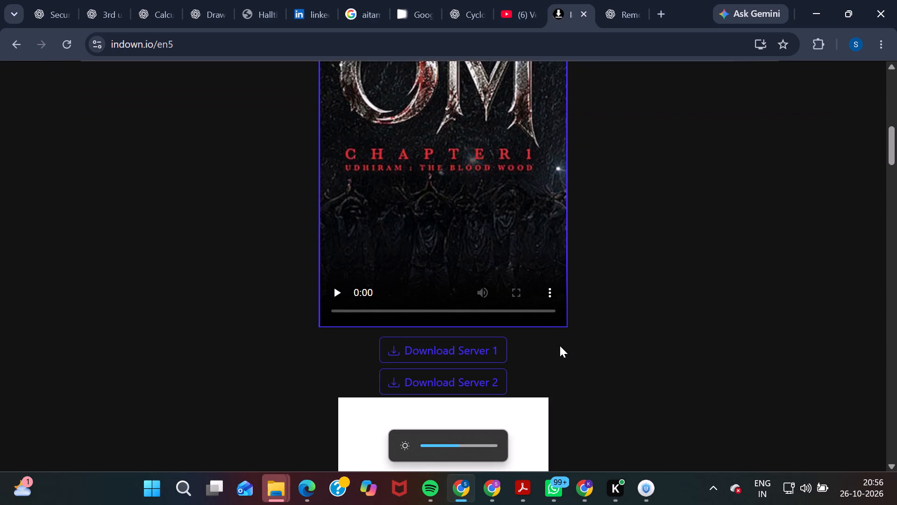
scroll(560, 346, "down", 2)
left_click(456, 331)
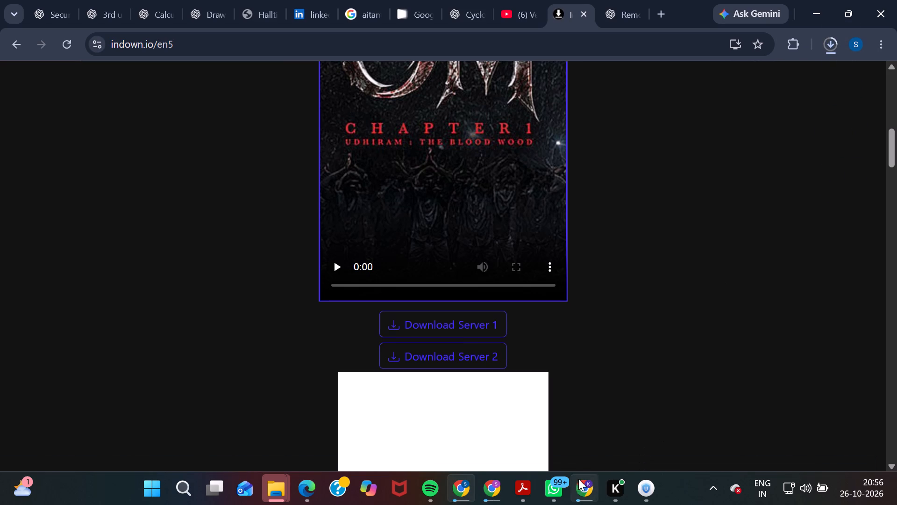
Close the Remove background ChatGPT tab showing the motorcycle photo.
left_click(449, 0)
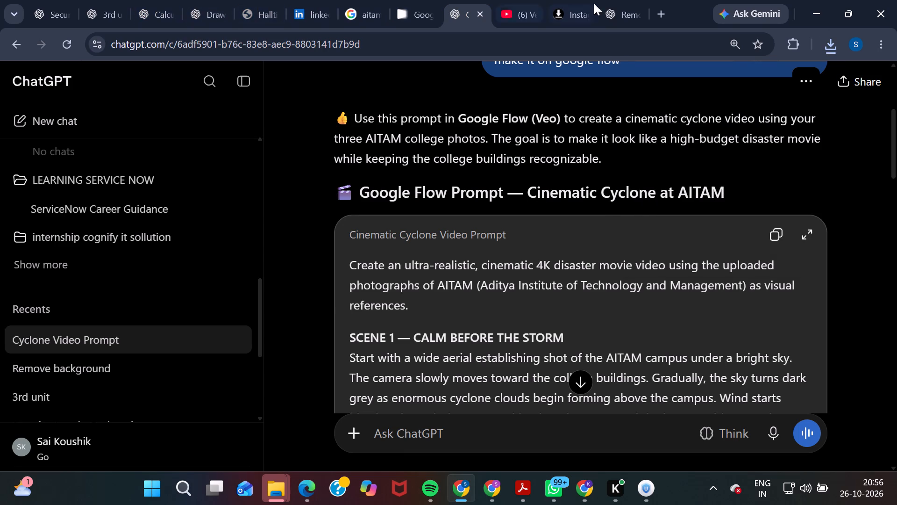
left_click(613, 2)
scroll(485, 277, "down", 1)
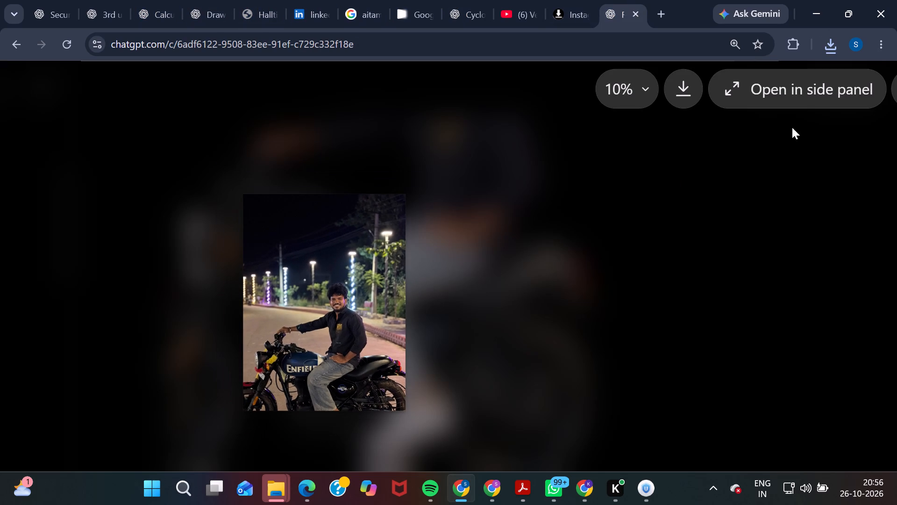
left_click_drag(811, 113, 486, 139)
left_click(641, 12)
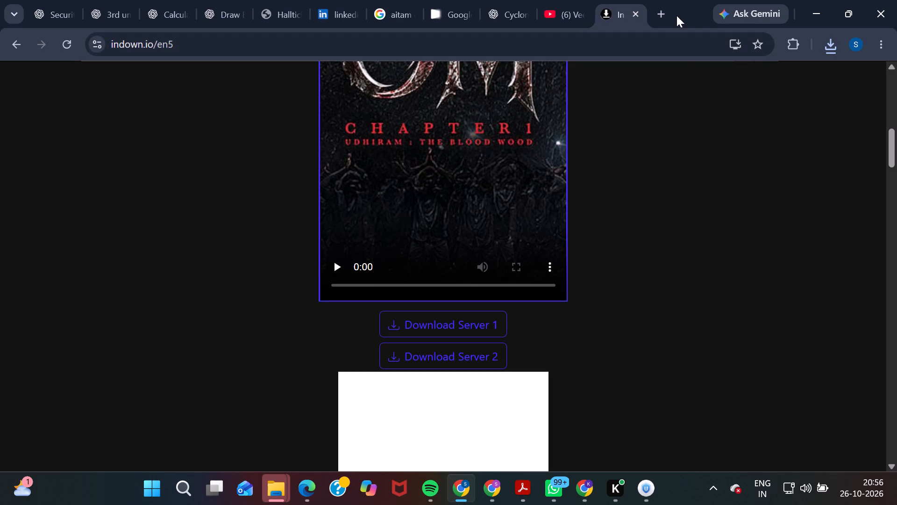
Open the newly downloaded MP4 from the recent downloads and watch it in Media Player.
left_click(830, 50)
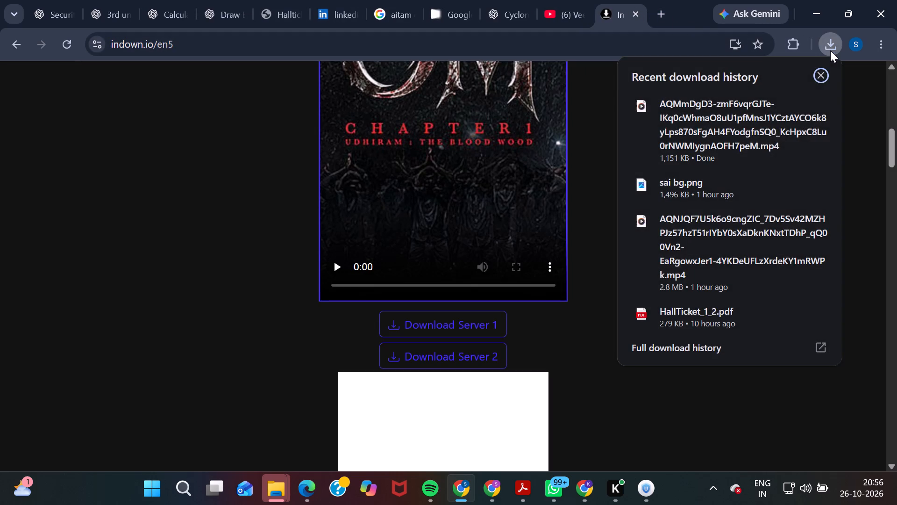
left_click(815, 104)
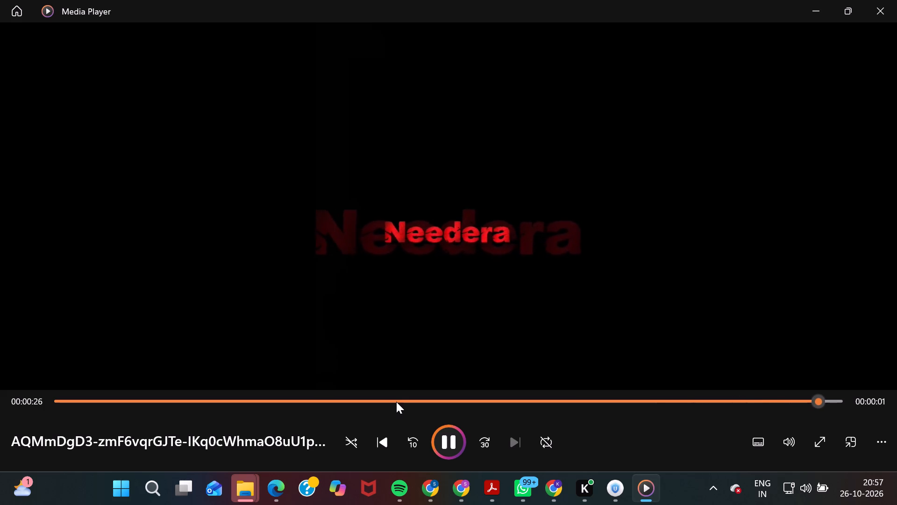
Leave the video playback, search the computer for "CAP" and launch CapCut.
key("Escape")
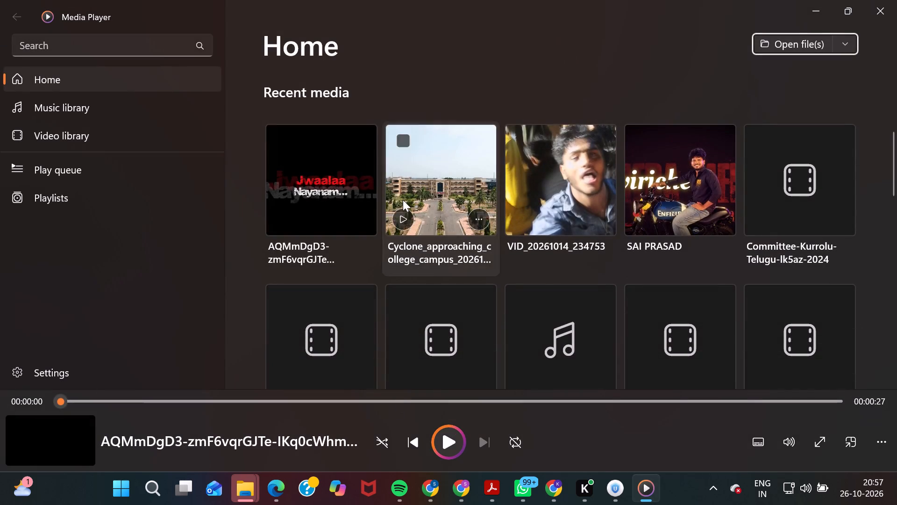
left_click(104, 479)
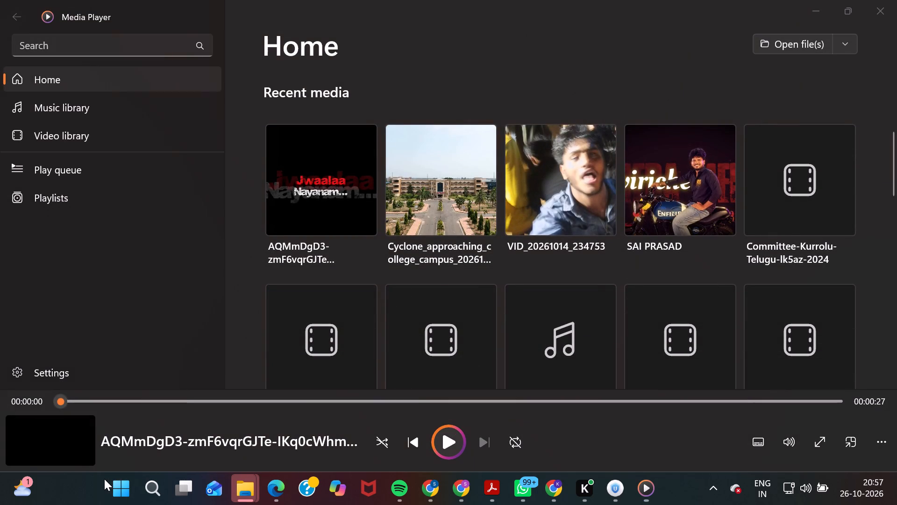
left_click(125, 495)
type("CAP")
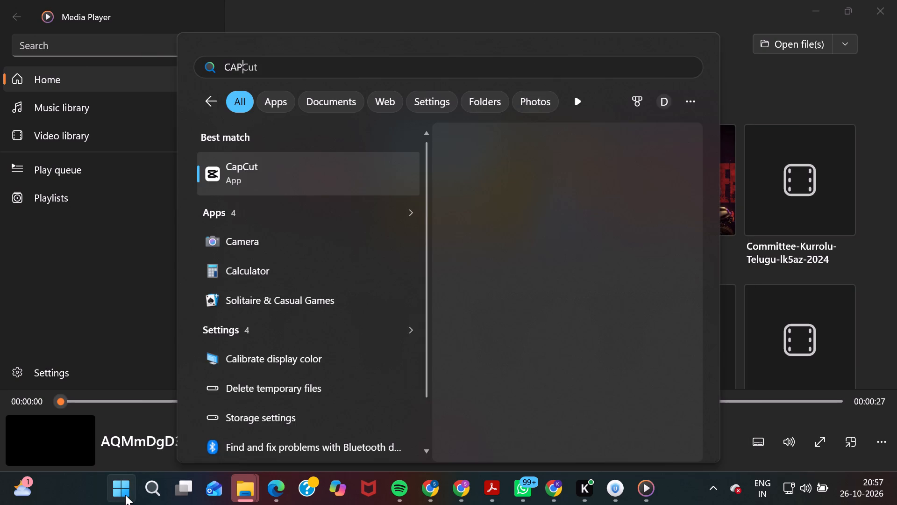
left_click(368, 185)
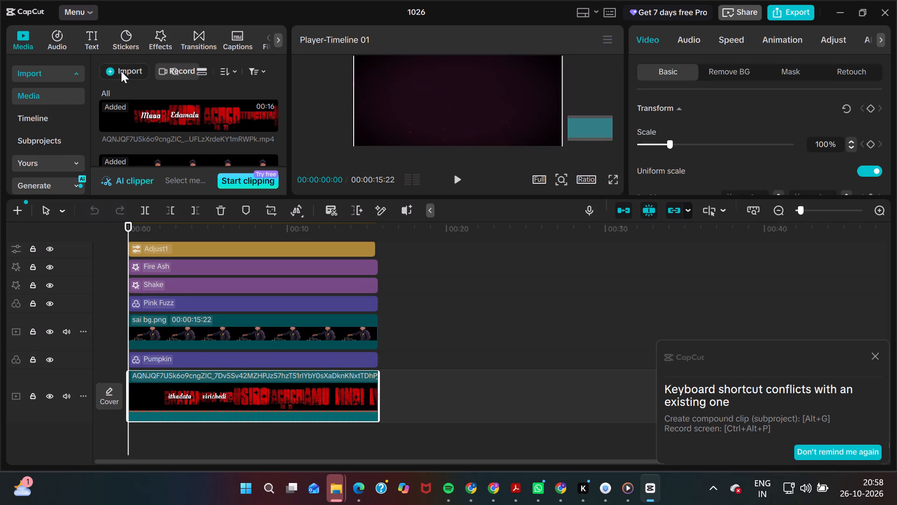
left_click(130, 101)
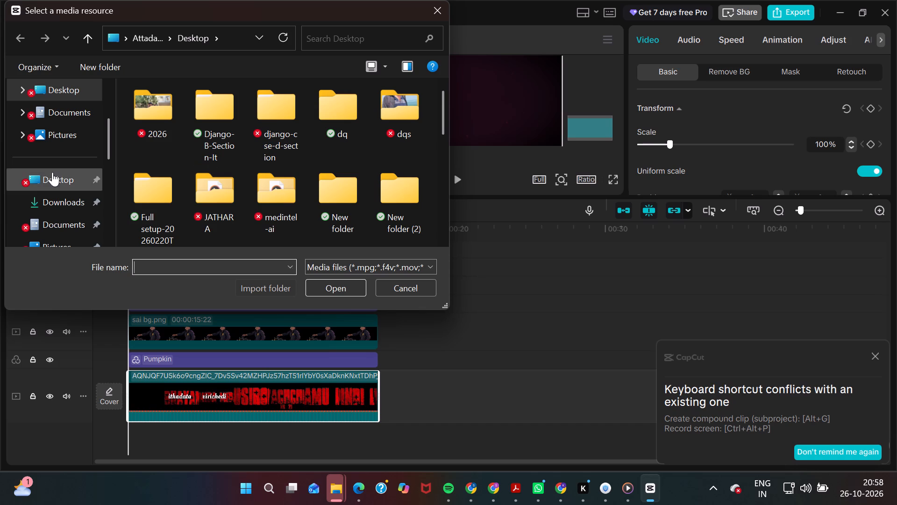
left_click(57, 202)
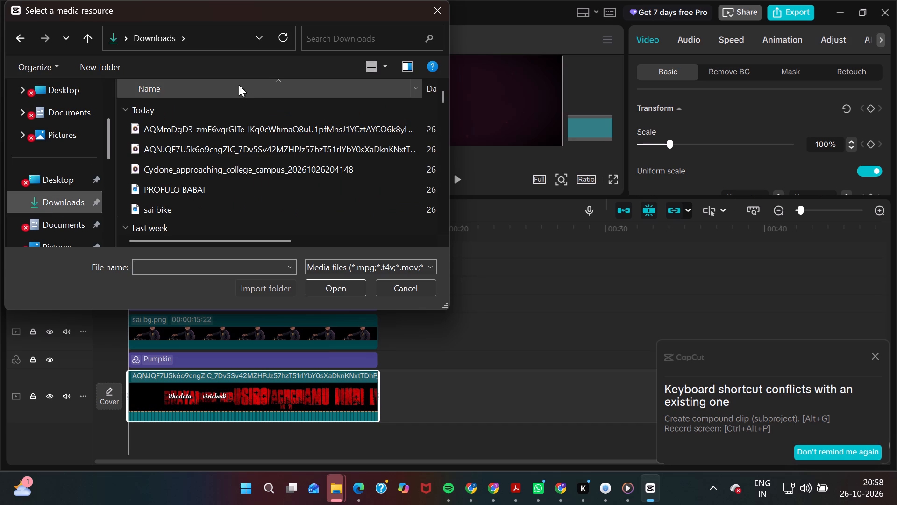
double_click(229, 122)
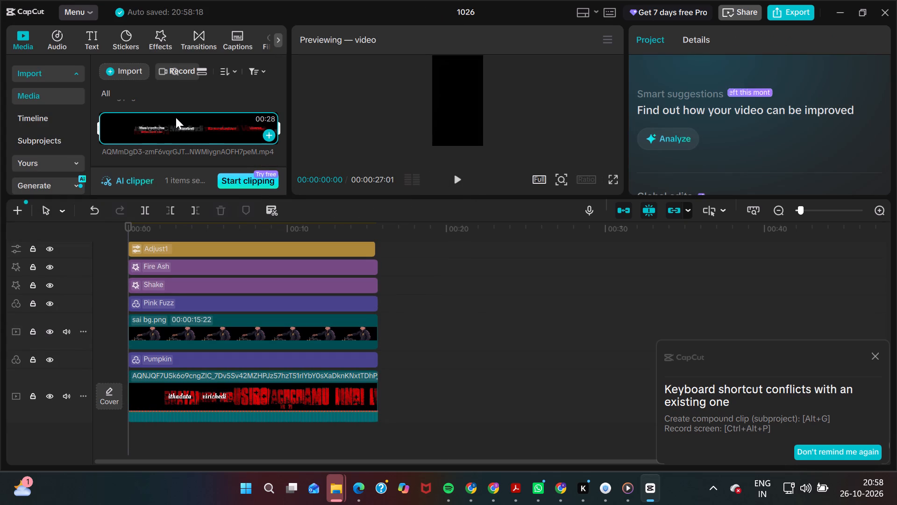
Add the imported AQMmDgD3 video to the start of the timeline, on its own track just above the main AQNJQF clip.
scroll(176, 117, "down", 1)
left_click_drag(176, 117, 149, 419)
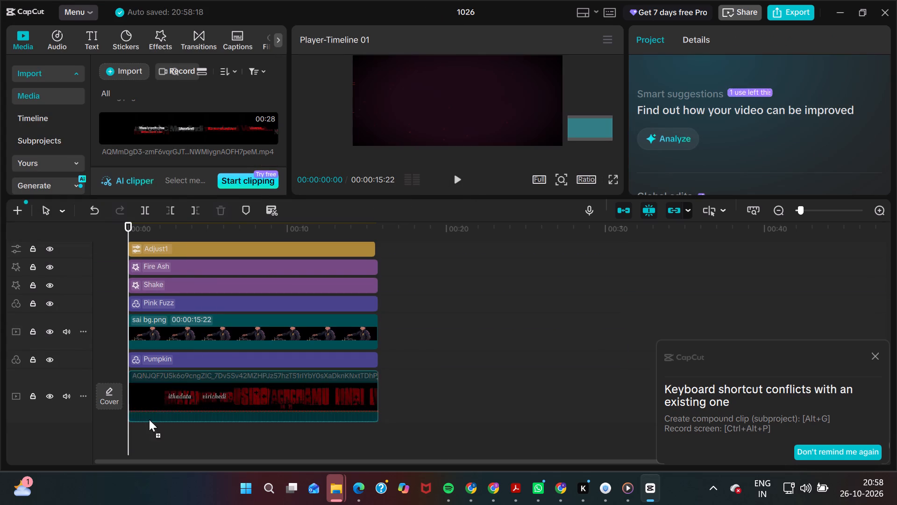
left_click_drag(149, 419, 126, 441)
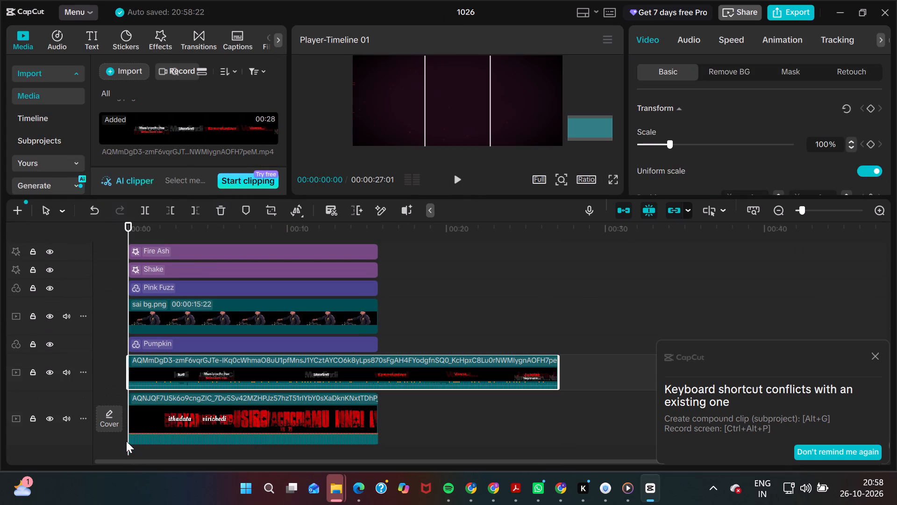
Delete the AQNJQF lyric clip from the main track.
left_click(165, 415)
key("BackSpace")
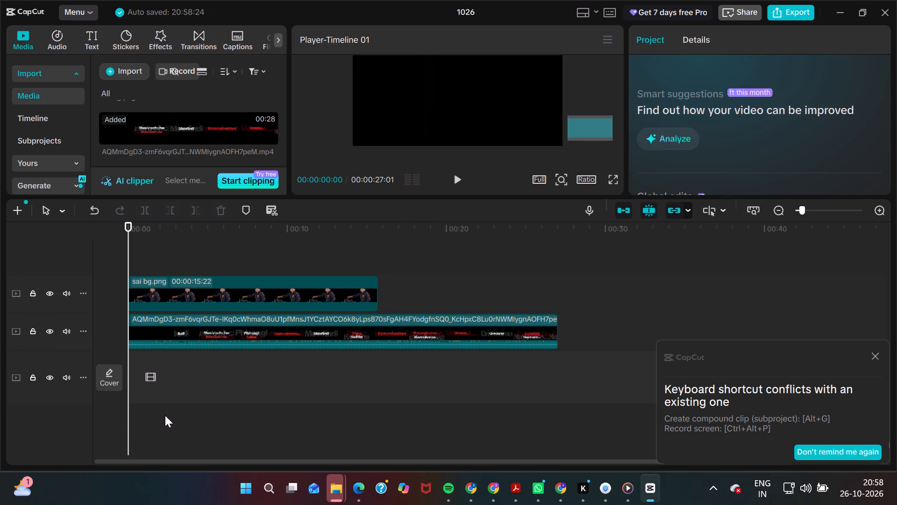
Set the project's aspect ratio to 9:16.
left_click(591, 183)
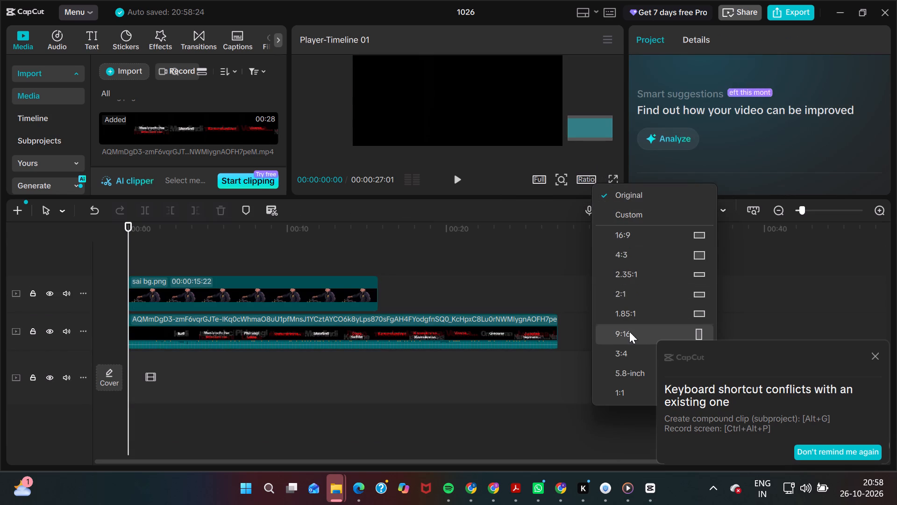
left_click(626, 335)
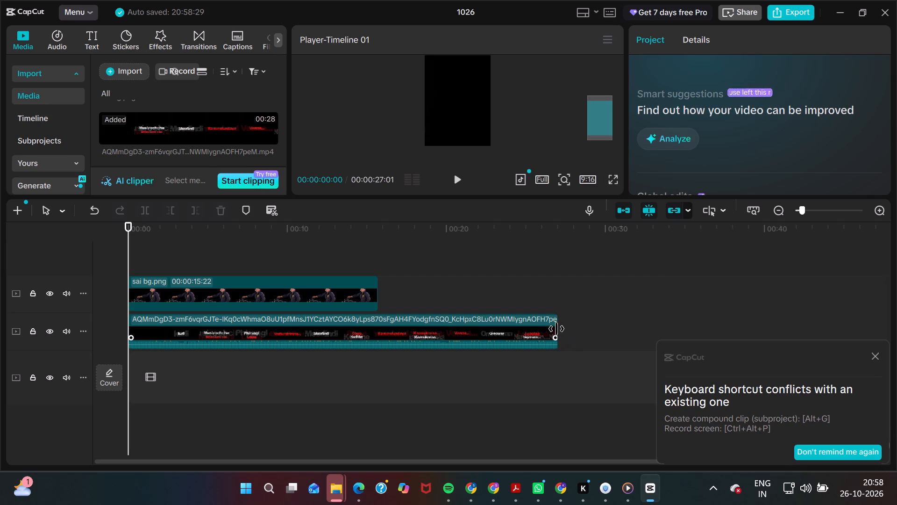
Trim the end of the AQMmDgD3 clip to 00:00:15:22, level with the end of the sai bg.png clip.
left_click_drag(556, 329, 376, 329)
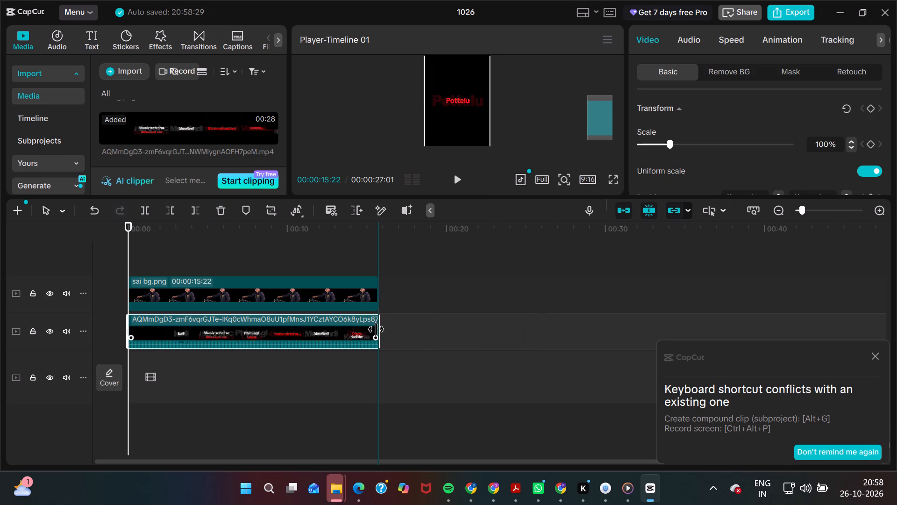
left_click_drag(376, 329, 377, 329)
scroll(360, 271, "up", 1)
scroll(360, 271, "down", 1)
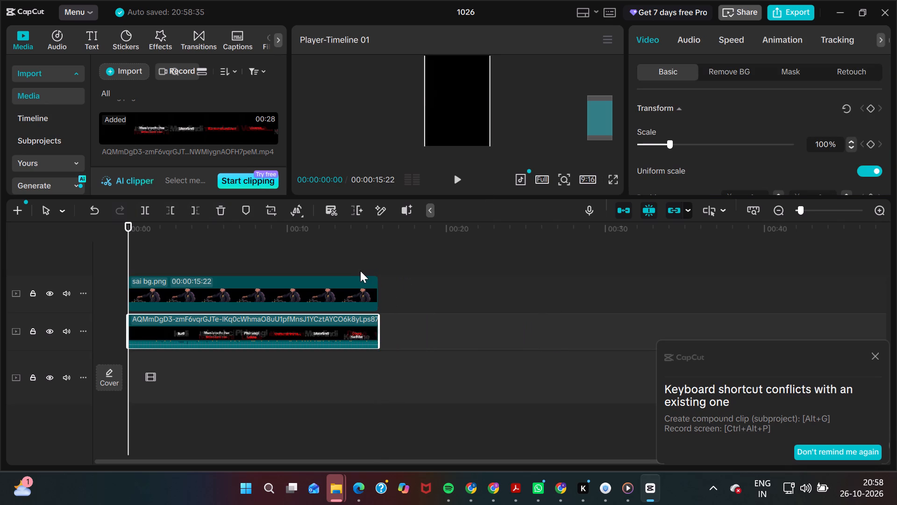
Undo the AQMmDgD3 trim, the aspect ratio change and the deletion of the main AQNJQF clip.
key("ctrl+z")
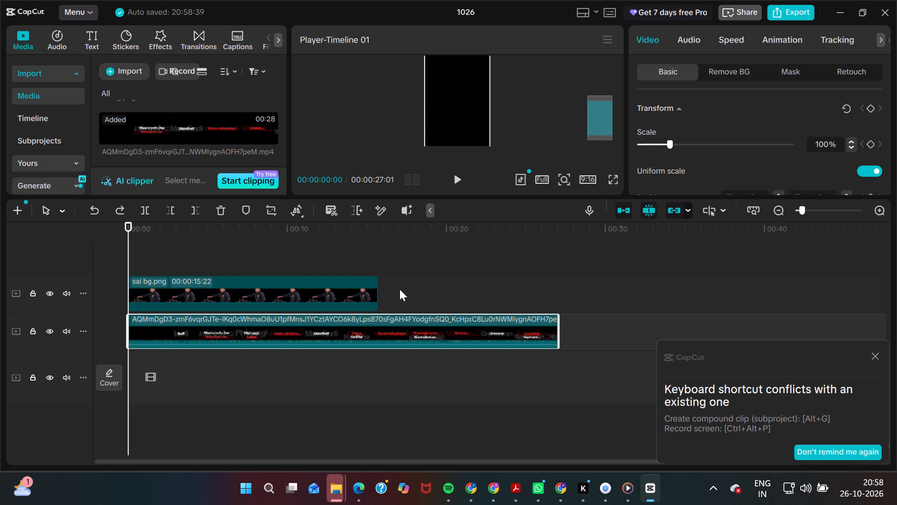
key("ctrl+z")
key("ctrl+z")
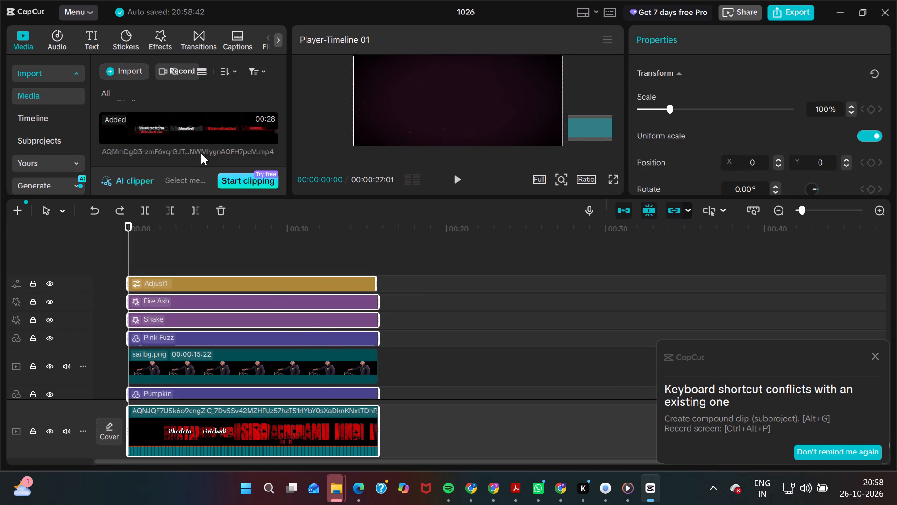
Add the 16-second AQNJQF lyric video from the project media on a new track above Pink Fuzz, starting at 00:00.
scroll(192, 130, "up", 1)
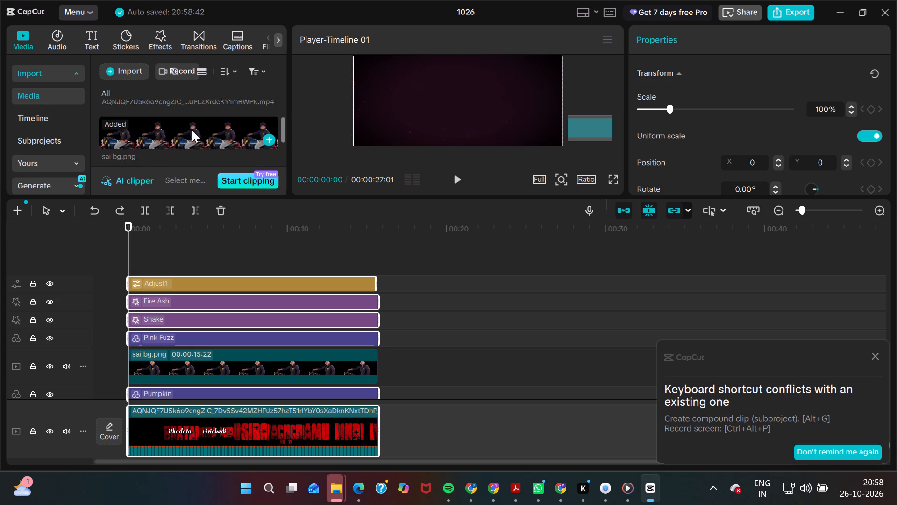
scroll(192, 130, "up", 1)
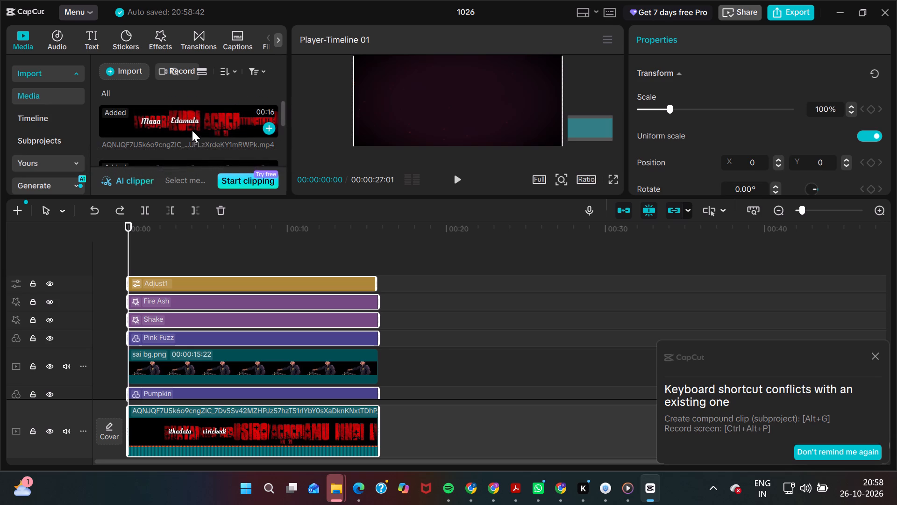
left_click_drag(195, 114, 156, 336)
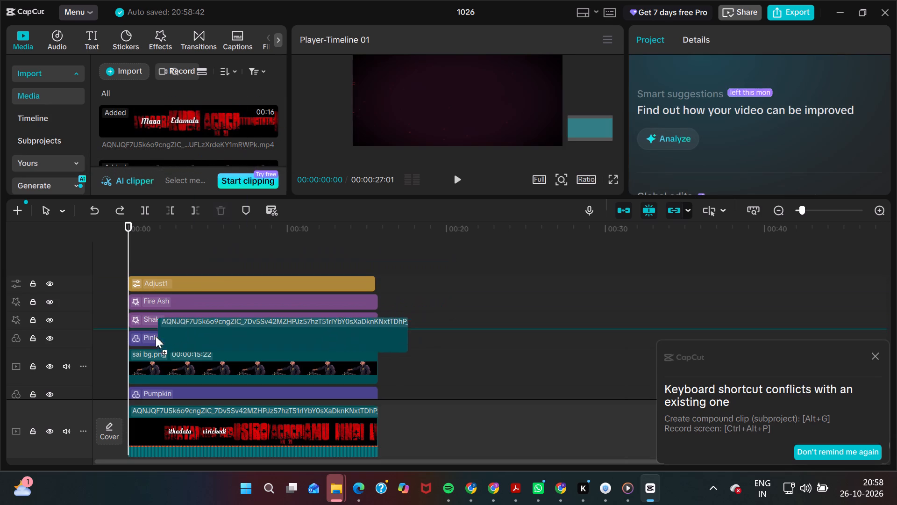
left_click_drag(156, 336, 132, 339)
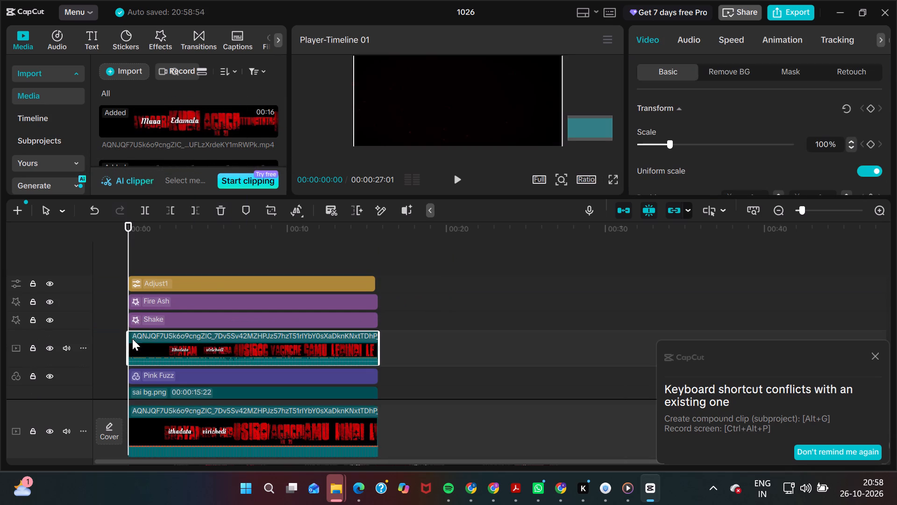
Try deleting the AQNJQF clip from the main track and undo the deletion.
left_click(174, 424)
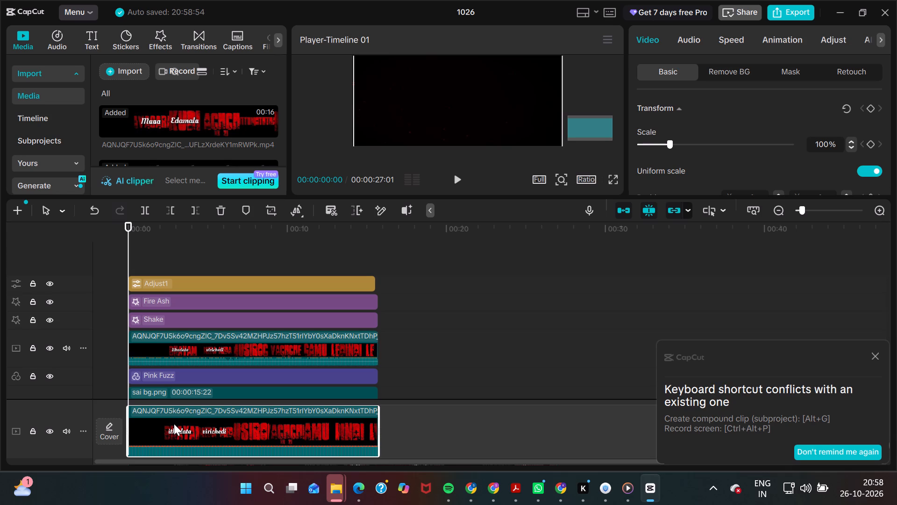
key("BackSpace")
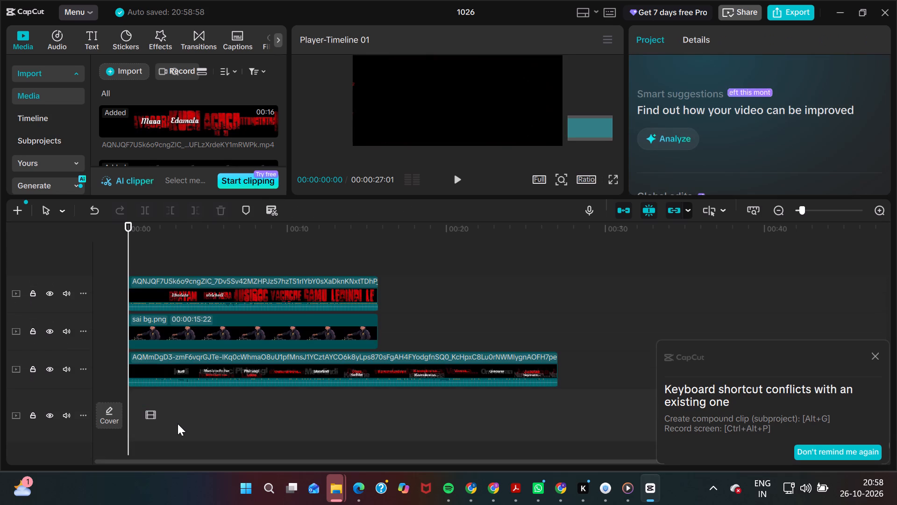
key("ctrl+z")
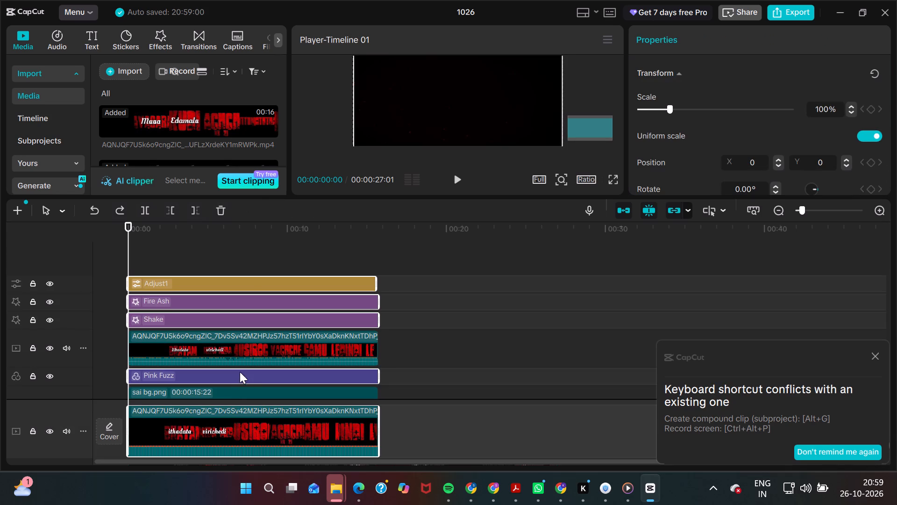
Copy the Adjust1 layer and paste it in the empty area past the AQNJQF clips, at 00:00:17:11.
left_click(237, 277)
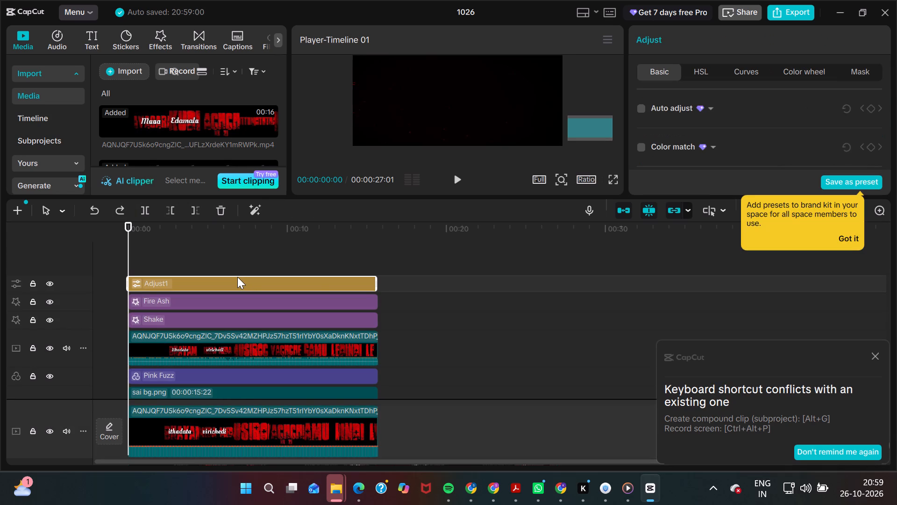
key("ctrl+c")
left_click(405, 276)
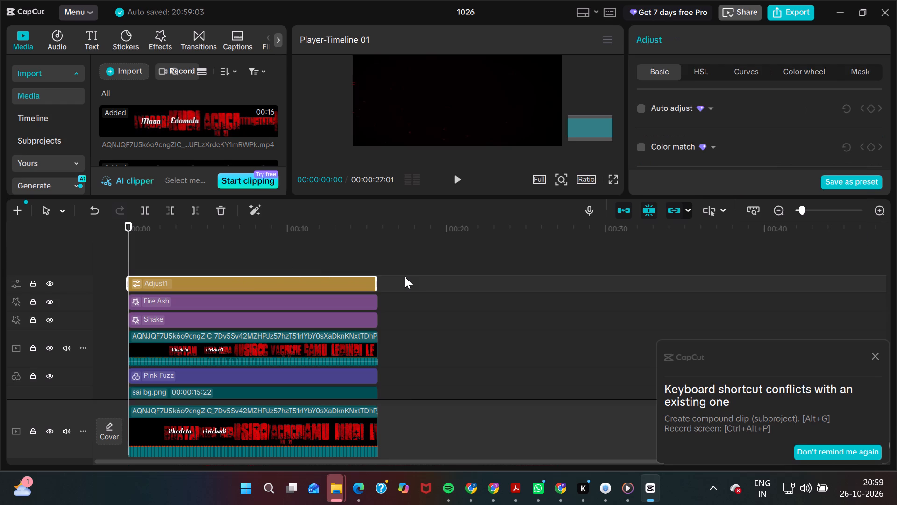
key("ctrl+v")
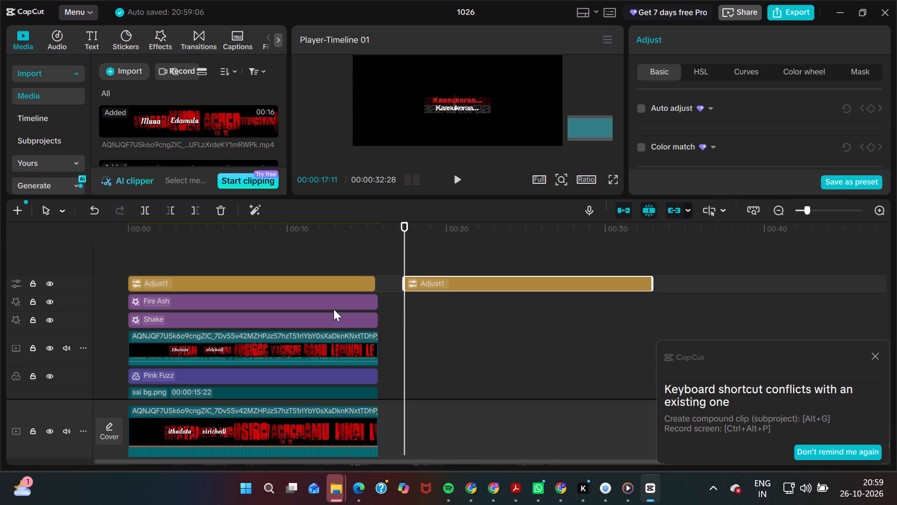
Copy the Fire Ash effect to the empty area past the clips and align its start with the copied Adjust1 layer.
left_click(326, 306)
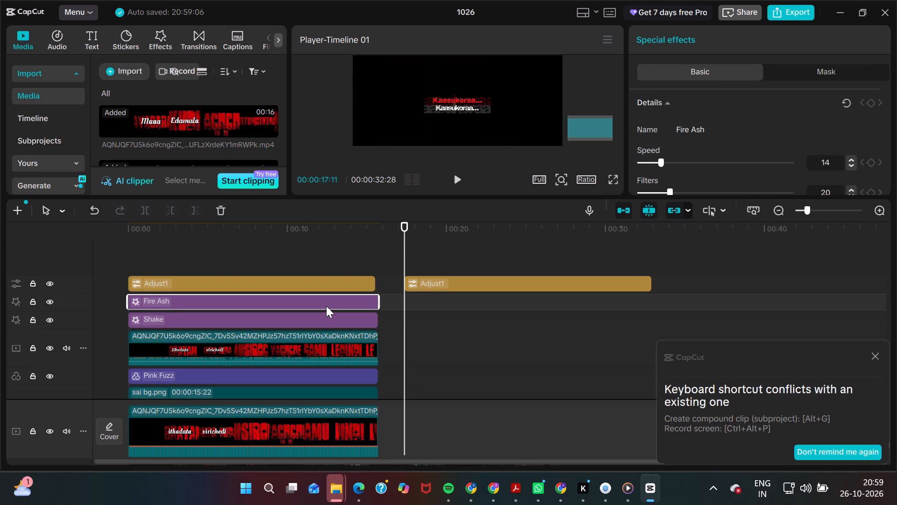
key("ctrl+c")
left_click(462, 300)
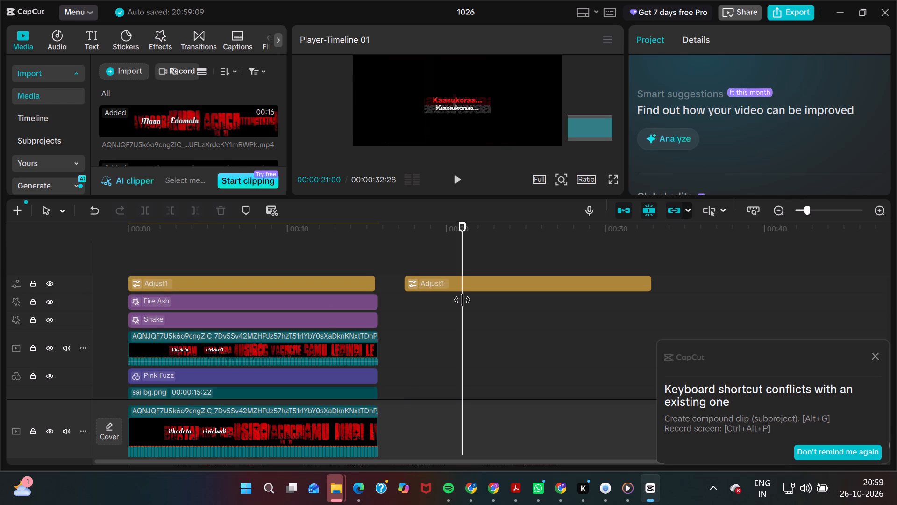
key("ctrl+v")
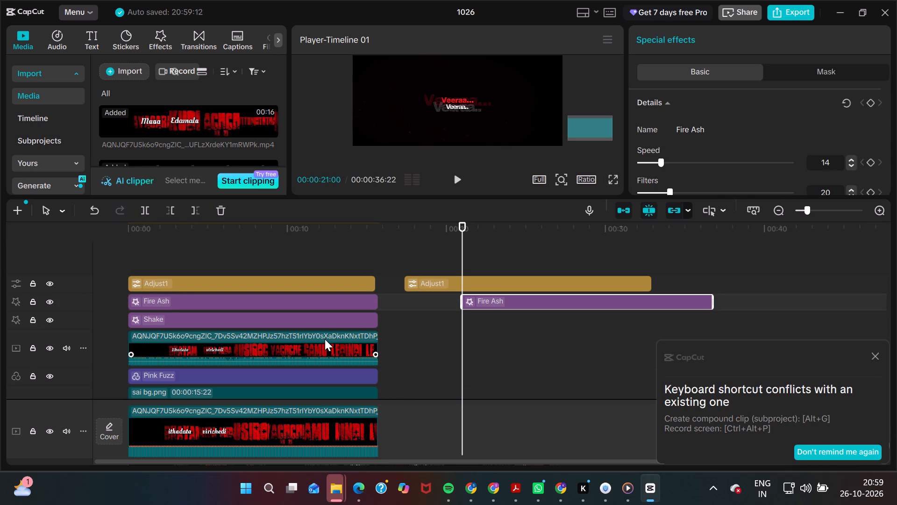
left_click(331, 325)
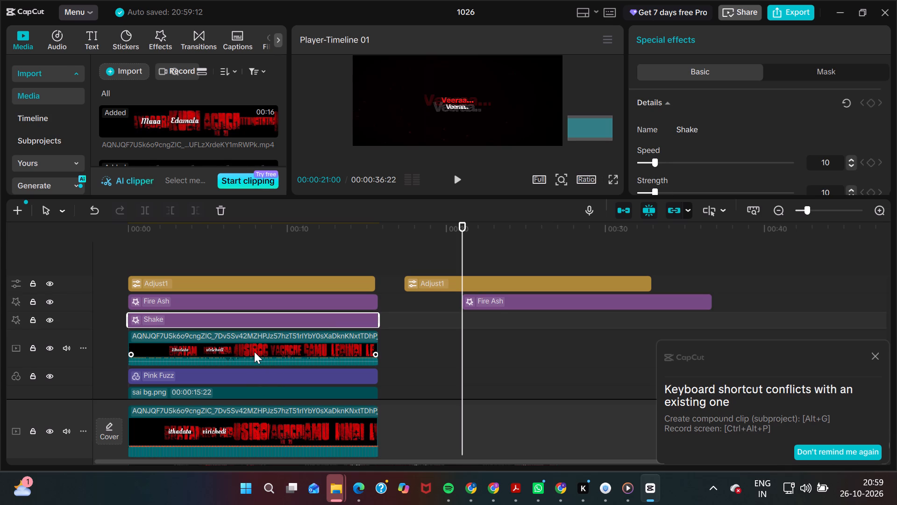
left_click(220, 390)
left_click(206, 408)
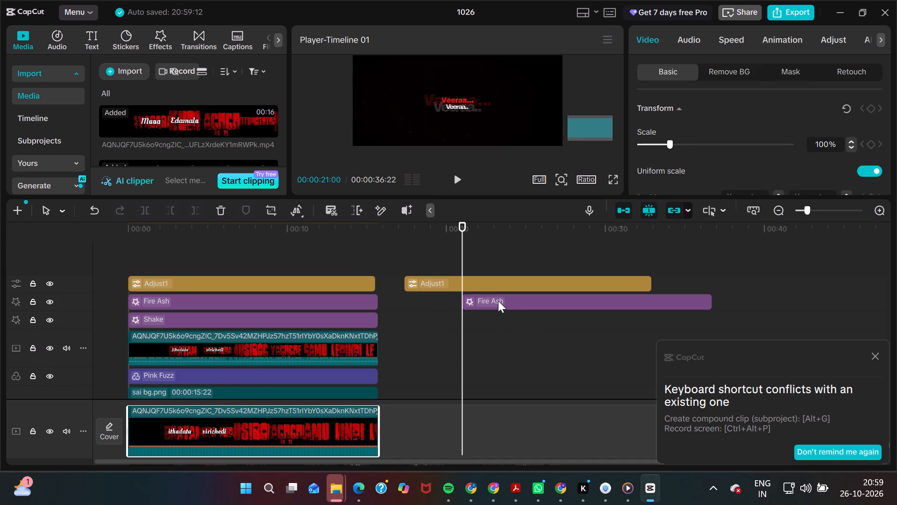
left_click_drag(498, 301, 450, 301)
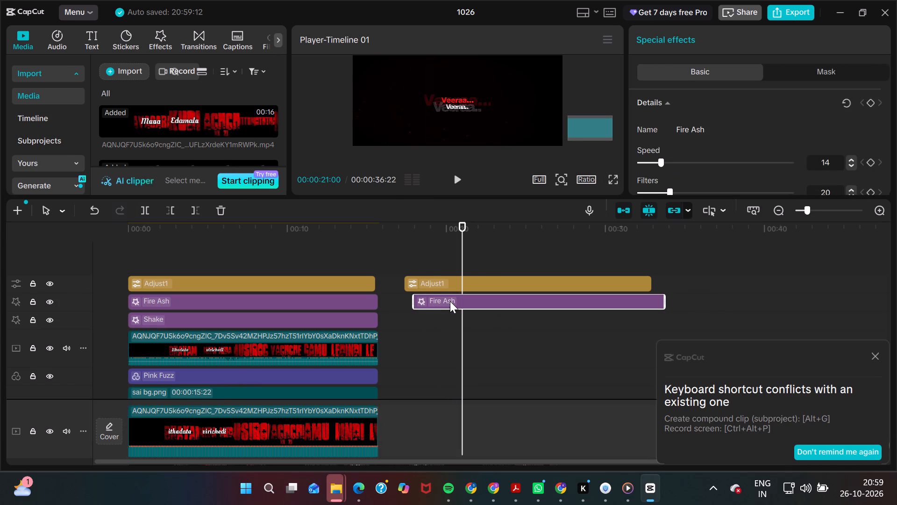
left_click_drag(450, 301, 443, 301)
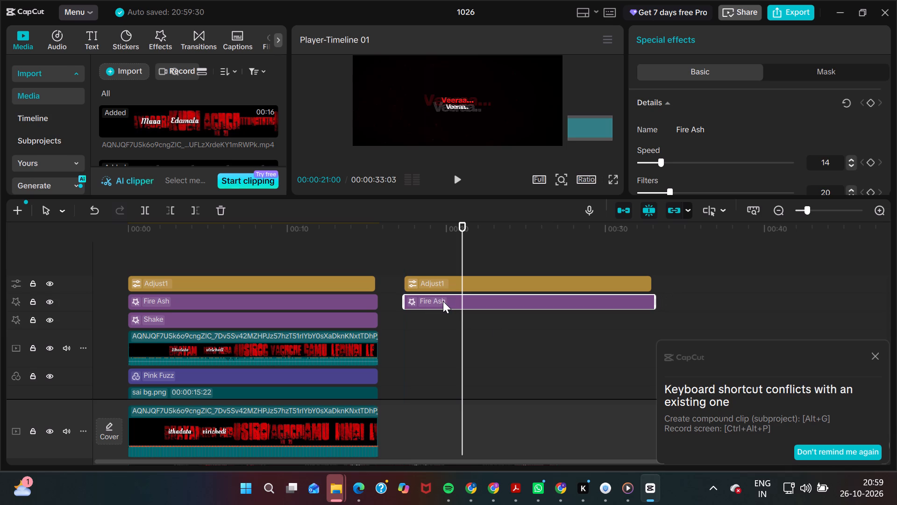
Delete the main-track AQNJQF clip, the sai bg.png clip and the AQNJQF overlay clip from the timeline.
left_click(305, 418)
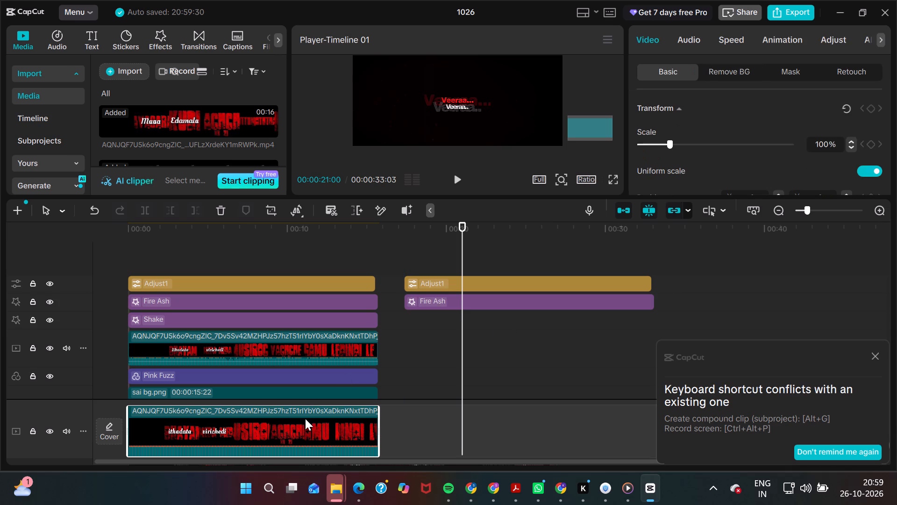
key("BackSpace")
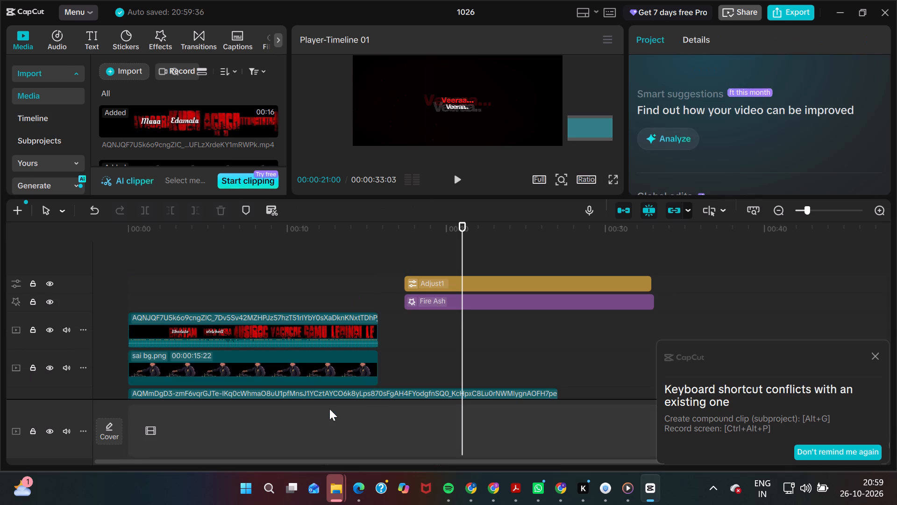
left_click(330, 353)
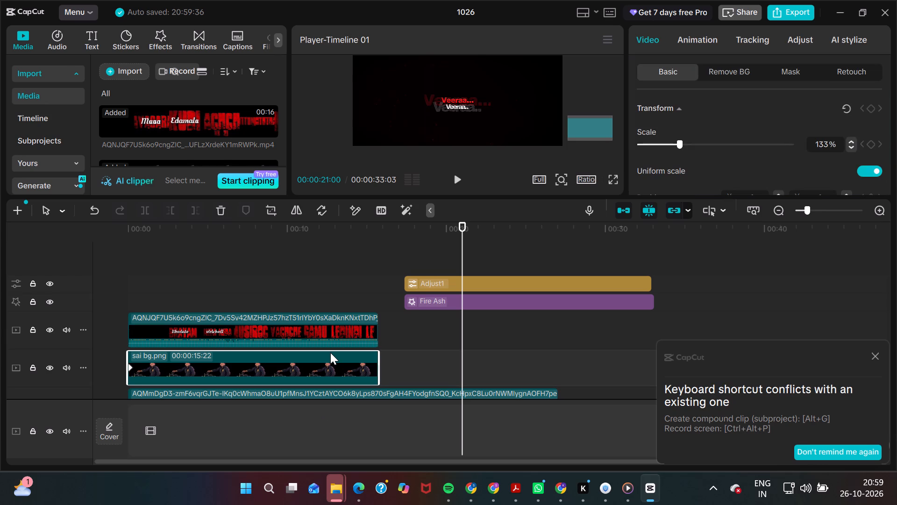
key("BackSpace")
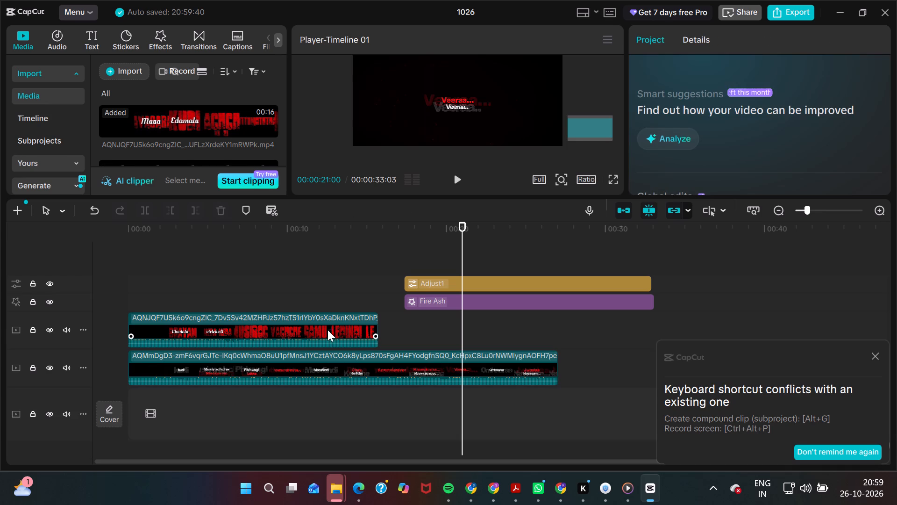
left_click(327, 322)
key("BackSpace")
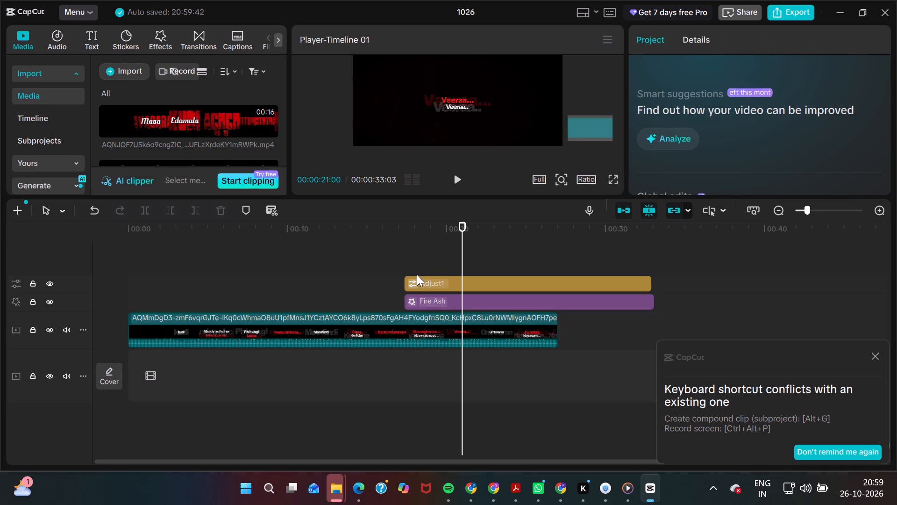
Move the copied Adjust1 layer to the timeline start and extend its end to 00:00:27:01, level with the AQMmDgD3 clip.
left_click_drag(419, 276, 148, 272)
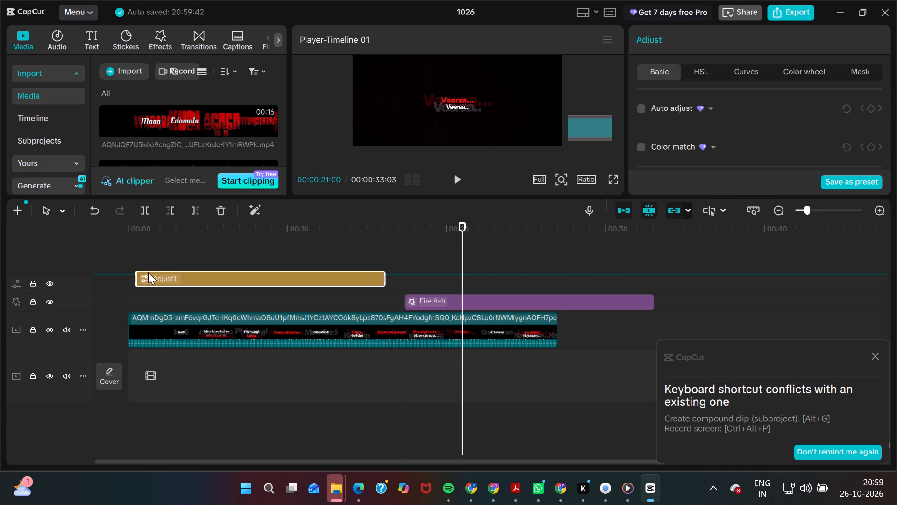
left_click_drag(148, 272, 146, 272)
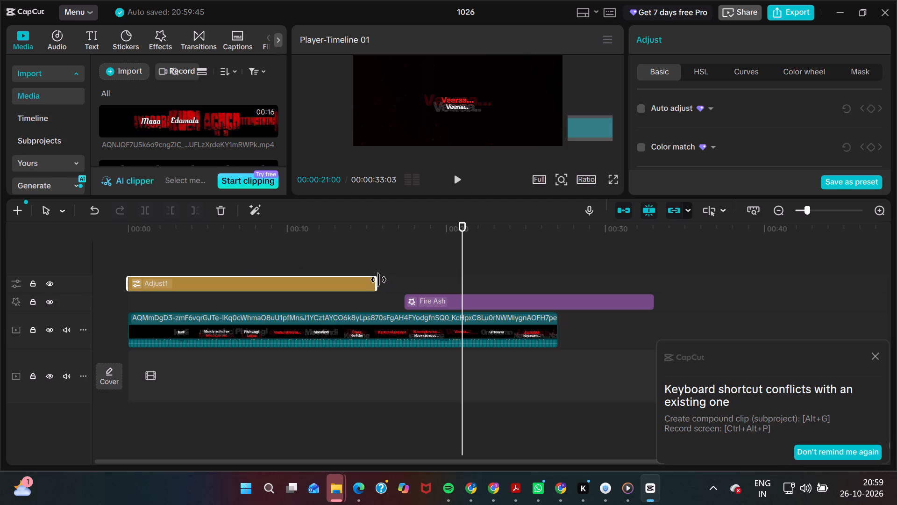
left_click_drag(375, 279, 555, 245)
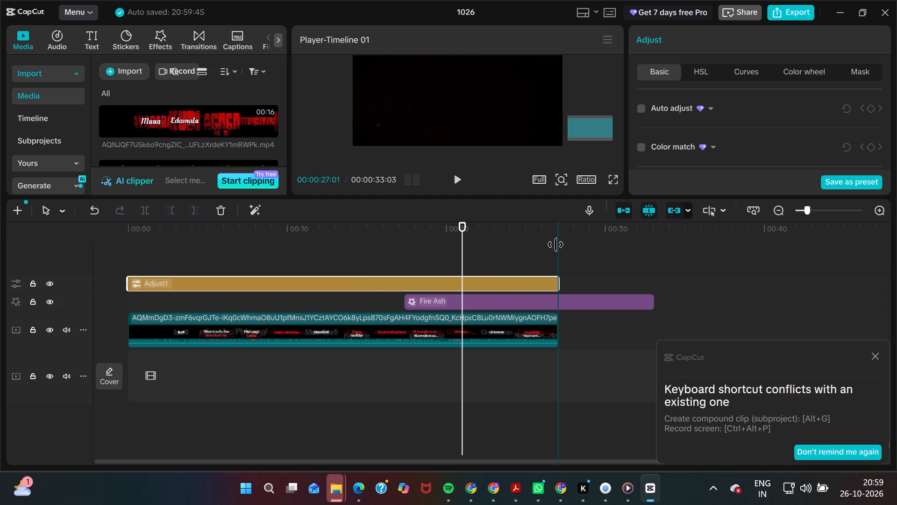
left_click_drag(555, 245, 556, 245)
Move the Fire Ash effect close to the timeline start and extend its end to 00:00:27:01, level with the AQMmDgD3 clip.
left_click_drag(526, 297, 388, 301)
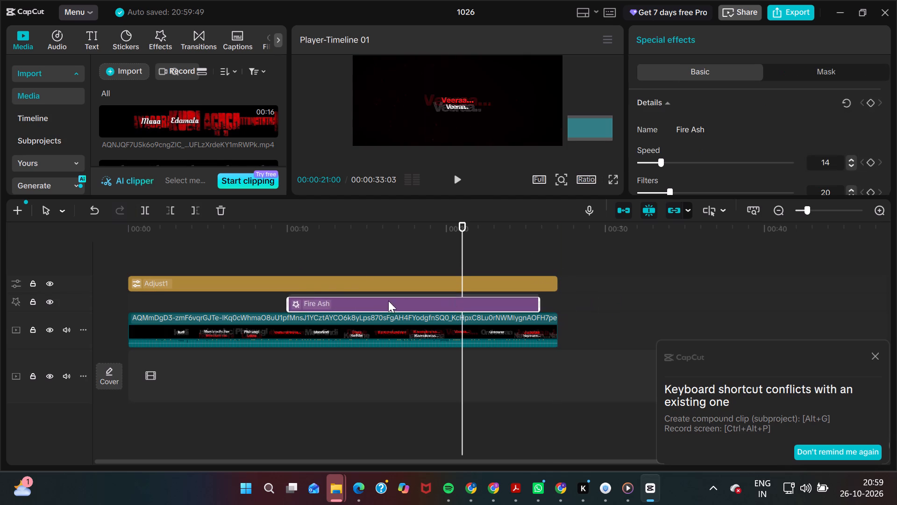
left_click_drag(388, 301, 254, 302)
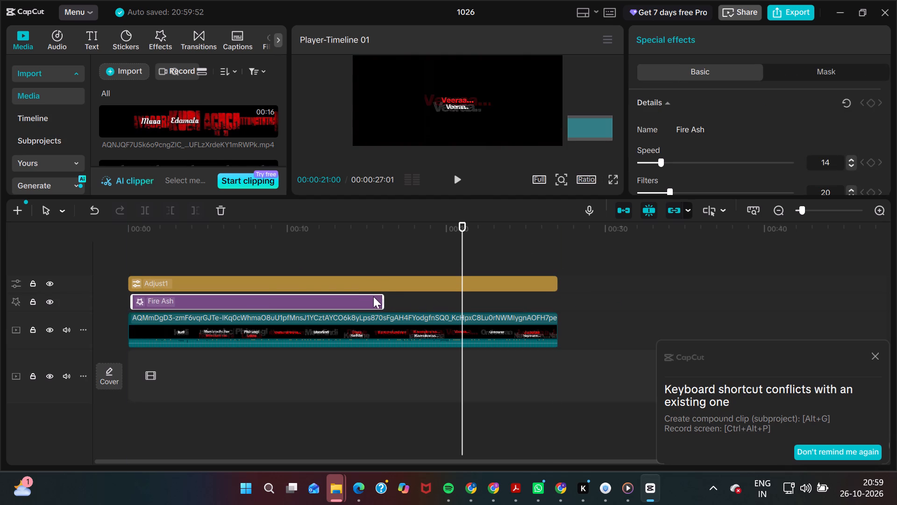
left_click_drag(385, 296, 558, 302)
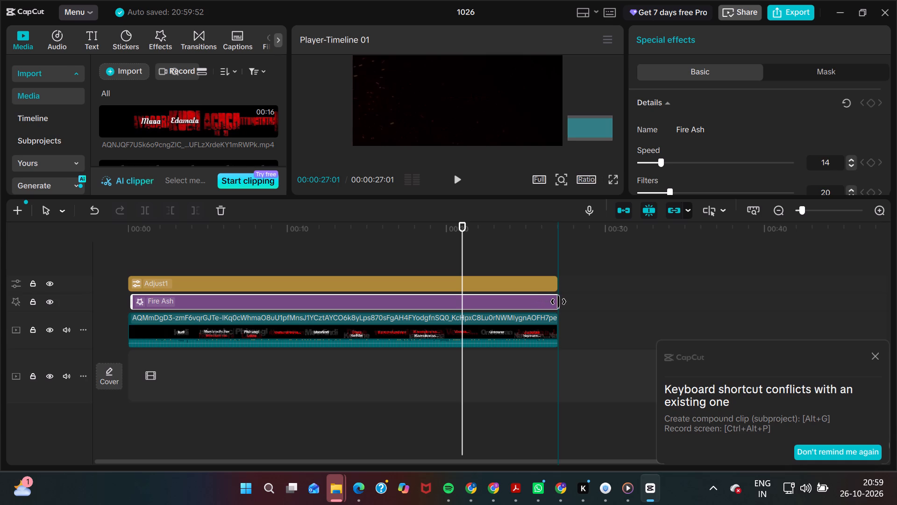
left_click_drag(558, 302, 556, 302)
left_click_drag(556, 302, 553, 303)
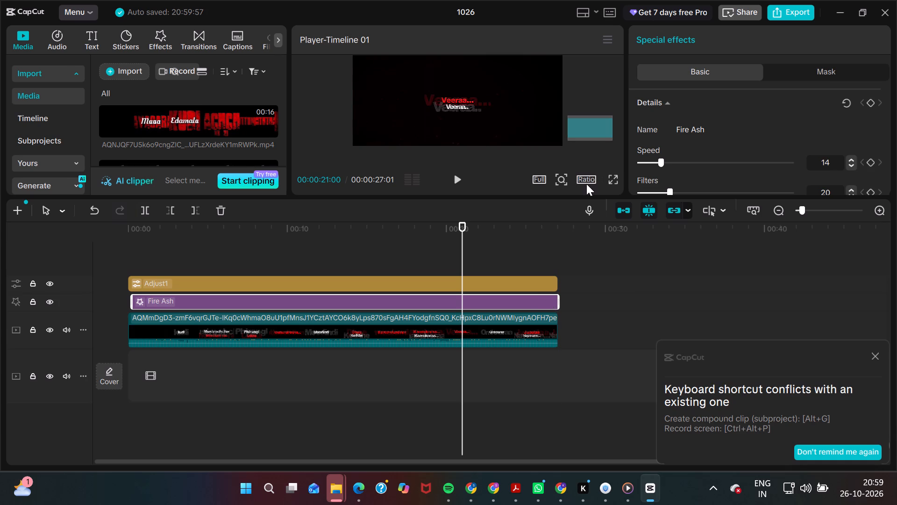
Set the project's aspect ratio to 9:16.
left_click(586, 184)
left_click(588, 180)
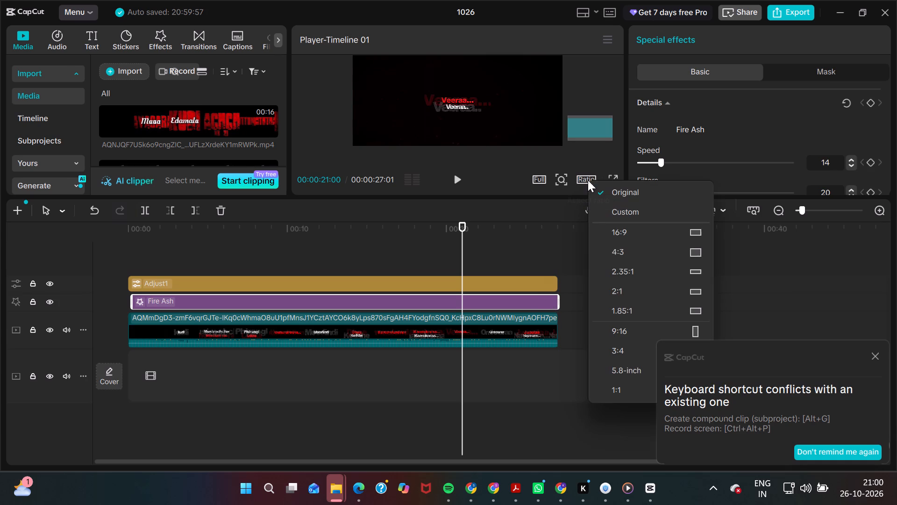
left_click(619, 328)
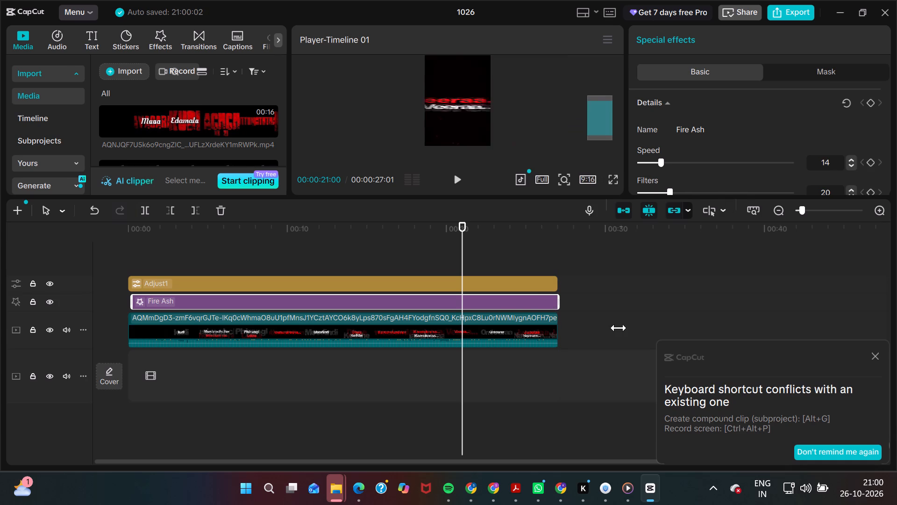
Return the playhead to the start of the timeline, 00:00:00:00.
left_click_drag(460, 251, 133, 313)
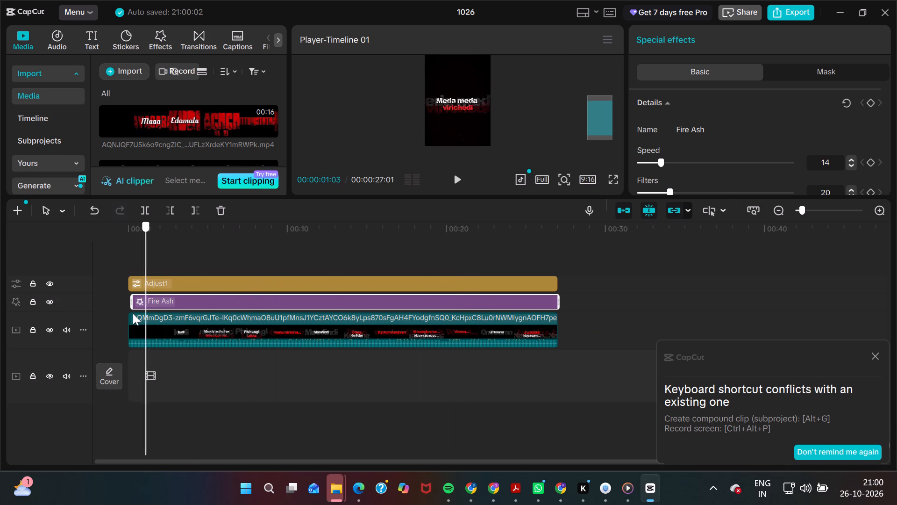
left_click_drag(133, 313, 85, 324)
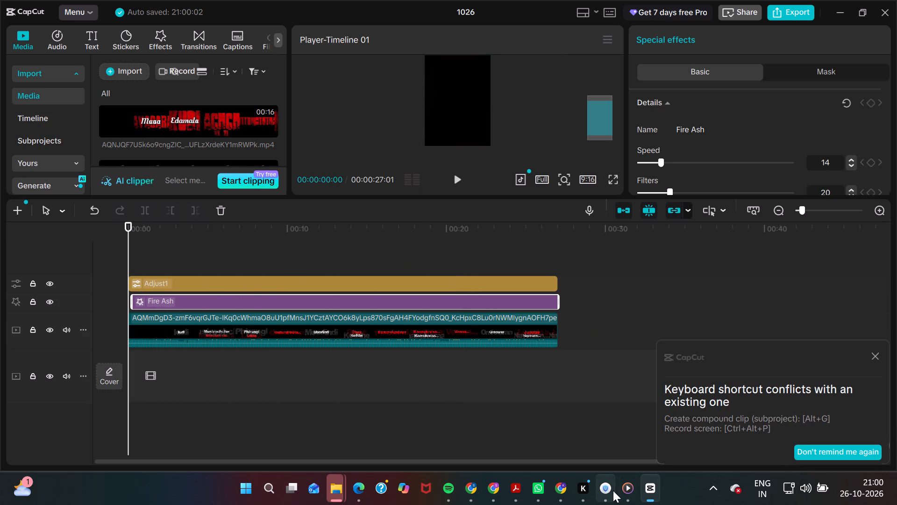
Switch to the ChatGPT new chat in Chrome that holds the attached photo.
left_click(477, 487)
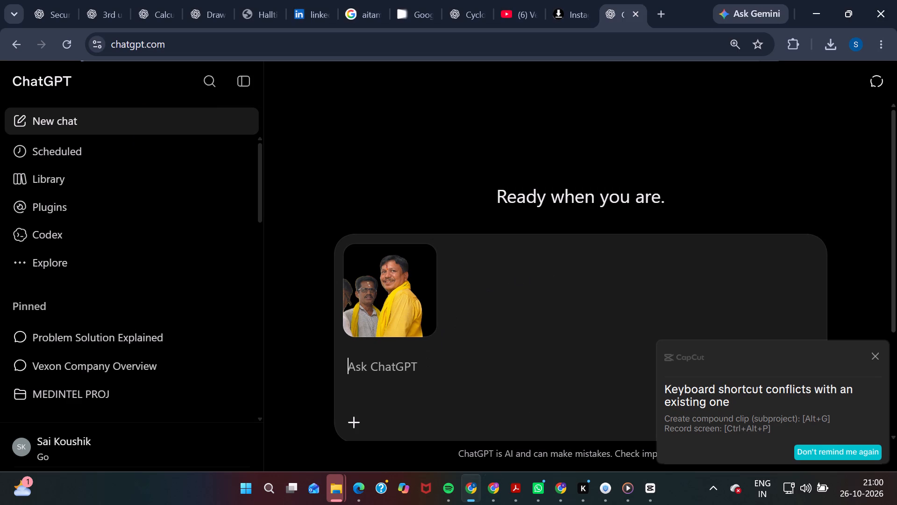
Dismiss the CapCut notice about conflicting keyboard shortcuts.
left_click(873, 353)
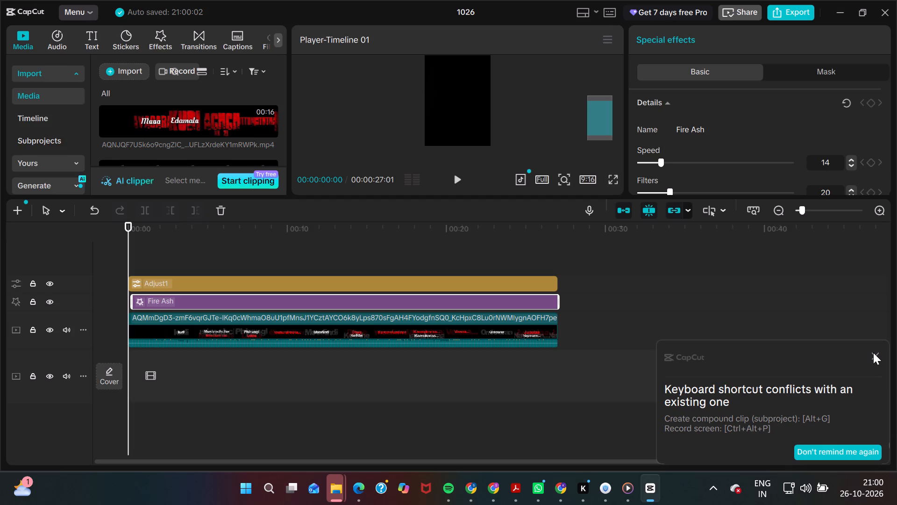
left_click(872, 359)
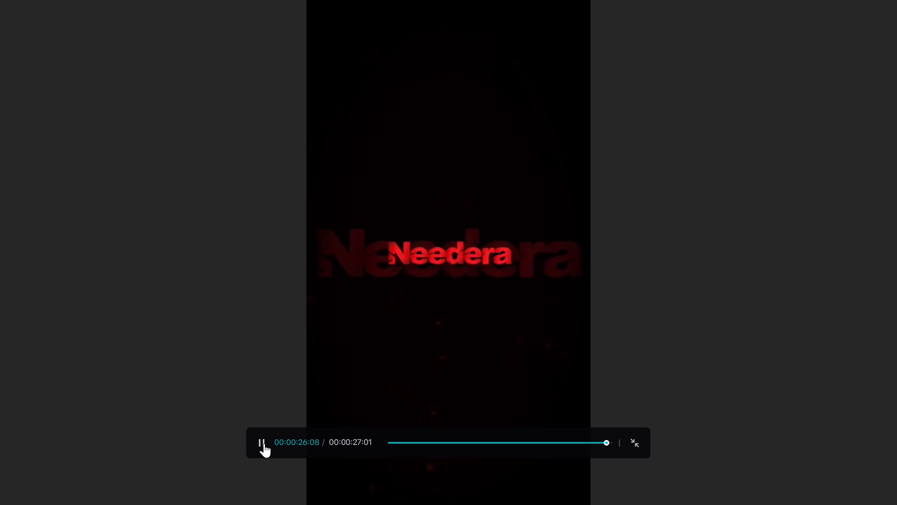
key("Escape")
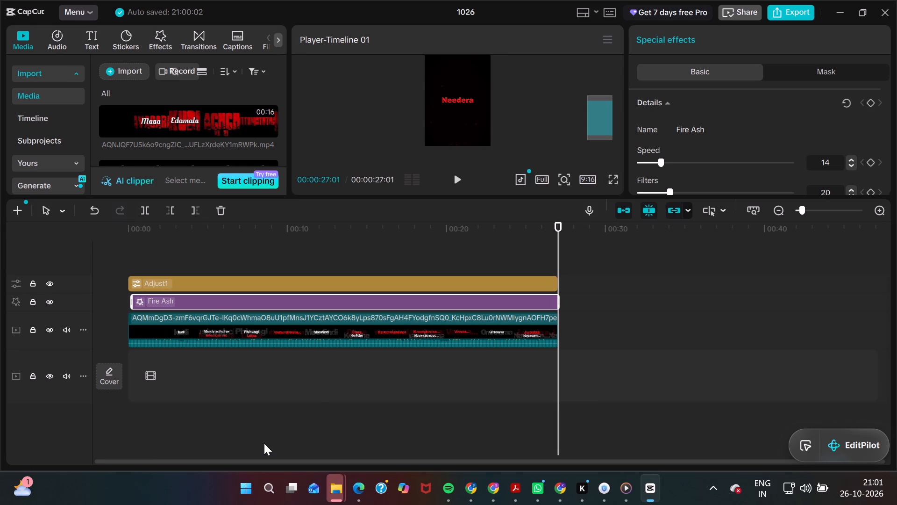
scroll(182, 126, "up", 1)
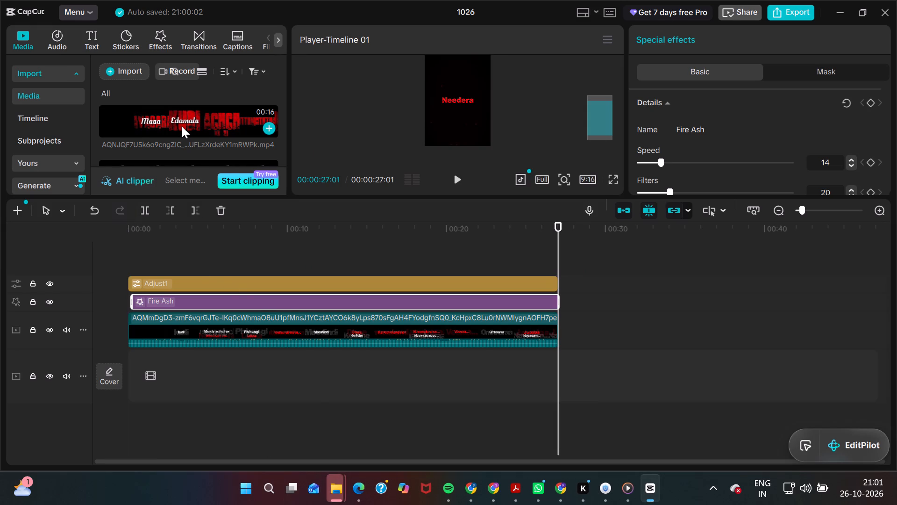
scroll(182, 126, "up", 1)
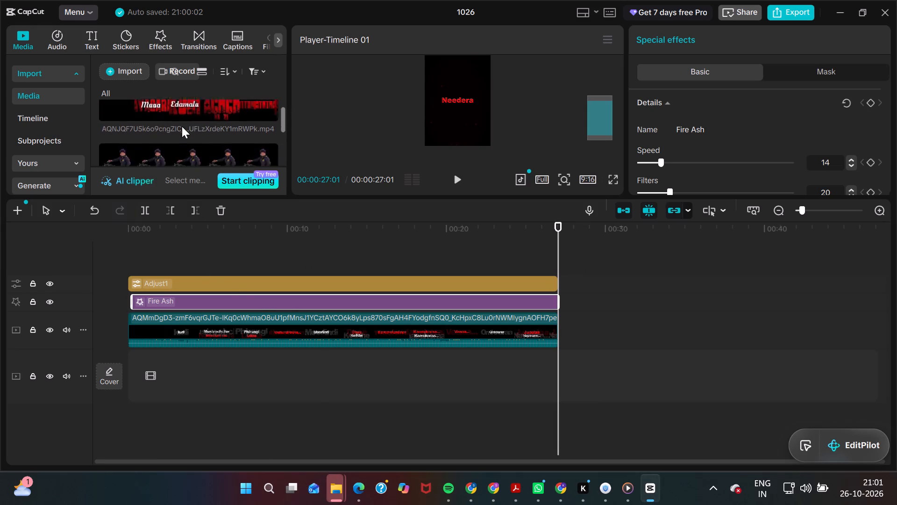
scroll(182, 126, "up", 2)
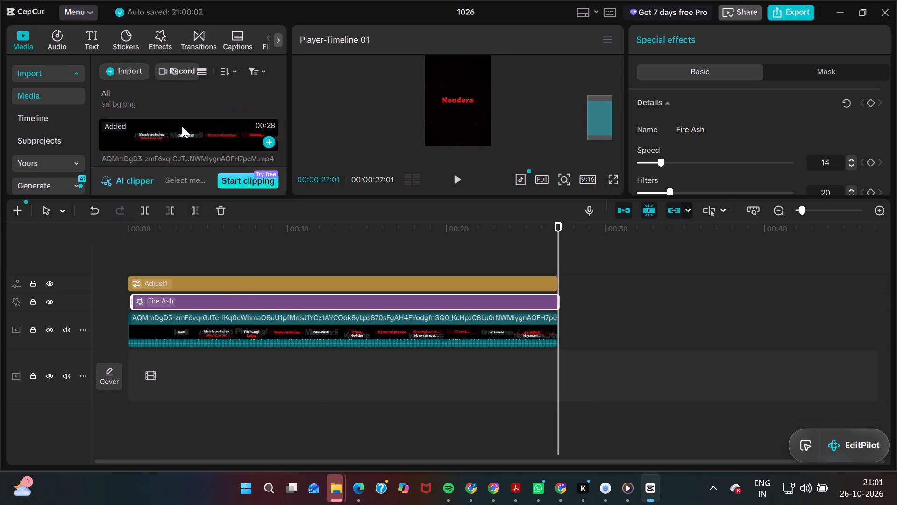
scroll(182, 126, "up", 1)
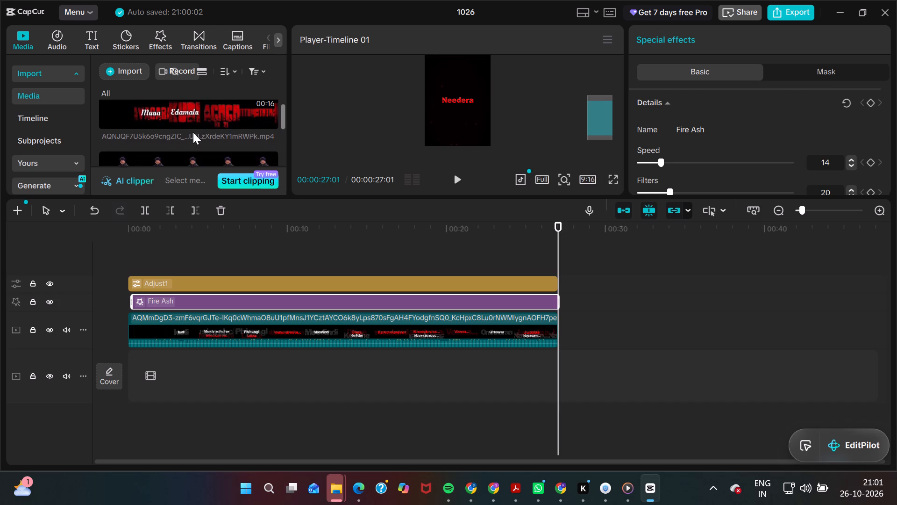
Extract the audio from the AQMmDgD3 video file in Downloads into the project's imported audio.
left_click(72, 44)
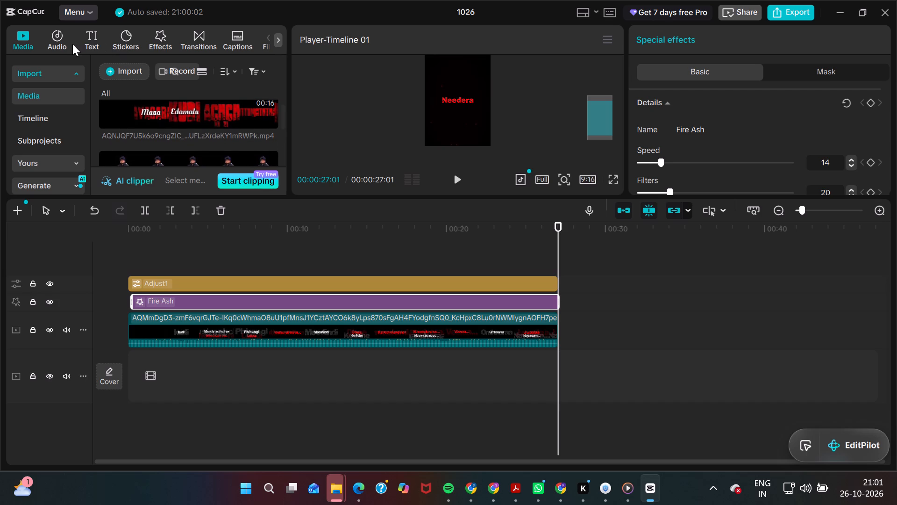
left_click(59, 44)
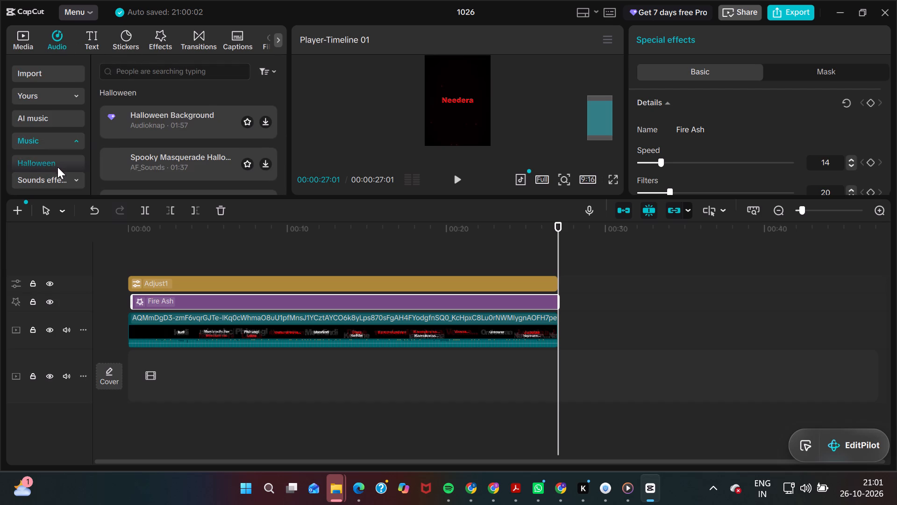
scroll(58, 181, "up", 1)
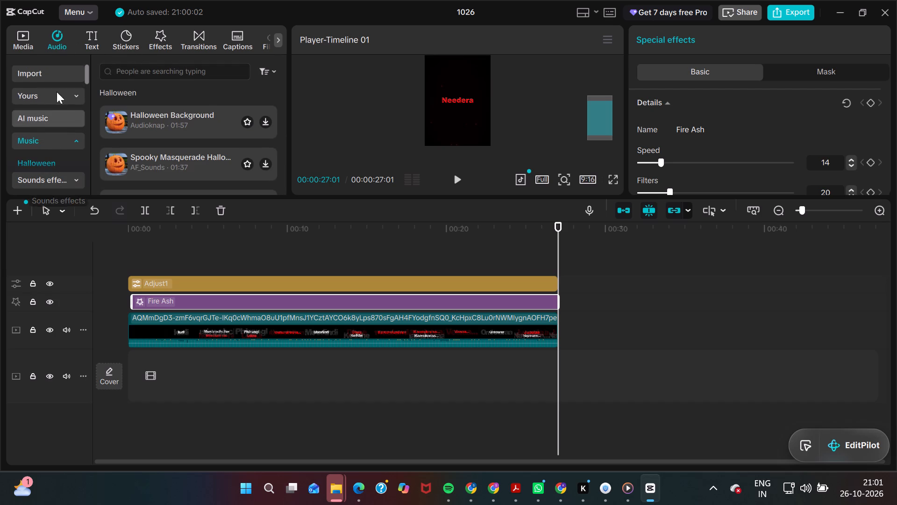
left_click(57, 73)
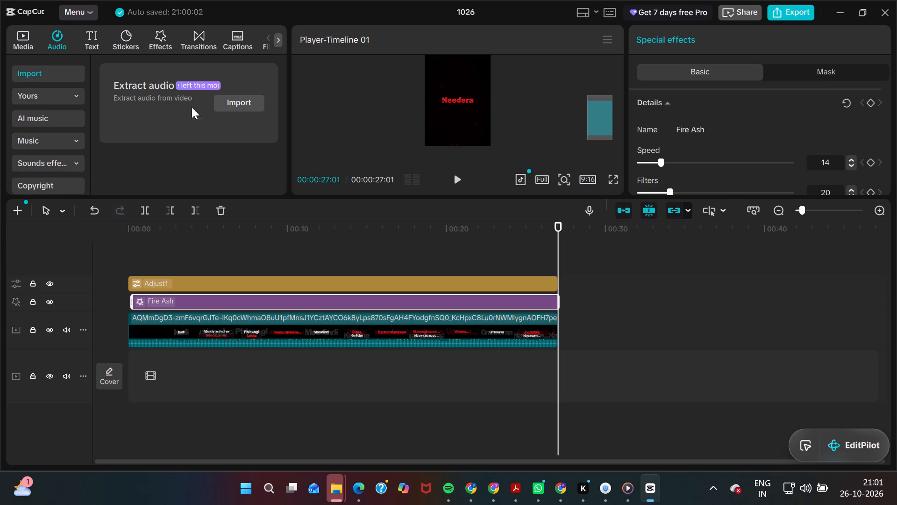
left_click(244, 97)
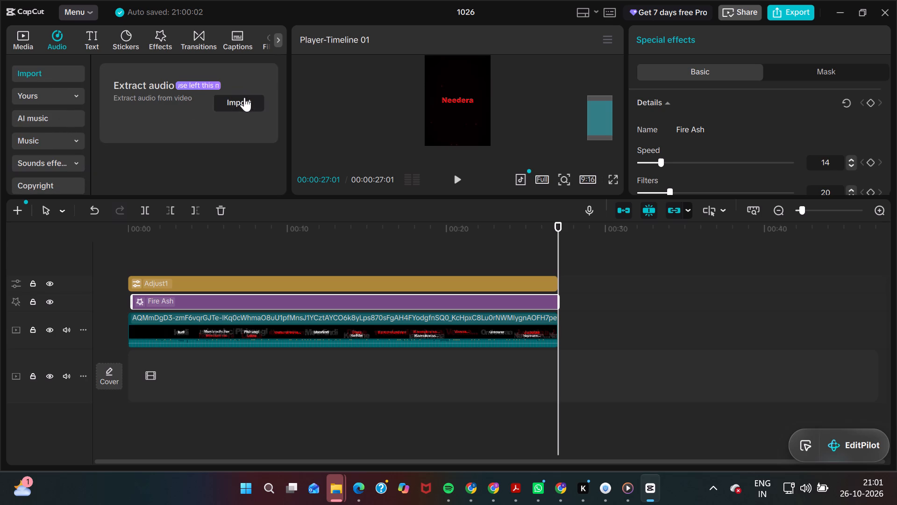
double_click(206, 135)
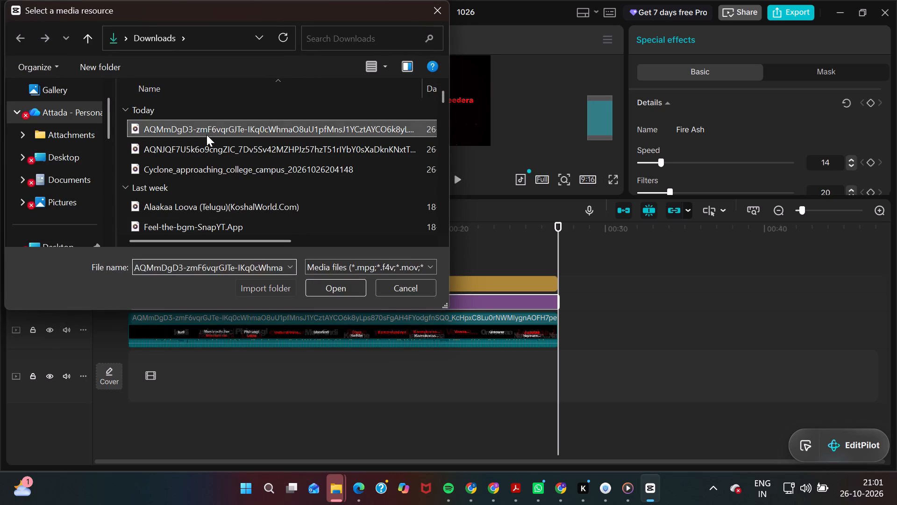
Add the extracted audio to the timeline and move it to the start, beneath the AQMmDgD3 clip.
left_click(265, 102)
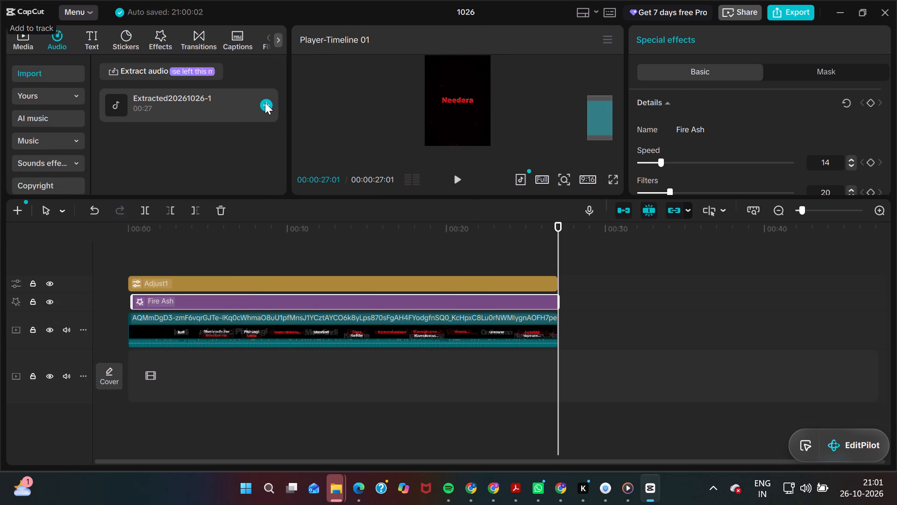
left_click_drag(593, 418, 162, 363)
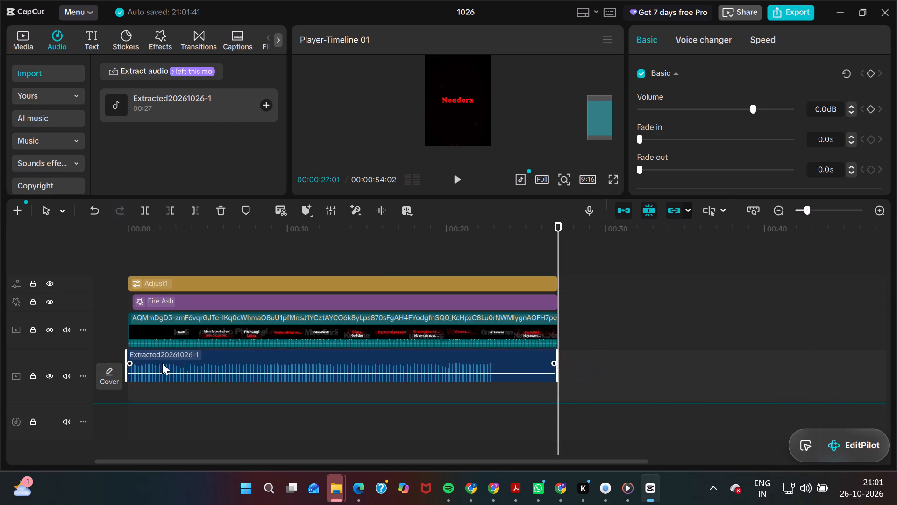
left_click_drag(162, 363, 164, 363)
left_click_drag(326, 428, 323, 371)
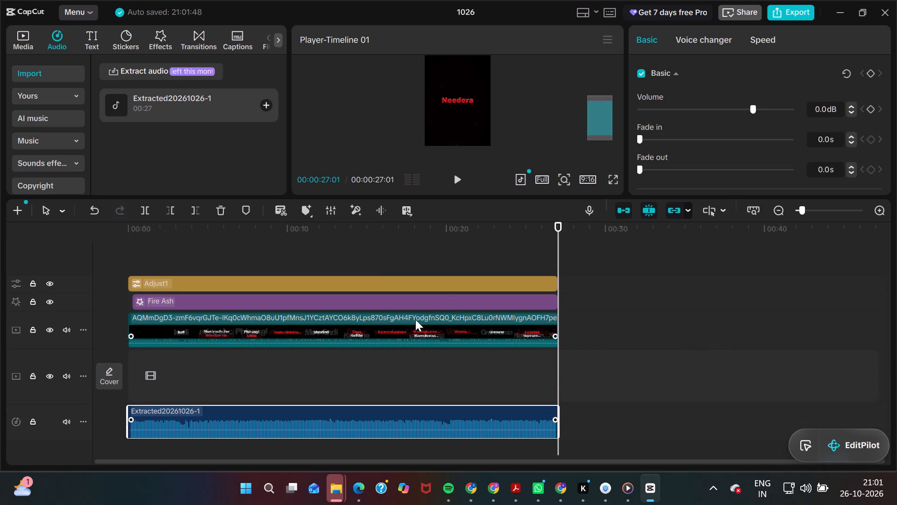
Move the AQMmDgD3 clip down onto the main video track, directly above the extracted audio.
left_click_drag(415, 340, 406, 391)
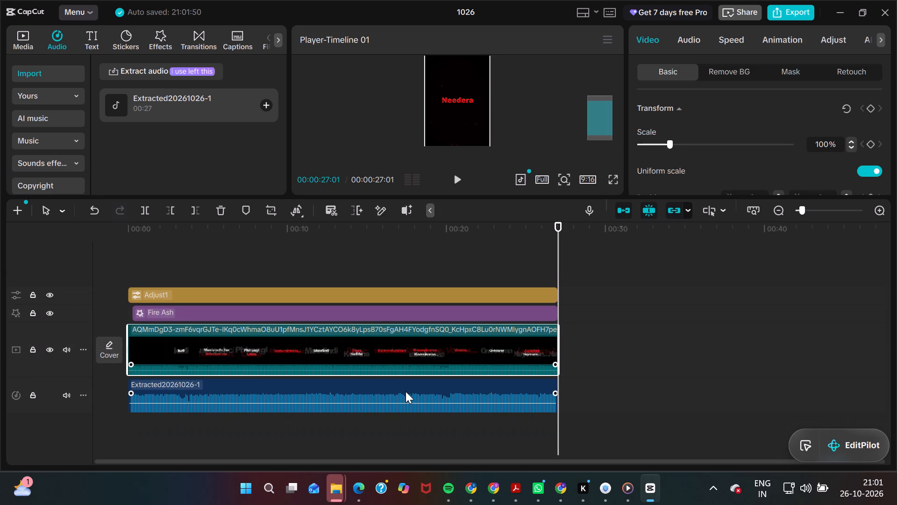
Return the playhead to 00:00:00:00 and mute the AQMmDgD3 clip's video track.
left_click_drag(561, 256, 99, 371)
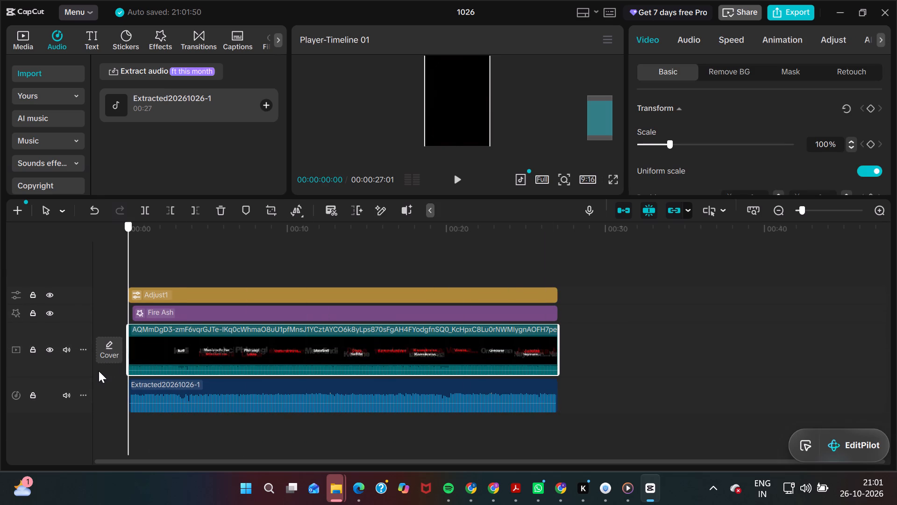
left_click_drag(99, 371, 98, 371)
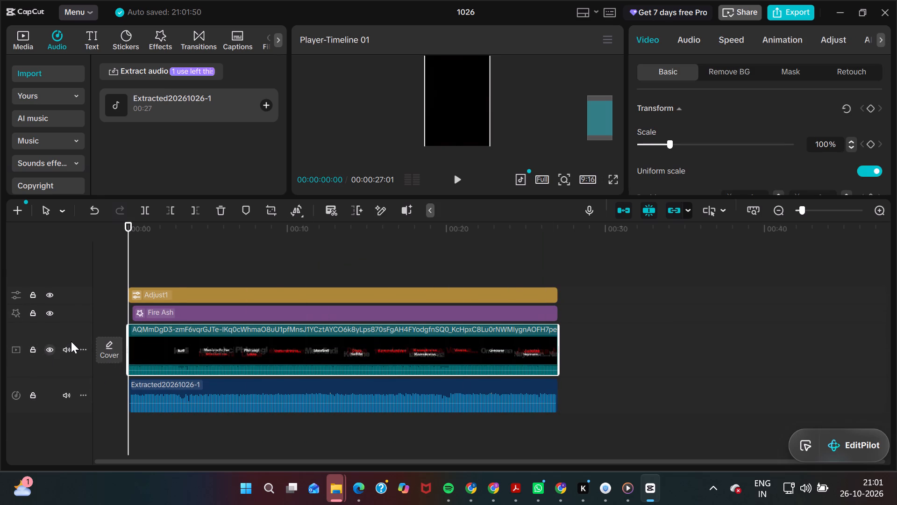
left_click(71, 347)
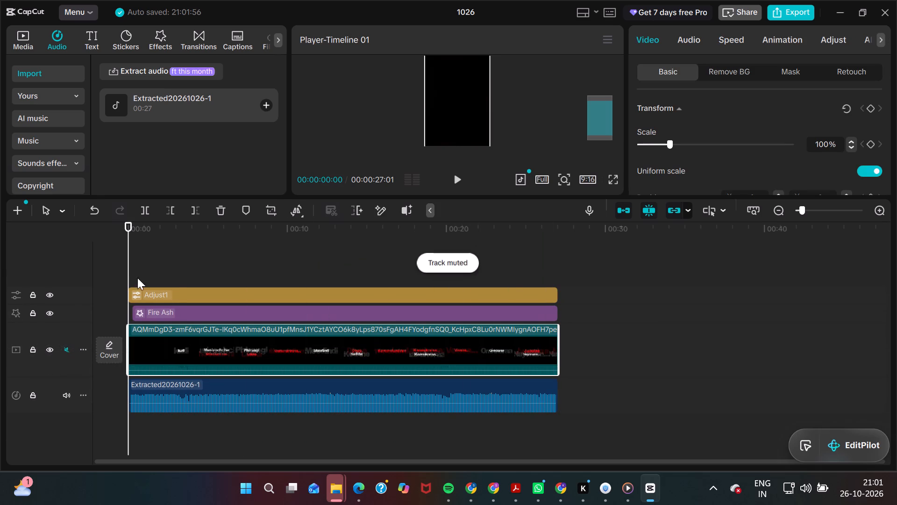
Split the AQMmDgD3 clip on the main video track at 00:00:10:19, where the small echoedits watermark begins.
left_click_drag(126, 265, 280, 263)
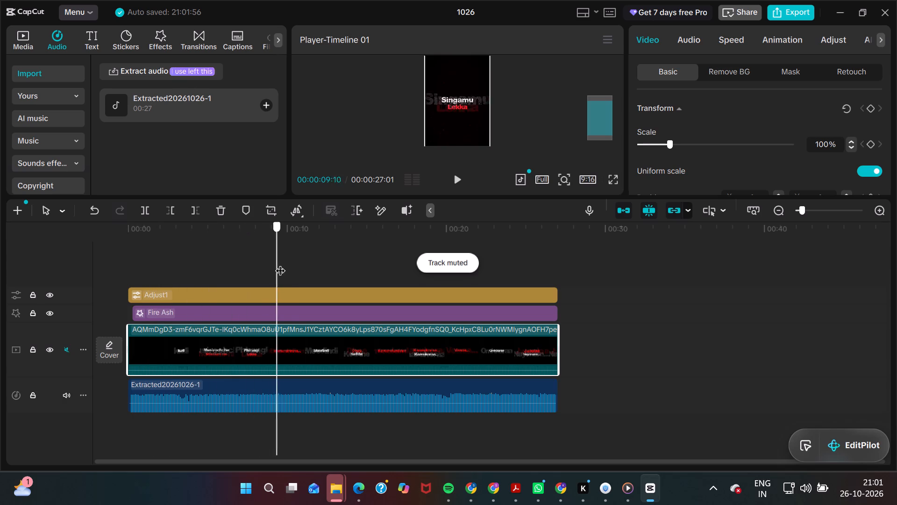
left_click_drag(280, 263, 291, 270)
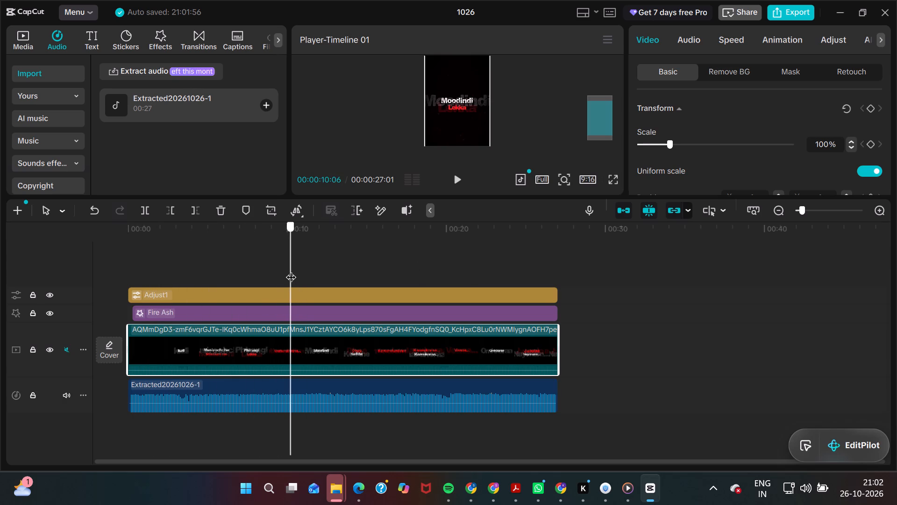
left_click_drag(291, 270, 297, 268)
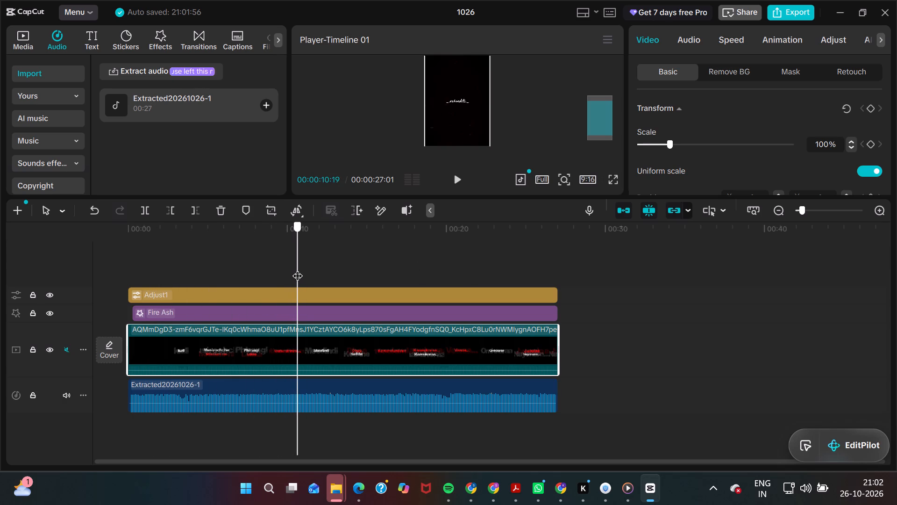
left_click_drag(297, 268, 297, 268)
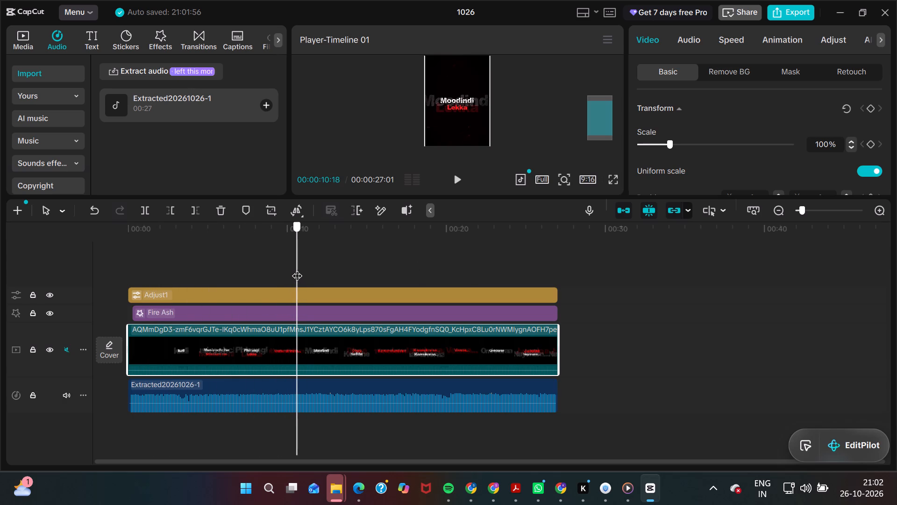
left_click_drag(297, 268, 298, 268)
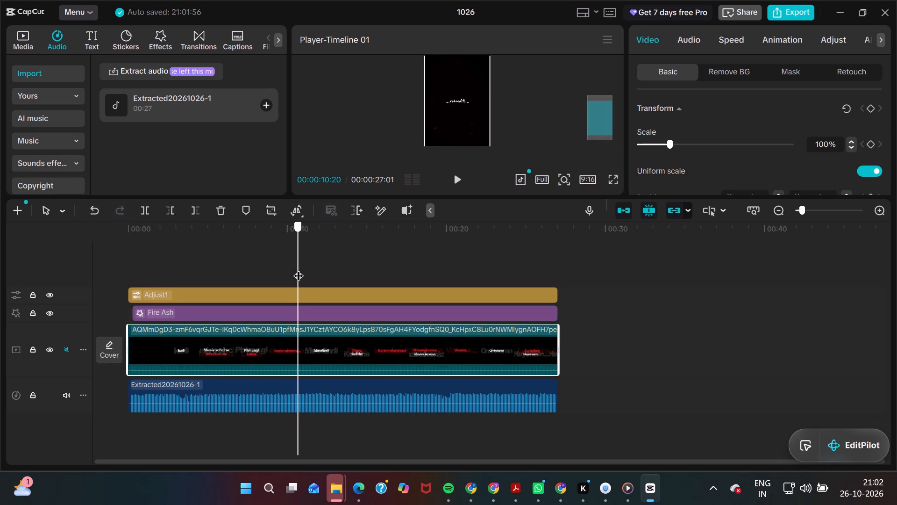
left_click_drag(298, 268, 297, 268)
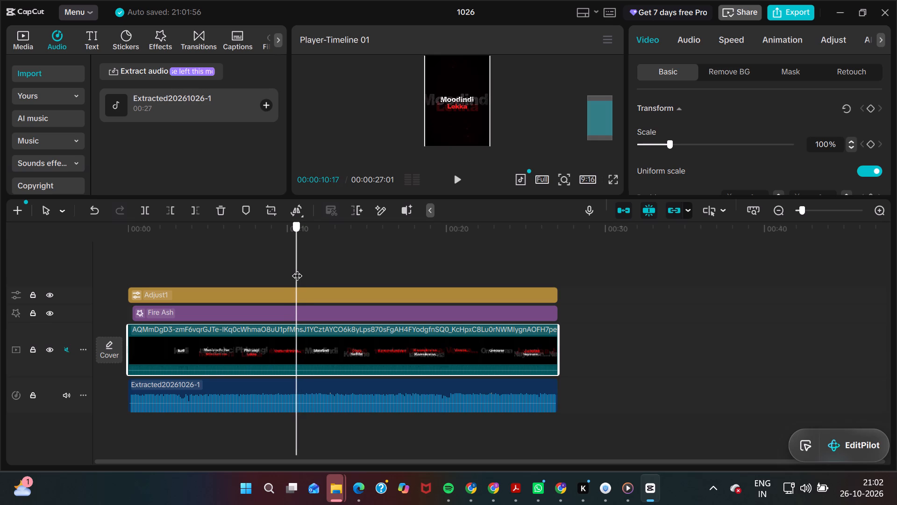
left_click_drag(297, 268, 297, 268)
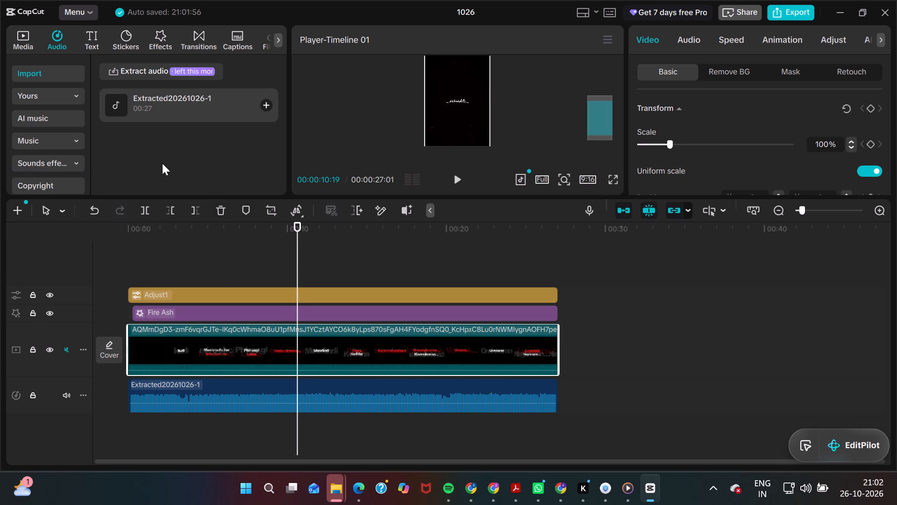
left_click(145, 212)
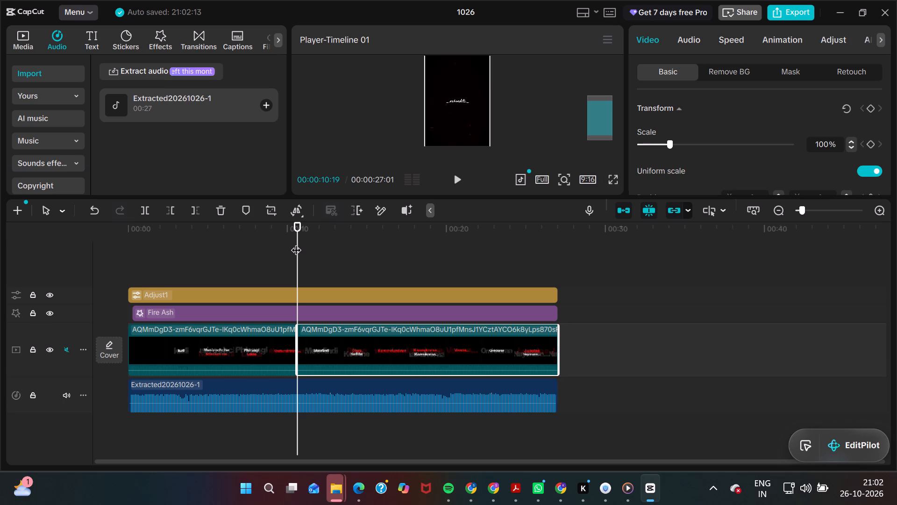
Split the remaining part of the AQMmDgD3 clip at 00:00:12:10, just before the red Dhee lyric starts.
left_click_drag(296, 243, 300, 243)
left_click_drag(300, 243, 314, 243)
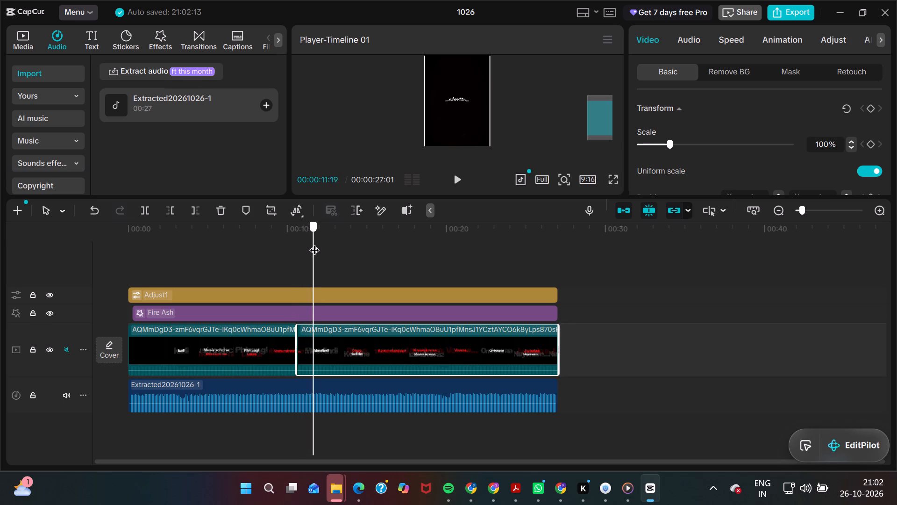
left_click_drag(314, 243, 332, 248)
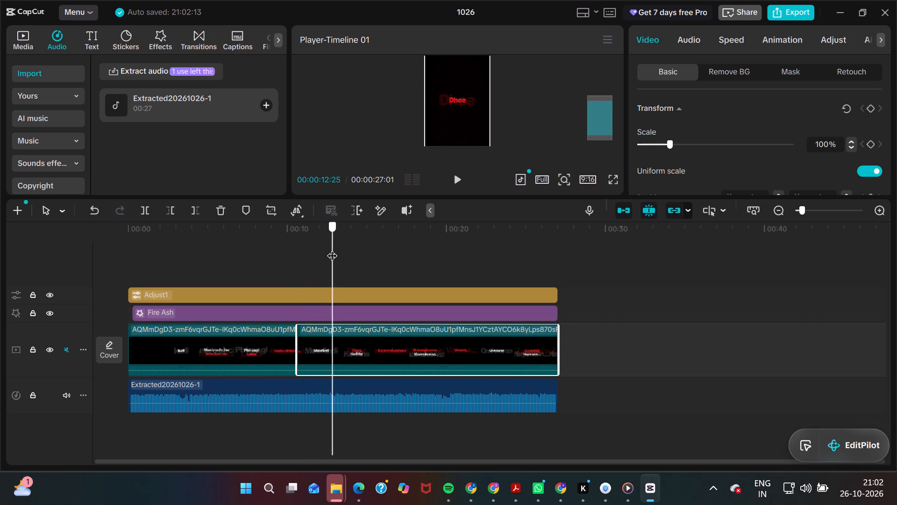
left_click_drag(332, 248, 324, 249)
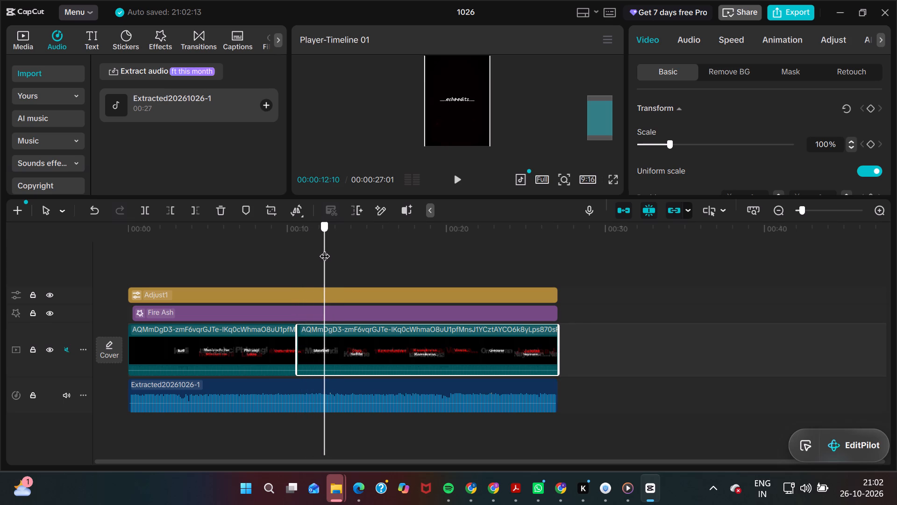
left_click_drag(324, 249, 324, 248)
left_click_drag(324, 248, 327, 248)
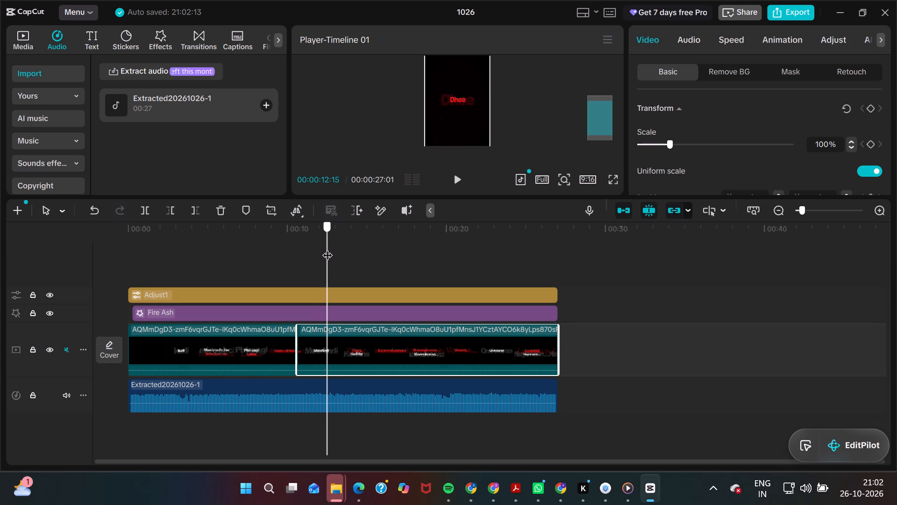
left_click_drag(327, 248, 325, 248)
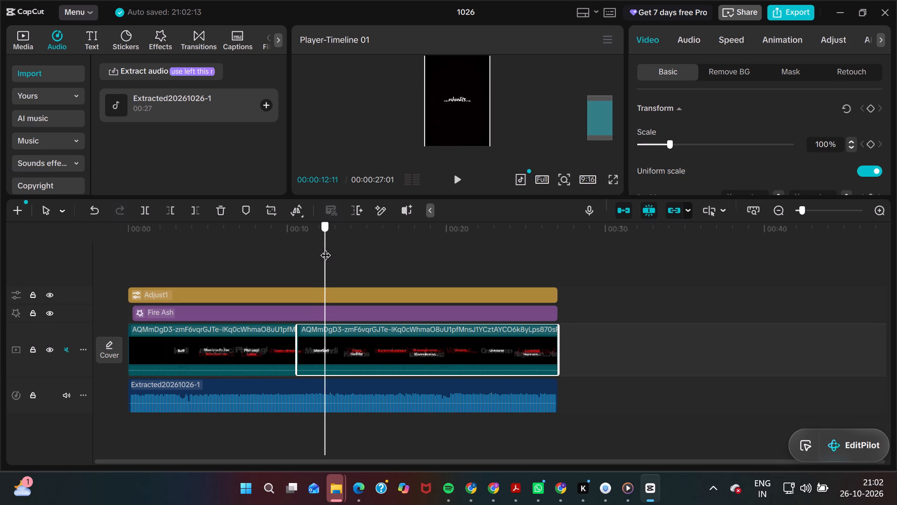
left_click_drag(325, 248, 324, 248)
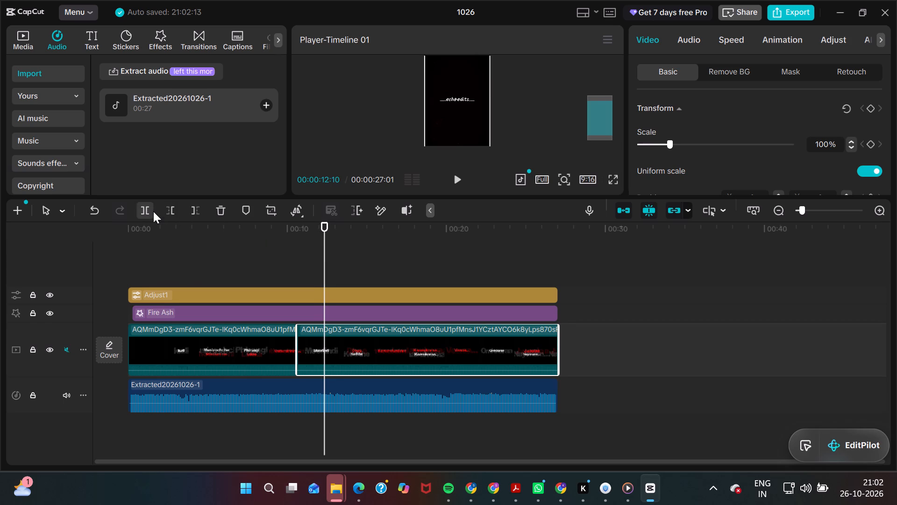
left_click(153, 211)
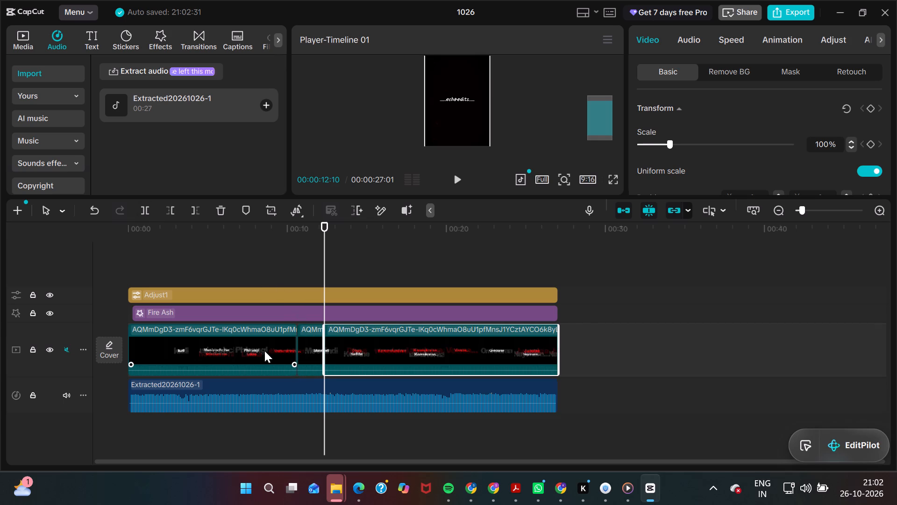
Select the short middle AQMmDgD3 segment and send EditPilot the request "REMOVE THE TEXT" for it.
left_click(264, 351)
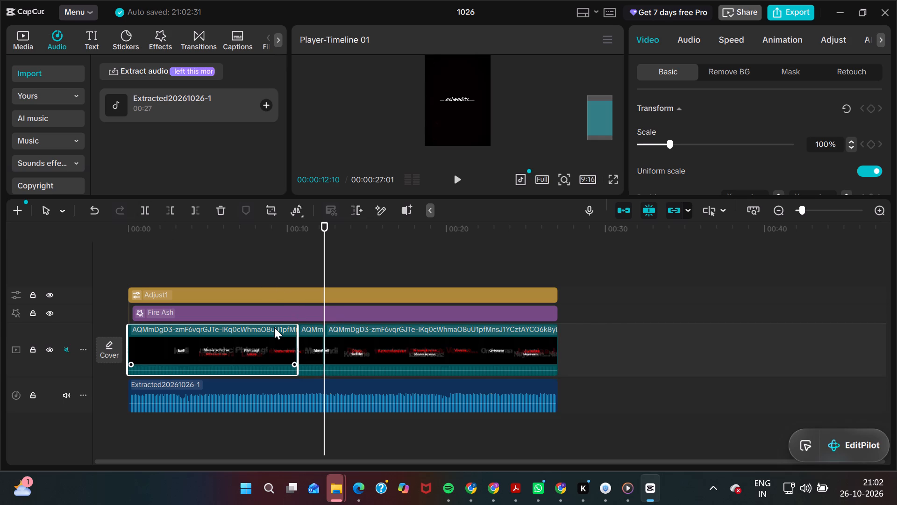
left_click_drag(326, 260, 301, 256)
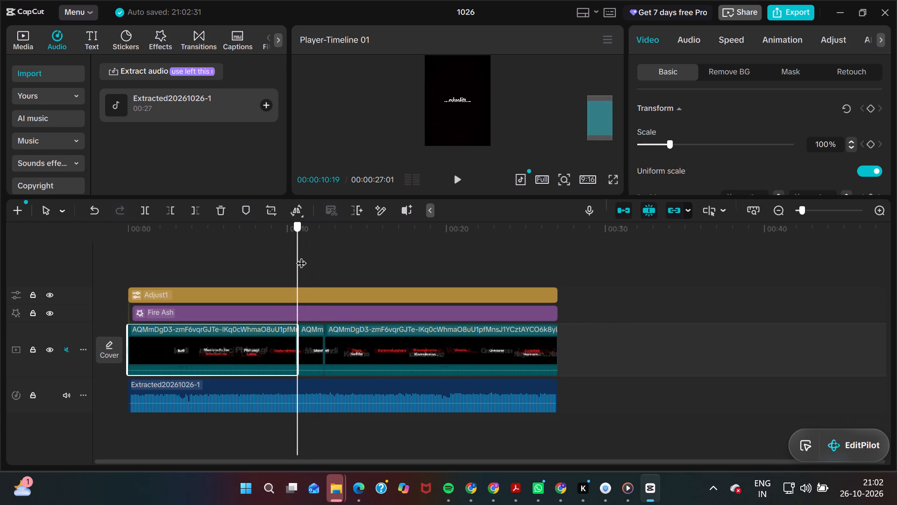
left_click_drag(301, 256, 225, 157)
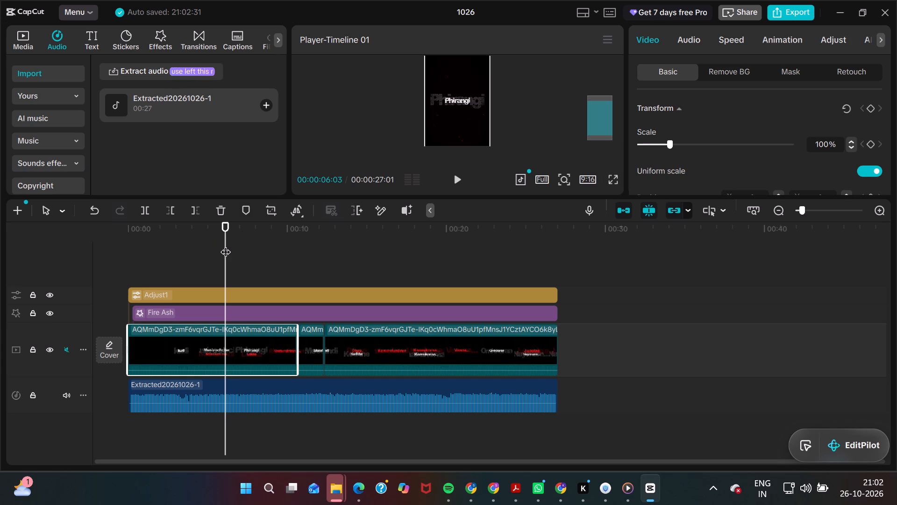
left_click_drag(225, 245, 298, 259)
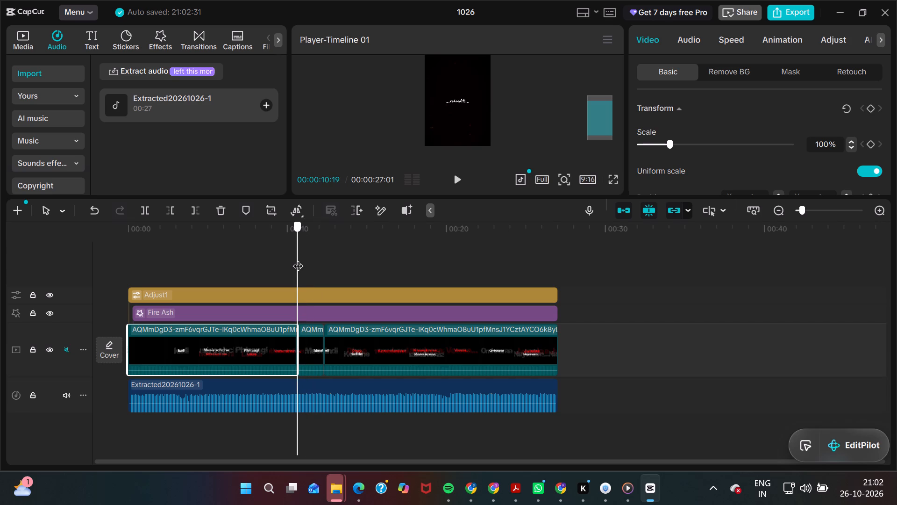
left_click_drag(298, 259, 304, 263)
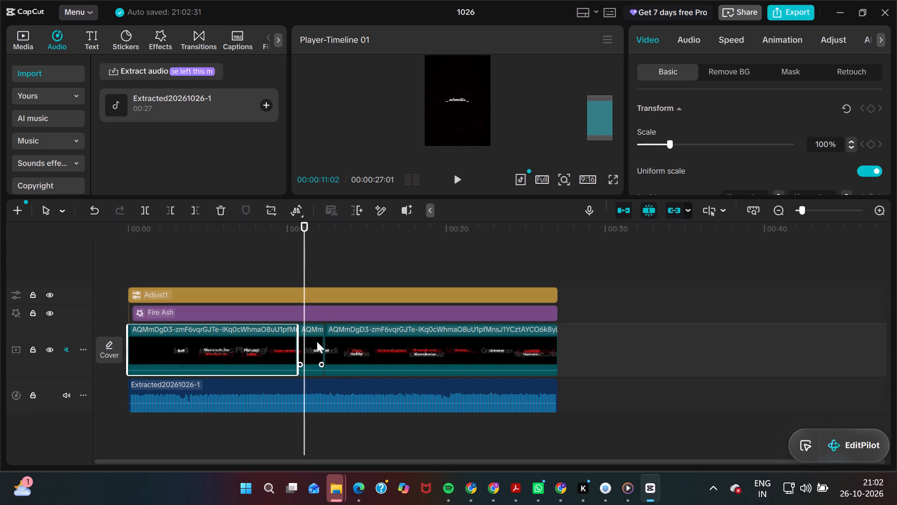
left_click(317, 341)
left_click(847, 452)
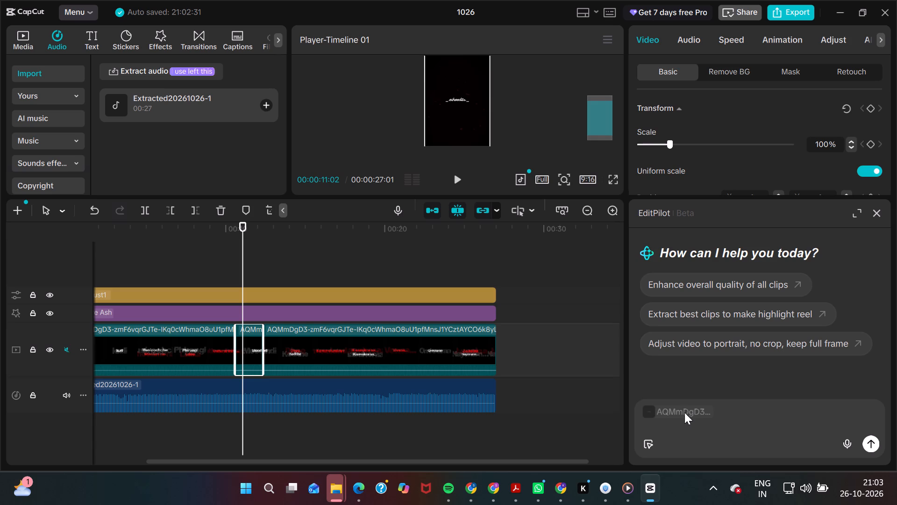
left_click(690, 408)
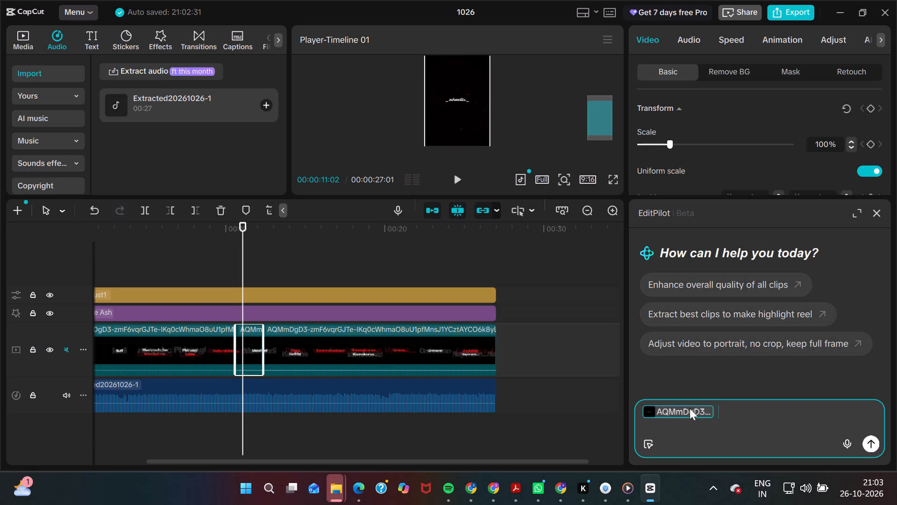
type("REMOVE THE")
key("space")
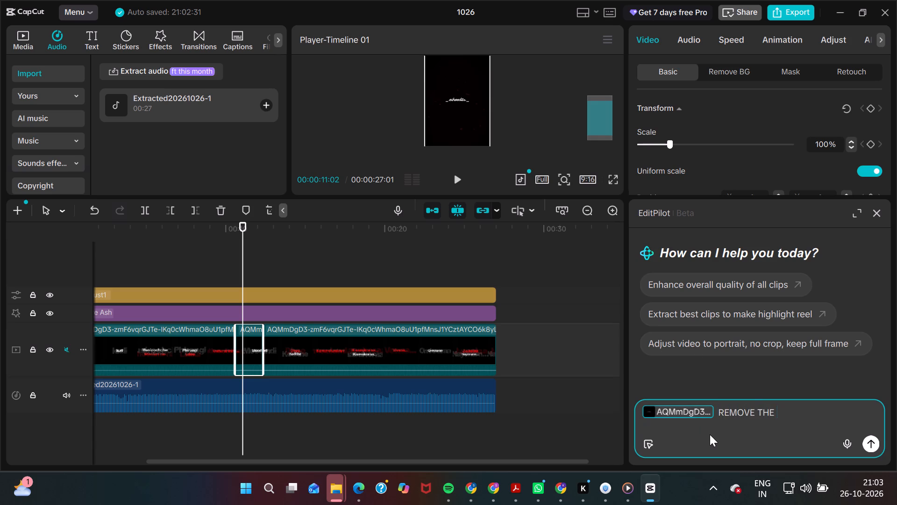
type("TEXT")
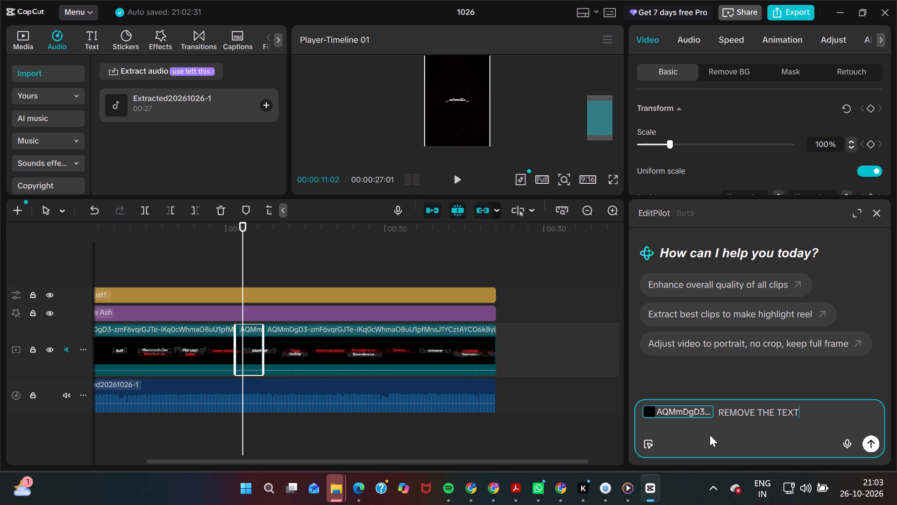
key("Return")
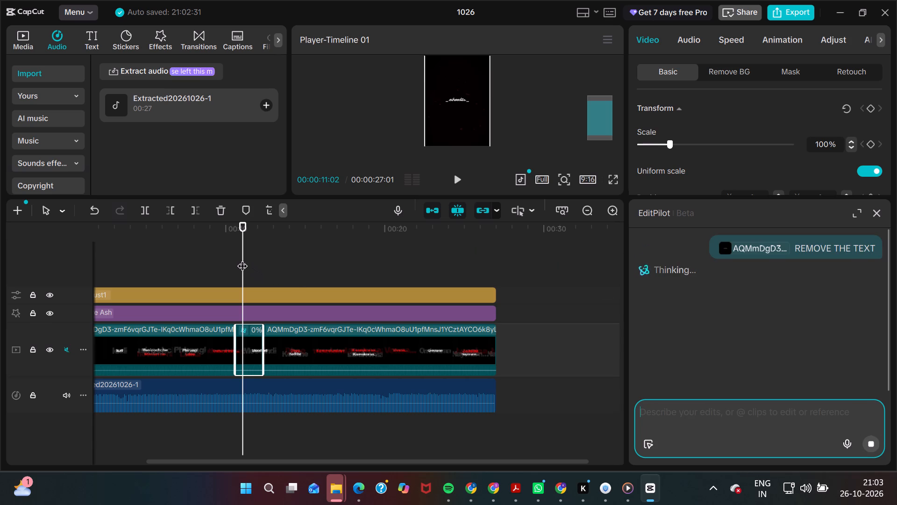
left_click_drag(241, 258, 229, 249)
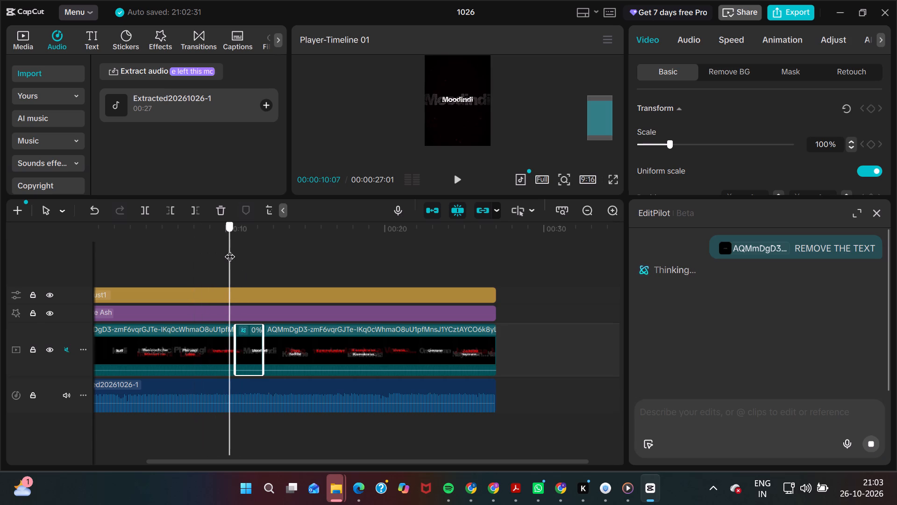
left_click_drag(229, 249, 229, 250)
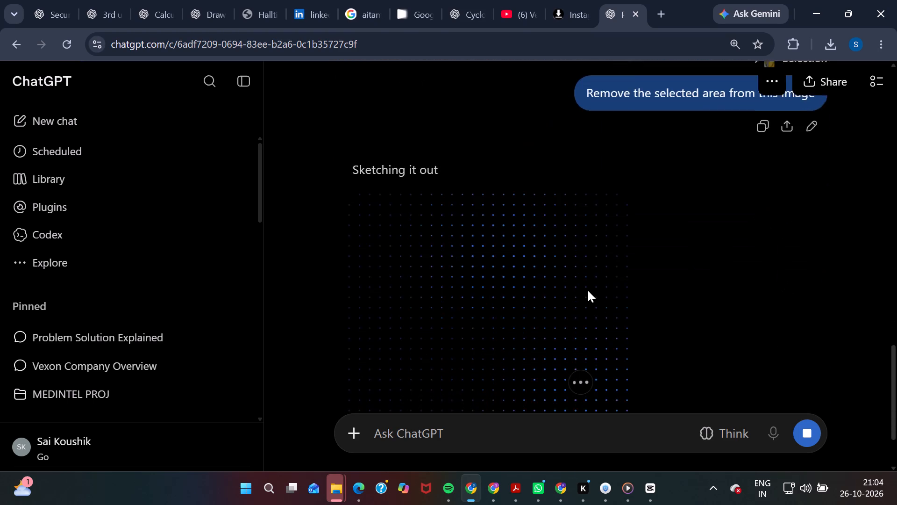
scroll(588, 290, "down", 2)
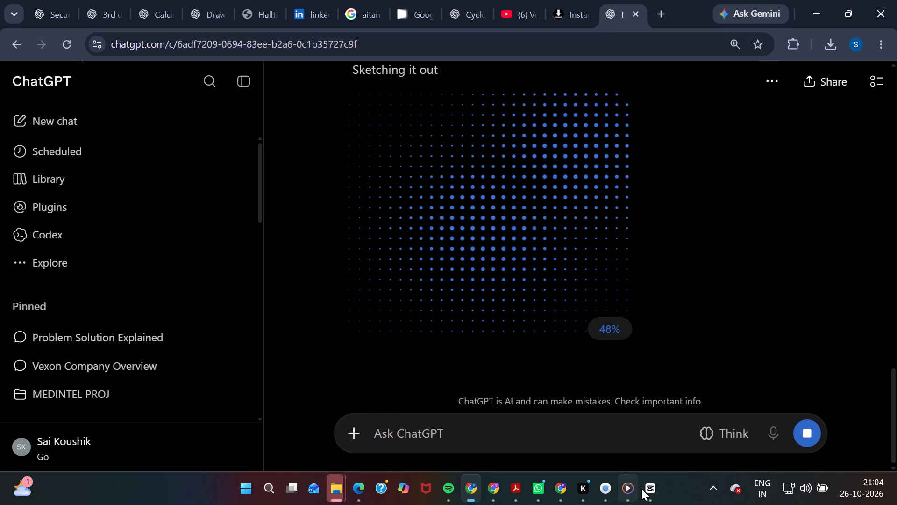
Switch to CapCut, read EditPilot's reply, and scrub through the short middle AQMmDgD3 segment to check the watermark text.
left_click(647, 488)
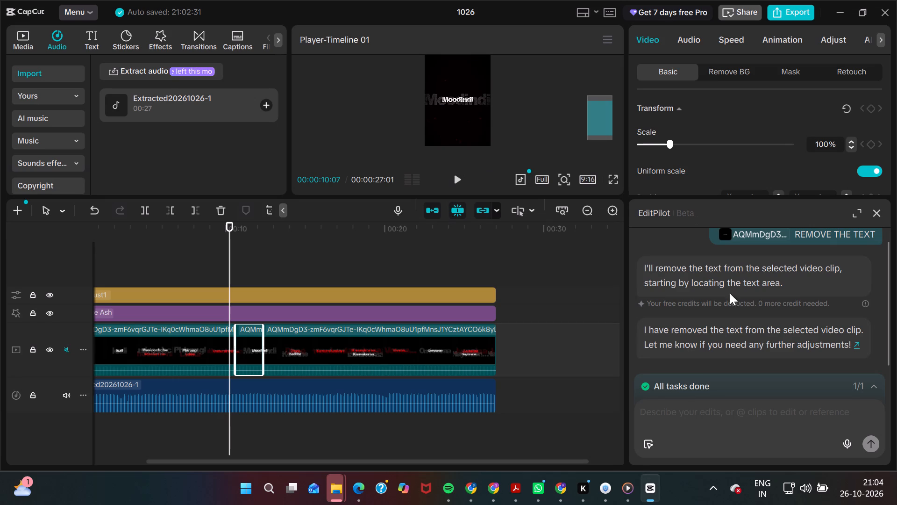
scroll(744, 319, "down", 2)
scroll(744, 319, "up", 1)
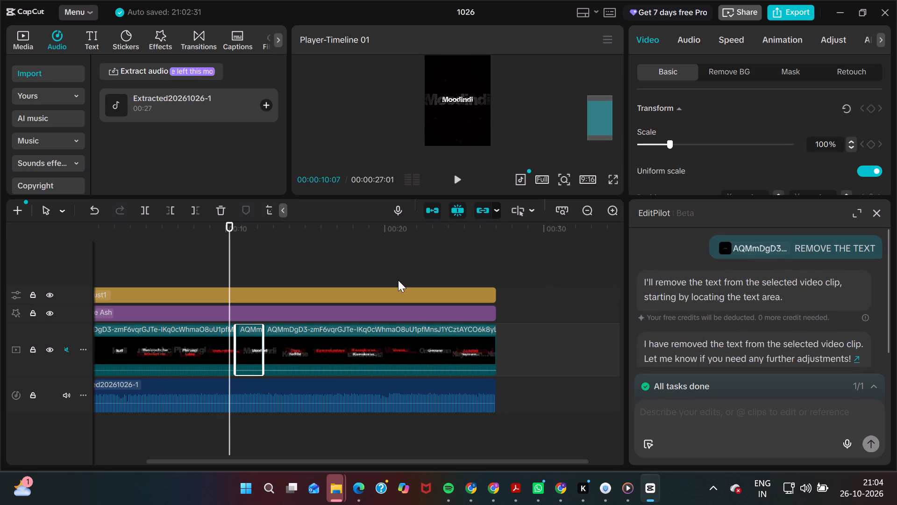
left_click(224, 250)
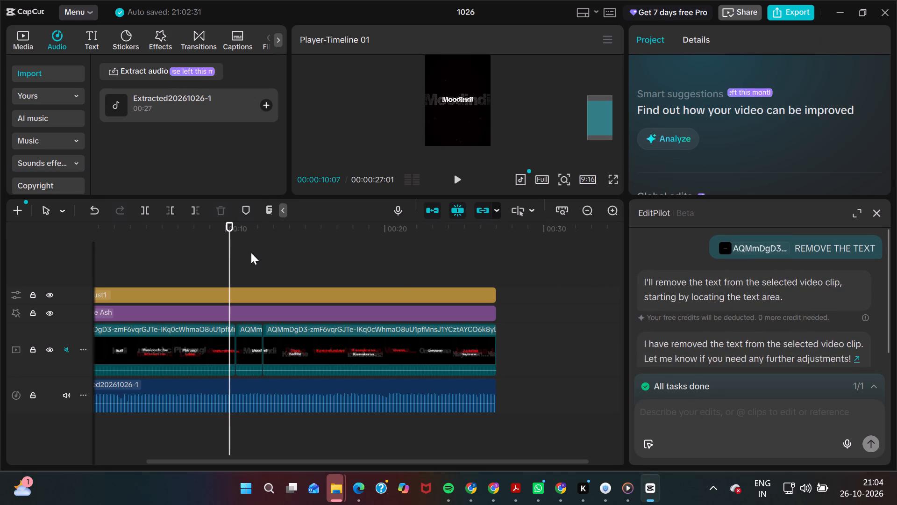
left_click_drag(228, 249, 256, 252)
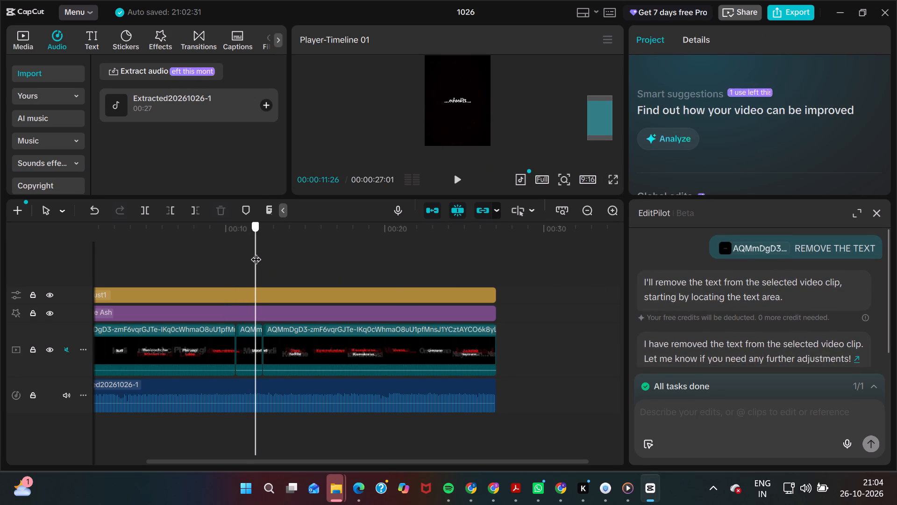
left_click_drag(256, 252, 266, 266)
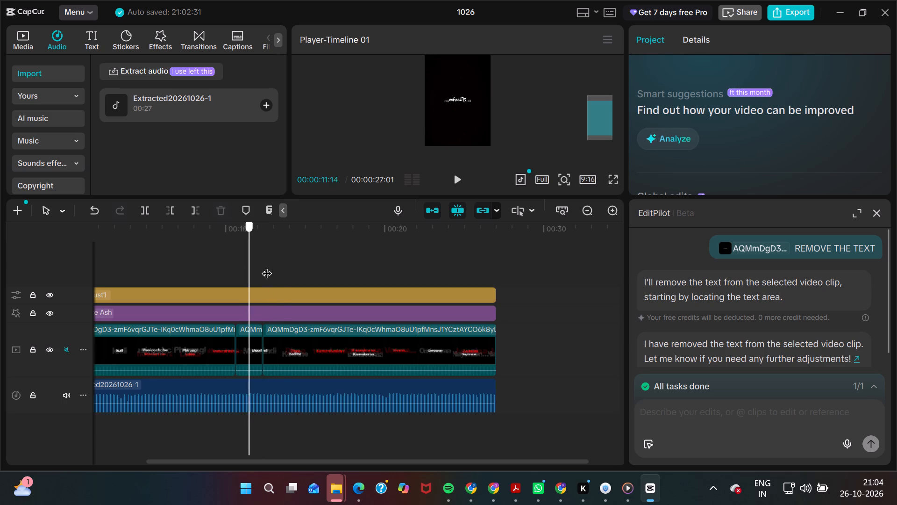
left_click_drag(266, 266, 271, 277)
scroll(666, 334, "down", 1)
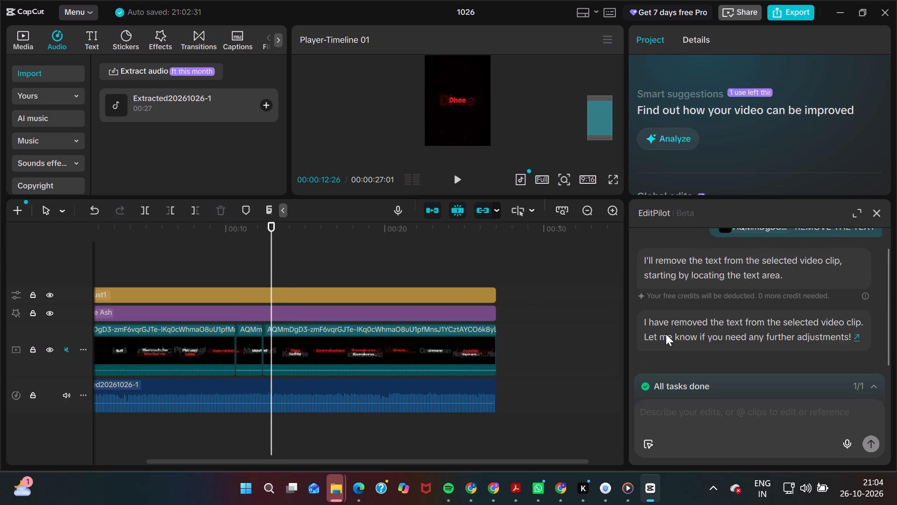
scroll(666, 334, "down", 1)
scroll(666, 334, "up", 1)
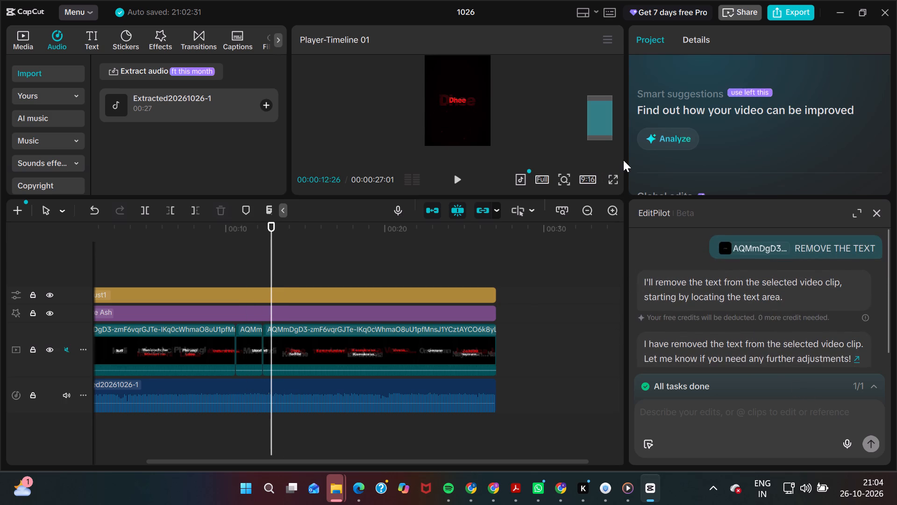
Play the whole edit full screen from the beginning, then return to the editing workspace.
left_click(611, 180)
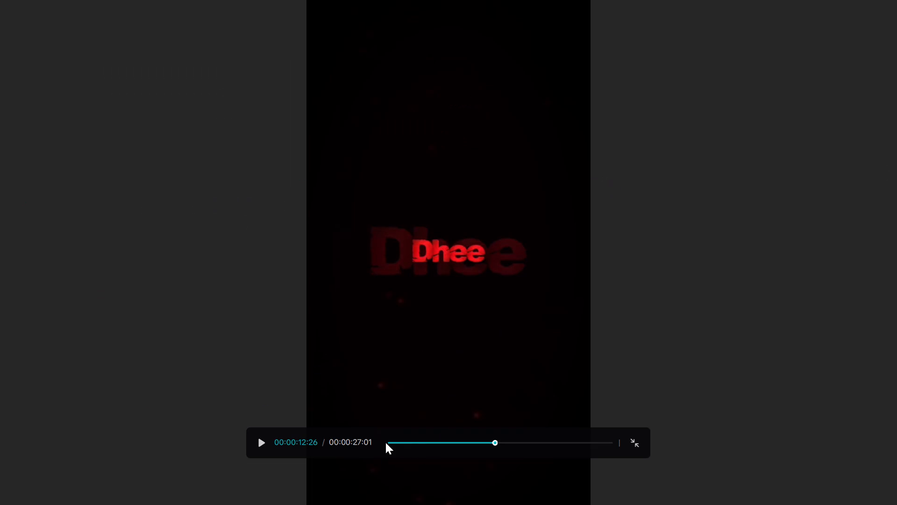
left_click(385, 442)
left_click(389, 442)
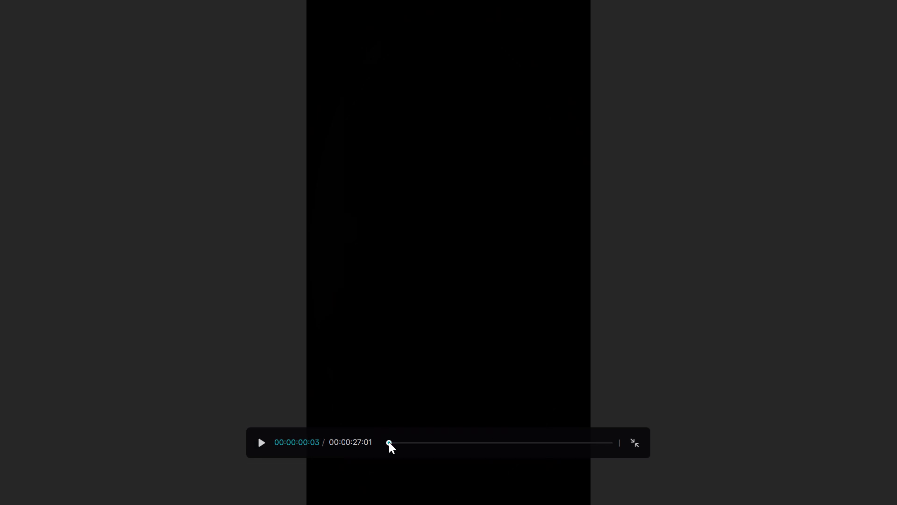
left_click(256, 444)
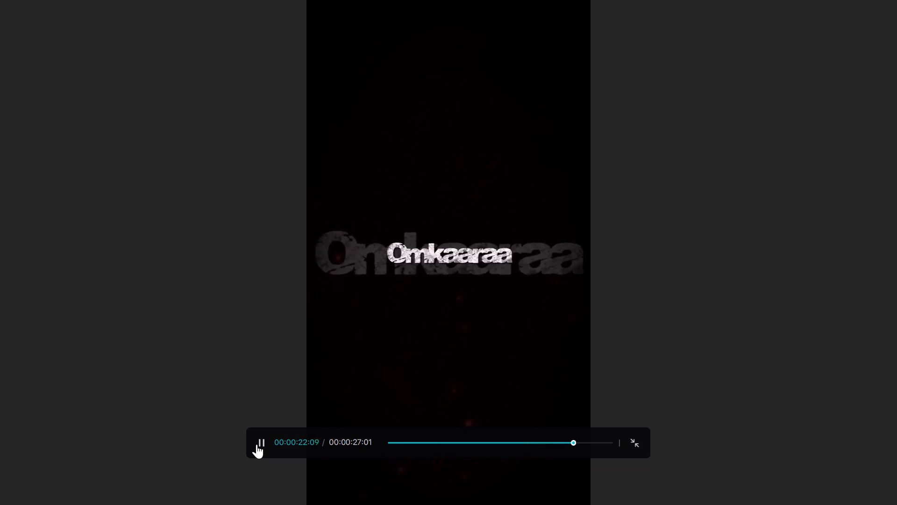
key("Escape")
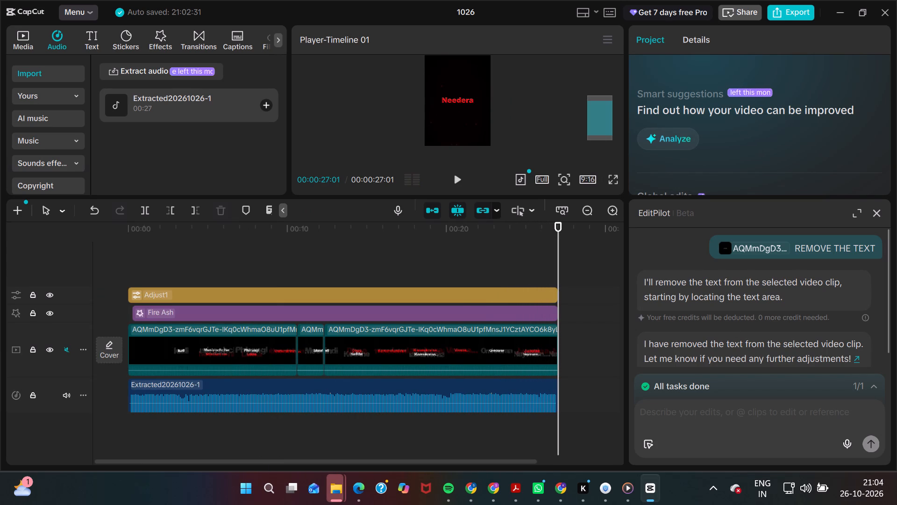
Add a custom adjustment layer to the timeline at 00:00:27:01.
scroll(720, 351, "down", 1)
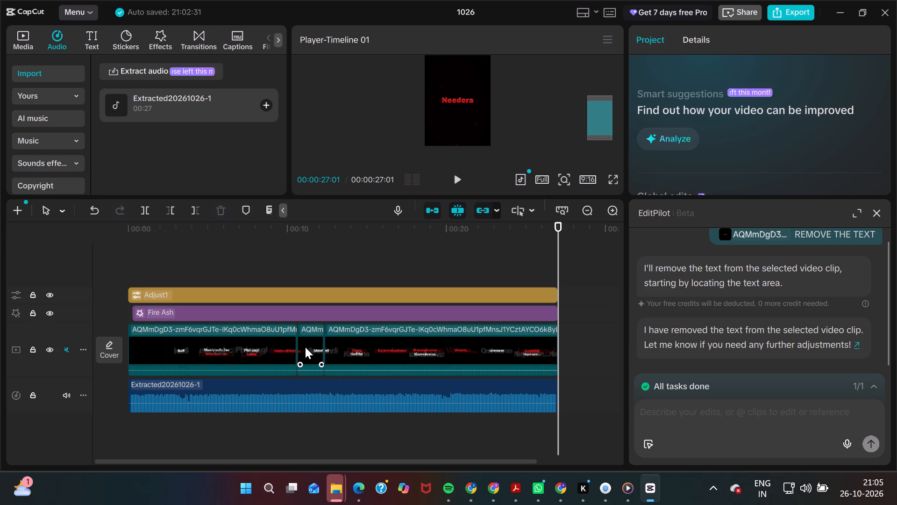
left_click(305, 347)
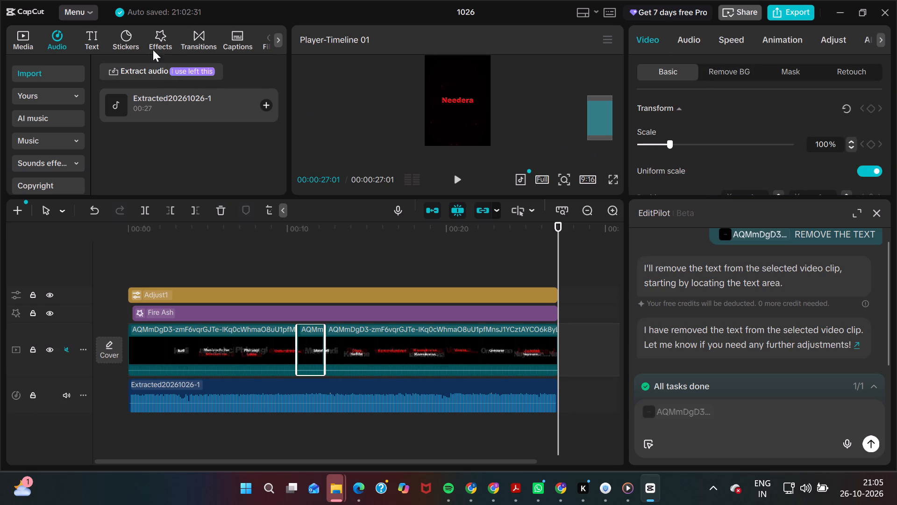
left_click(269, 43)
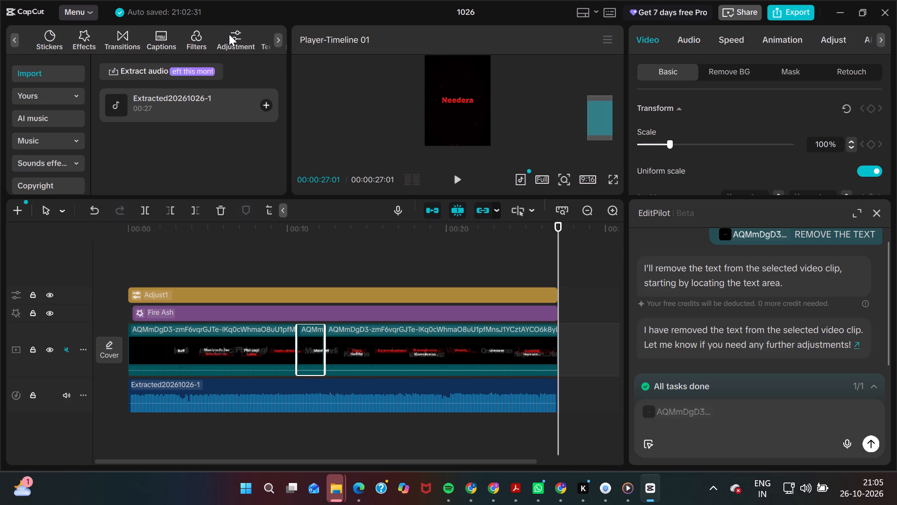
left_click(229, 34)
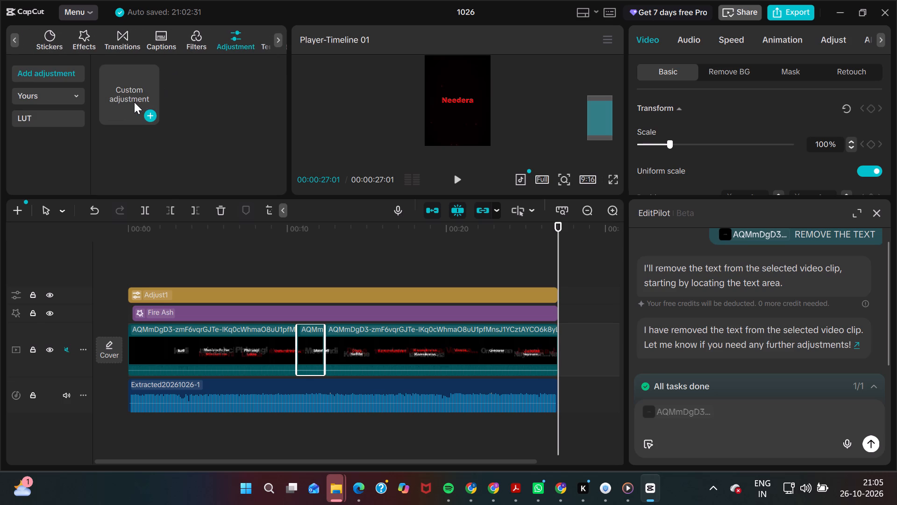
left_click(134, 102)
left_click(149, 109)
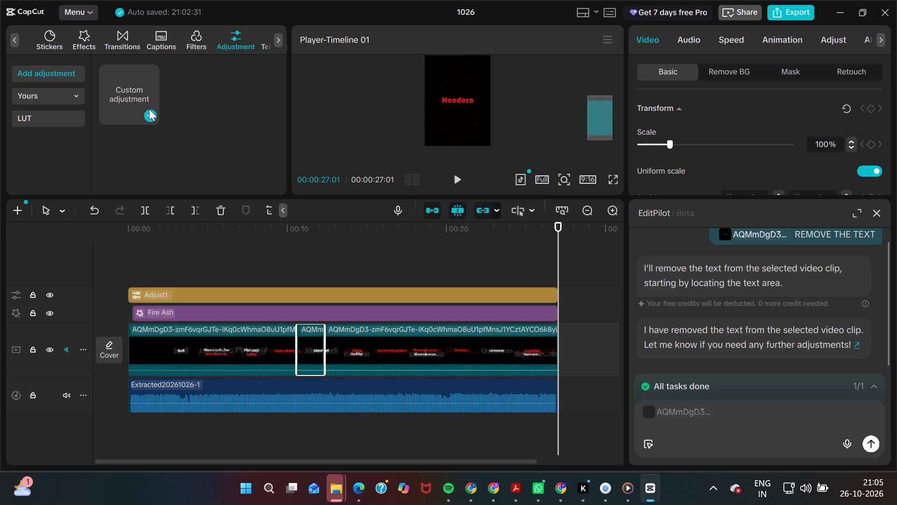
left_click(150, 113)
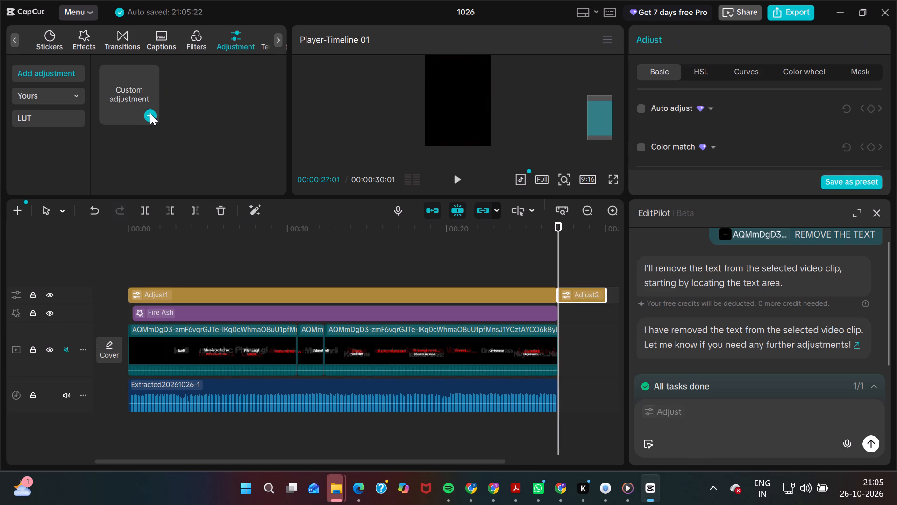
Move the new adjustment layer above the short middle AQMmDgD3 segment and trim both its ends to match that segment.
left_click_drag(587, 293, 312, 320)
left_click_drag(281, 319, 287, 320)
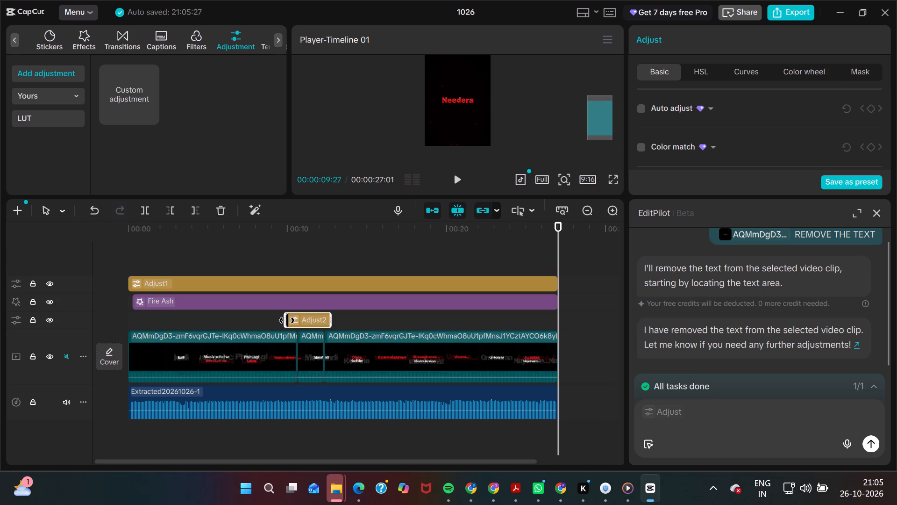
left_click_drag(287, 320, 300, 323)
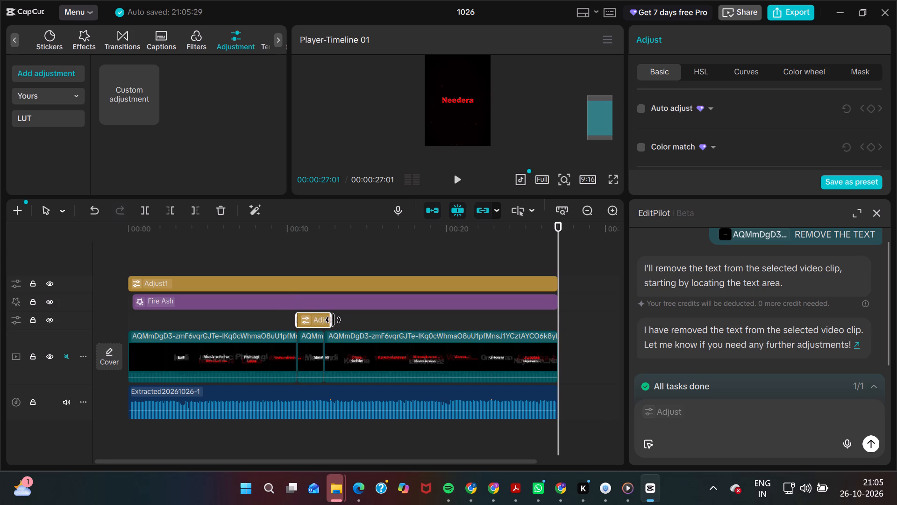
left_click_drag(333, 320, 325, 324)
Close EditPilot and set the short adjustment layer's Exposure to -50 with Contrast at 0, previewing at 00:00:11:12.
left_click(879, 217)
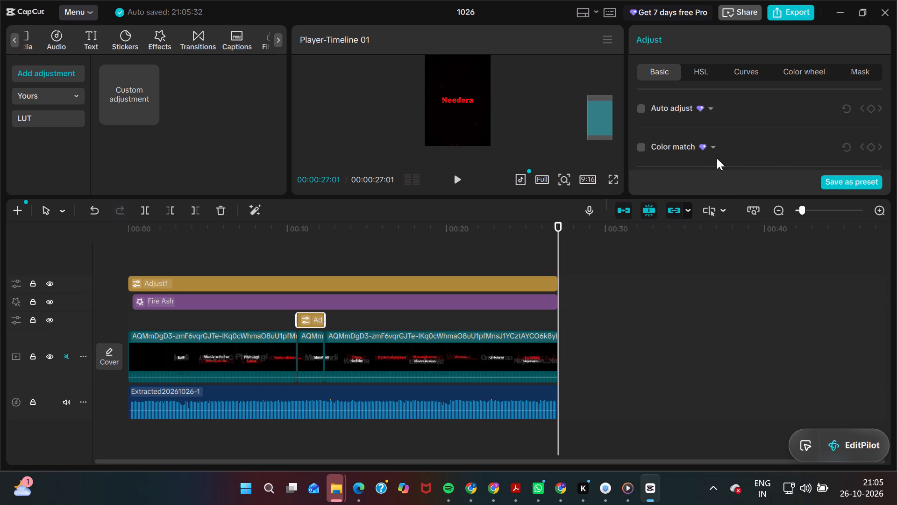
scroll(717, 158, "down", 2)
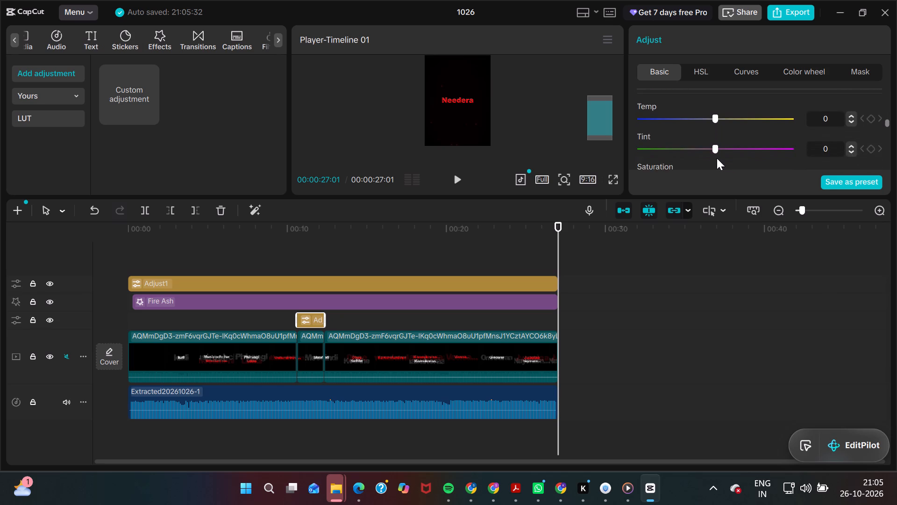
scroll(717, 158, "down", 2)
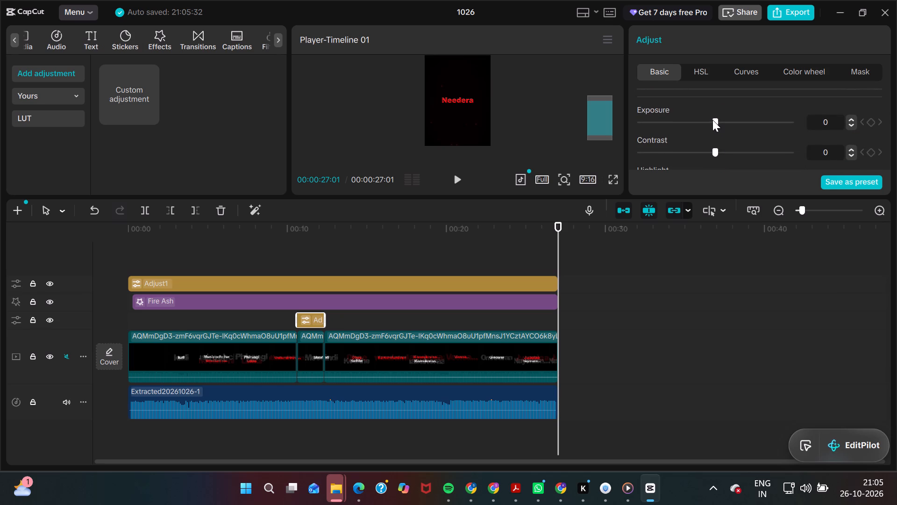
left_click_drag(559, 233, 337, 275)
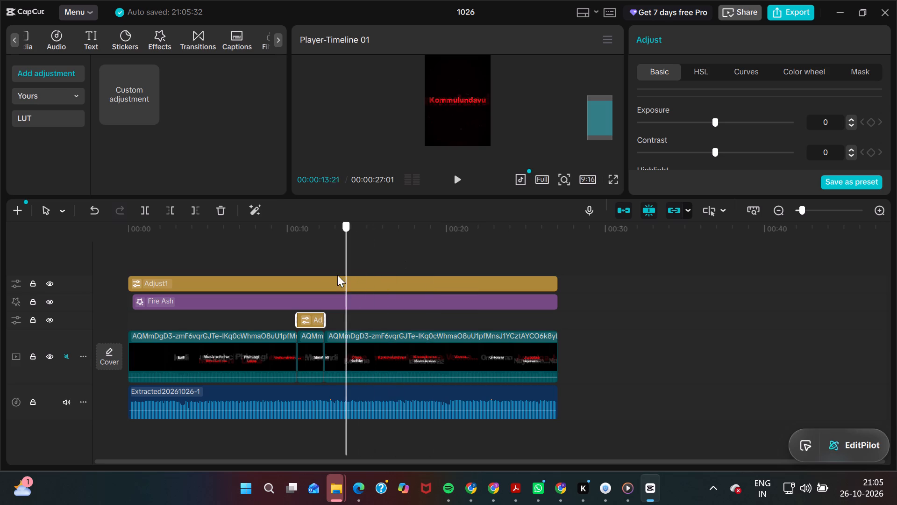
left_click_drag(337, 275, 310, 273)
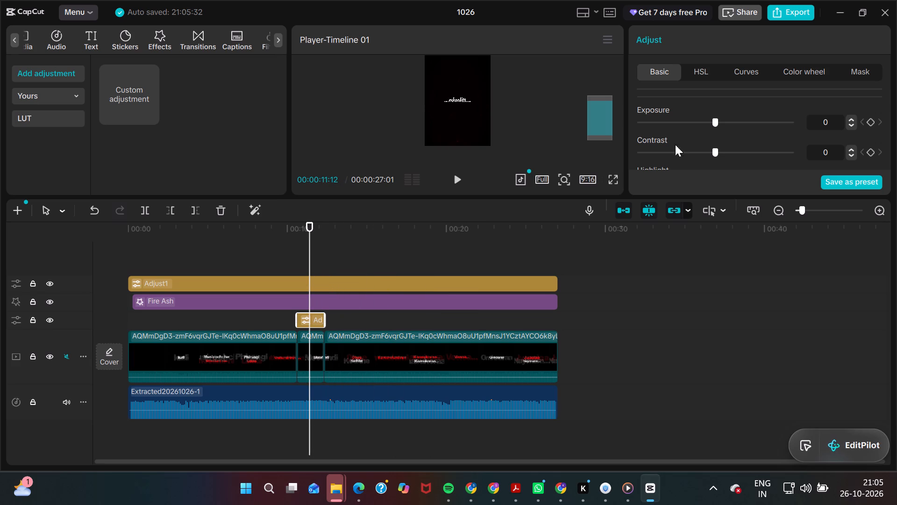
left_click_drag(714, 121, 572, 169)
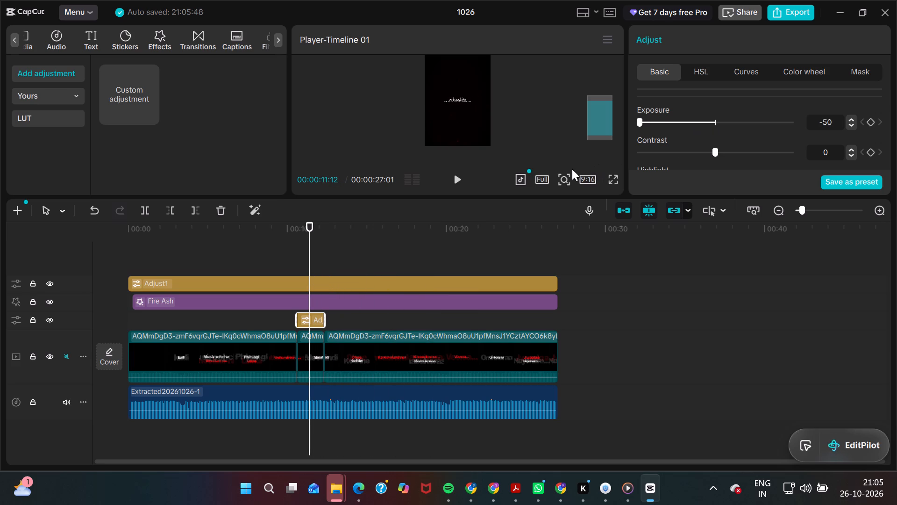
left_click_drag(712, 151, 738, 160)
left_click_drag(738, 160, 714, 161)
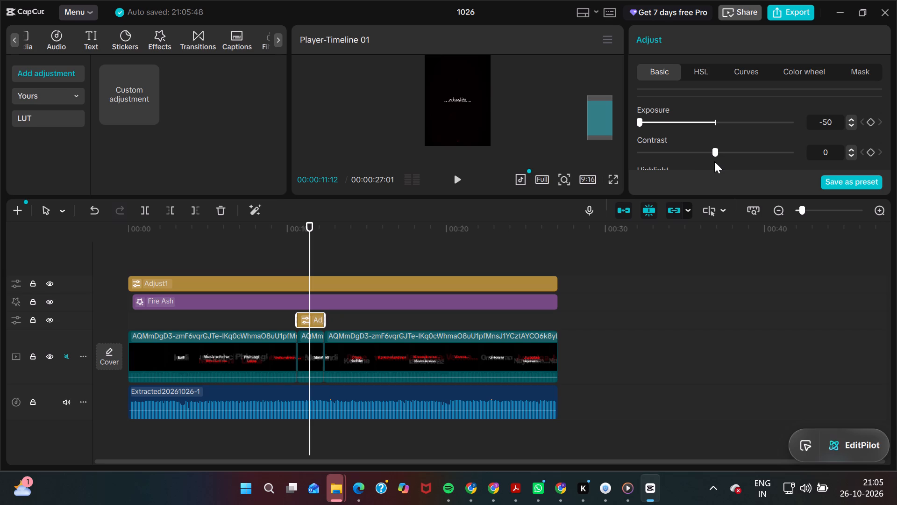
Set Highlight, Shadow, Whites and Blacks to -50 on the short adjustment layer.
scroll(702, 141, "down", 1)
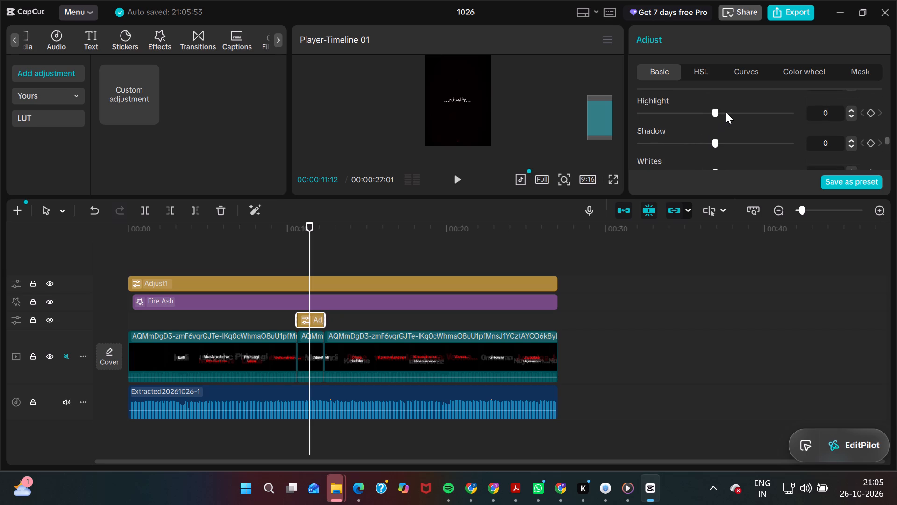
left_click_drag(717, 112, 634, 131)
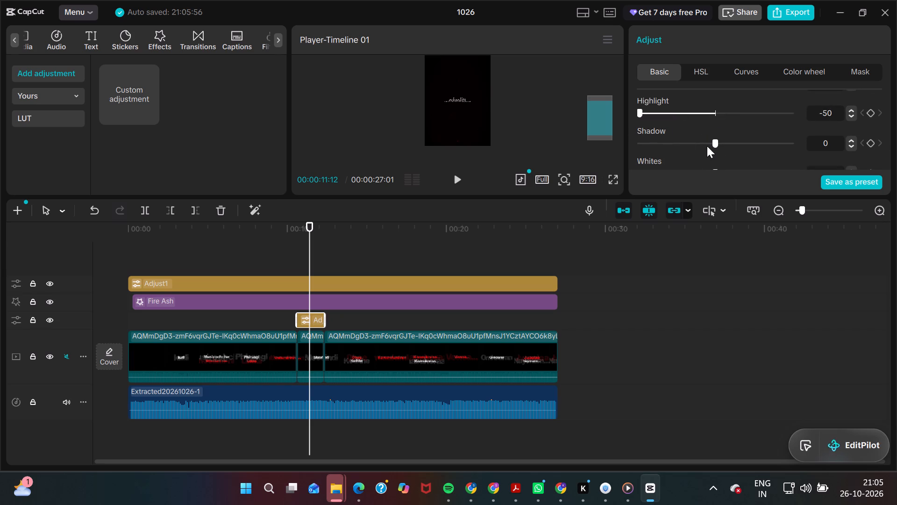
left_click_drag(711, 138, 615, 151)
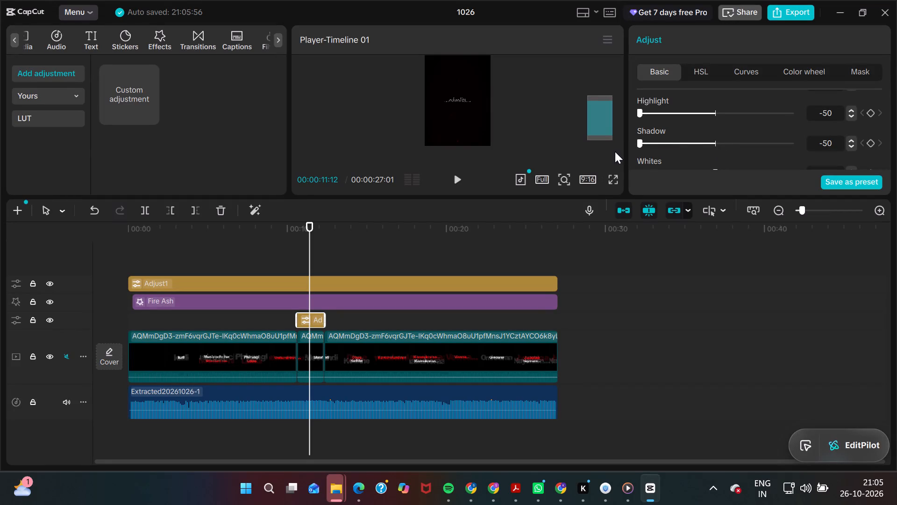
scroll(723, 133, "down", 1)
left_click_drag(714, 128, 704, 128)
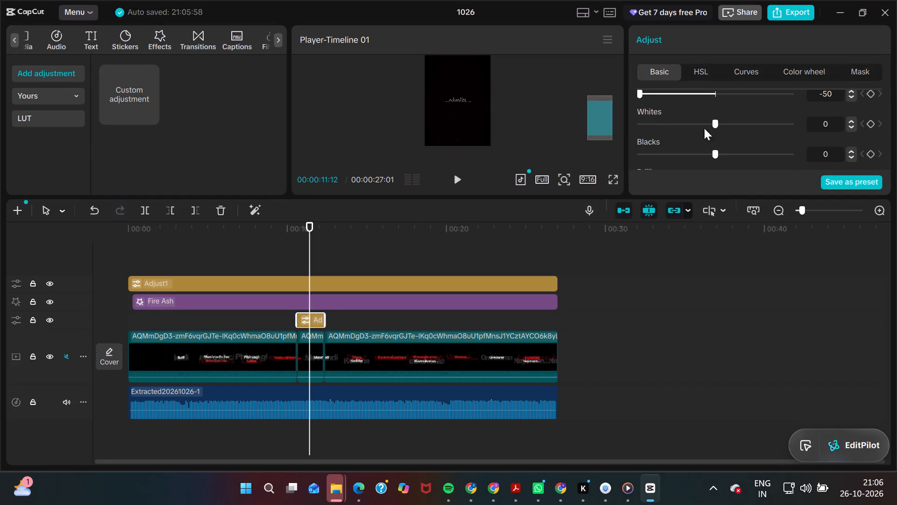
left_click_drag(704, 128, 608, 146)
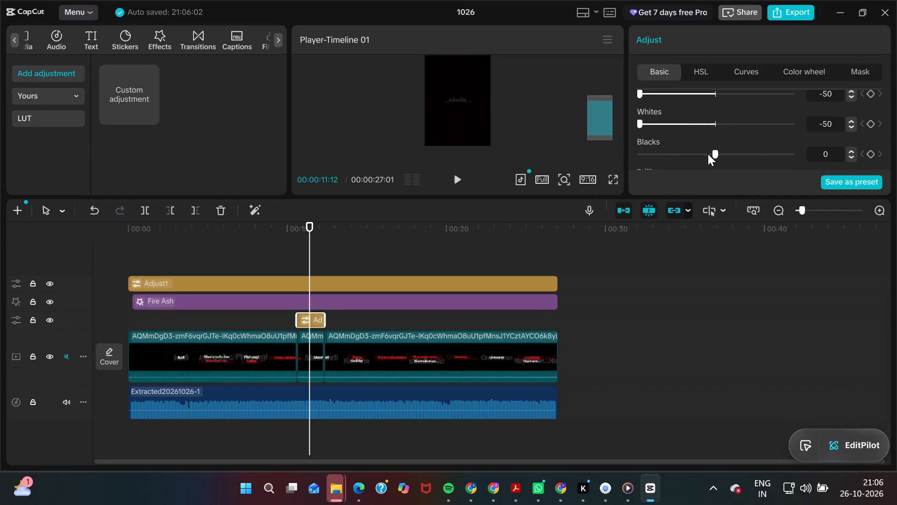
left_click_drag(714, 155, 715, 153)
left_click_drag(715, 153, 609, 174)
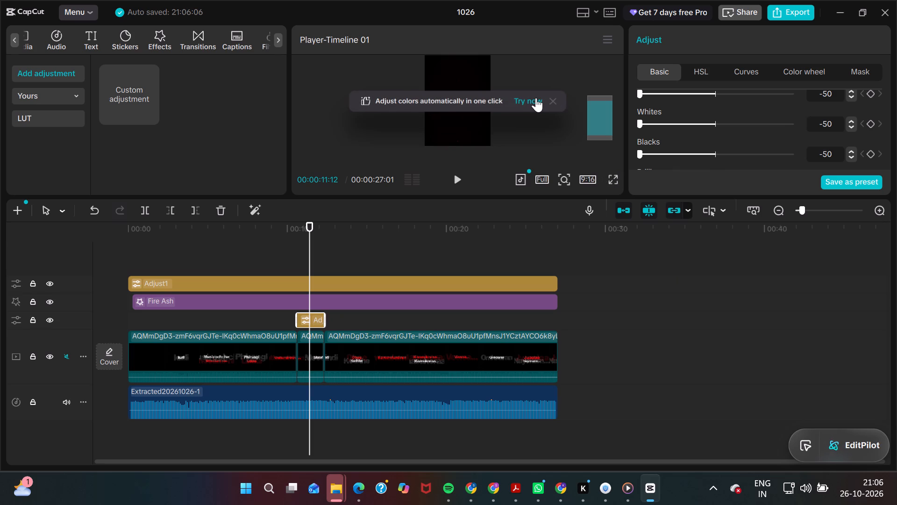
scroll(482, 150, "up", 1)
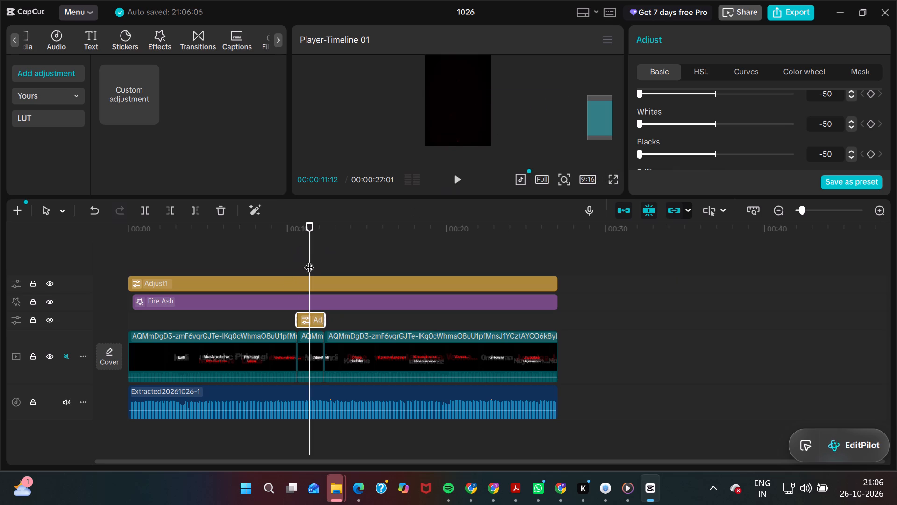
Play the edit full screen from the beginning to check the watermark, then return to the workspace and stop playback.
left_click_drag(310, 239, 127, 314)
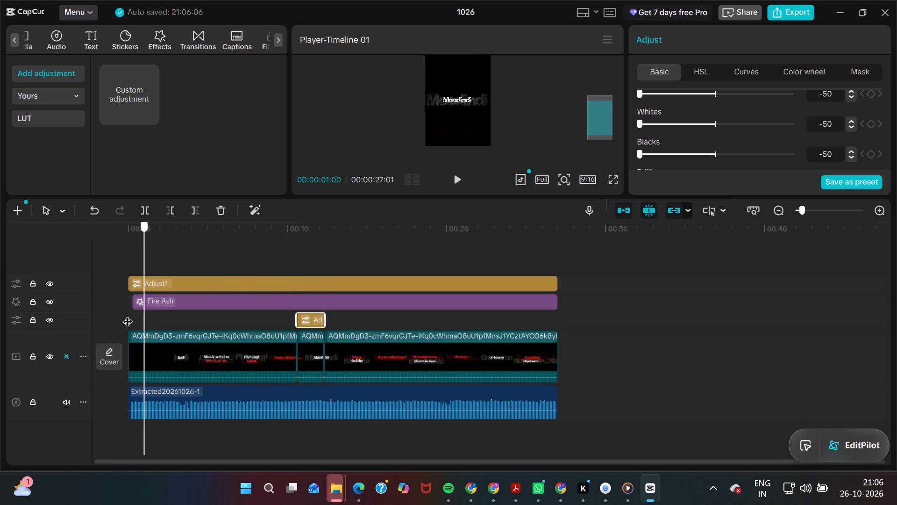
left_click_drag(127, 314, 103, 338)
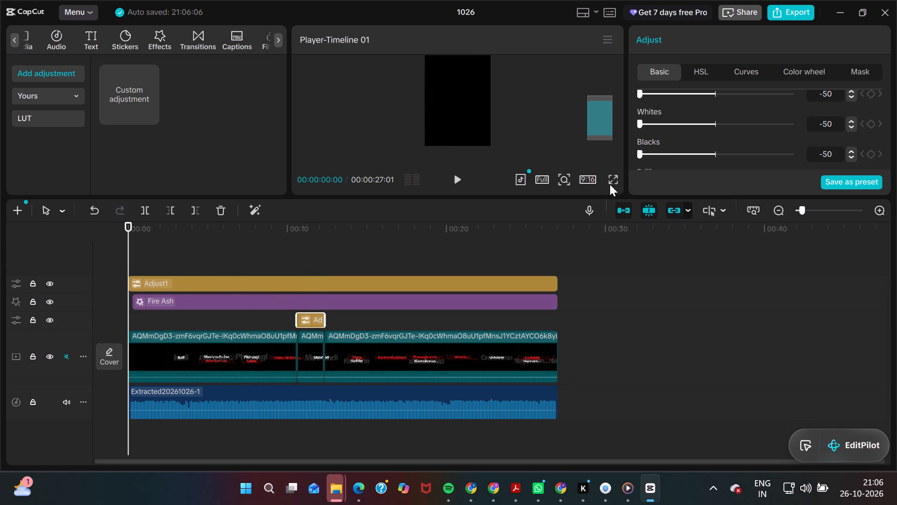
left_click(614, 181)
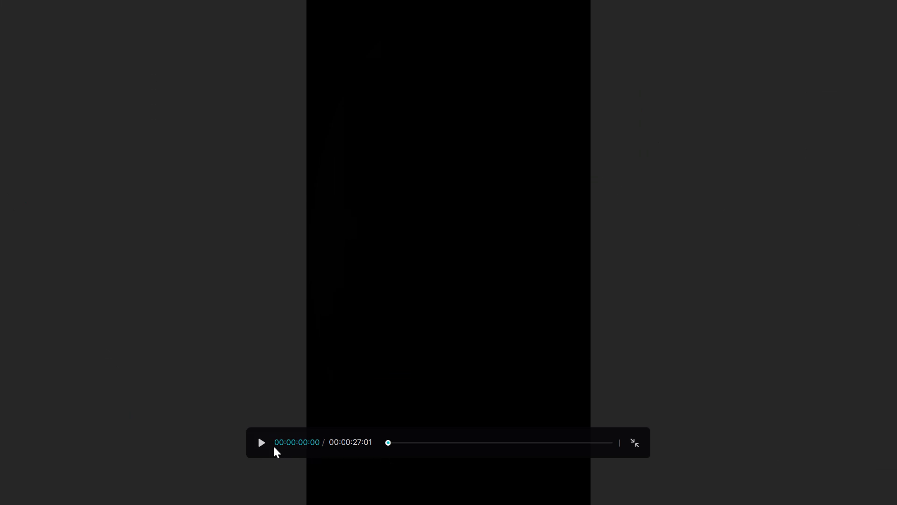
left_click(259, 444)
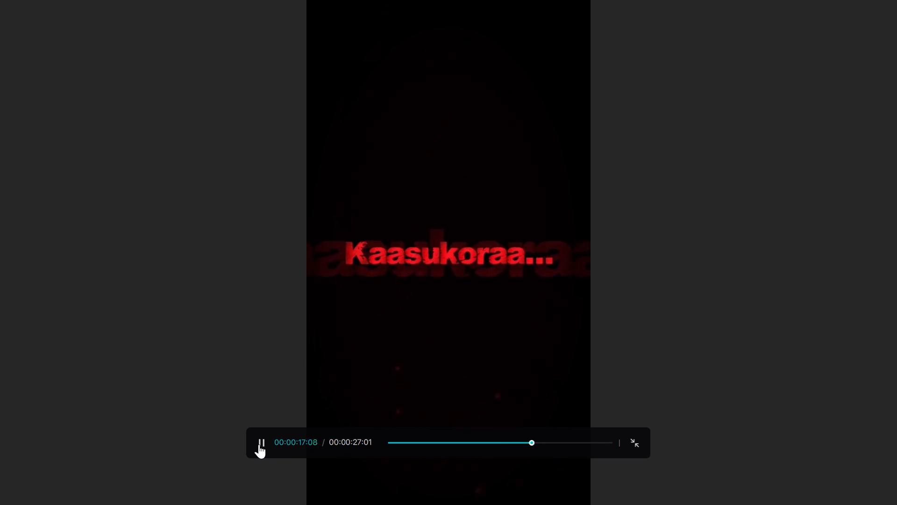
key("Escape")
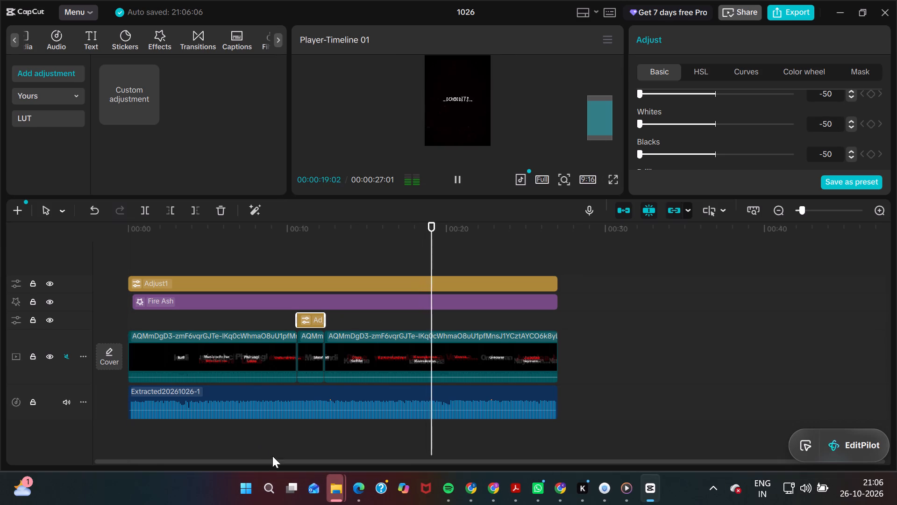
left_click(455, 190)
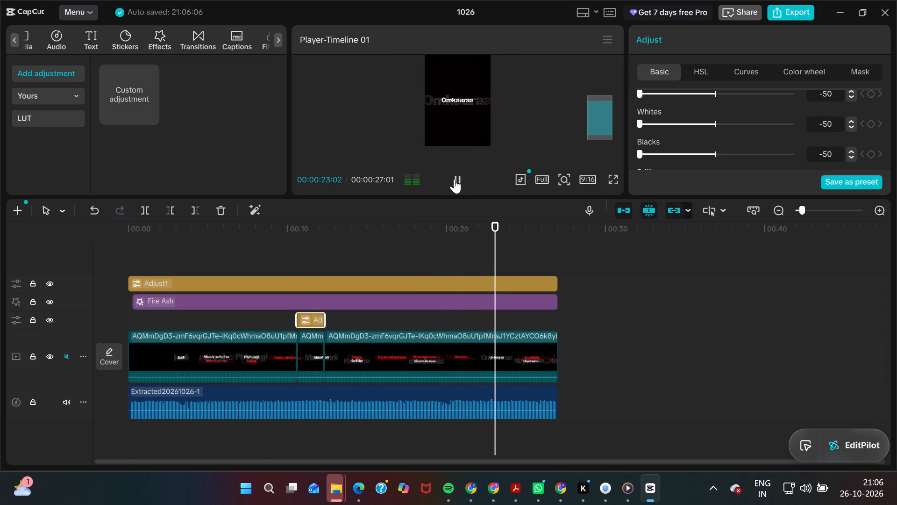
left_click(454, 179)
Split the last AQMmDgD3 segment at 00:00:18:06, where the second watermark text starts.
left_click_drag(502, 237, 459, 242)
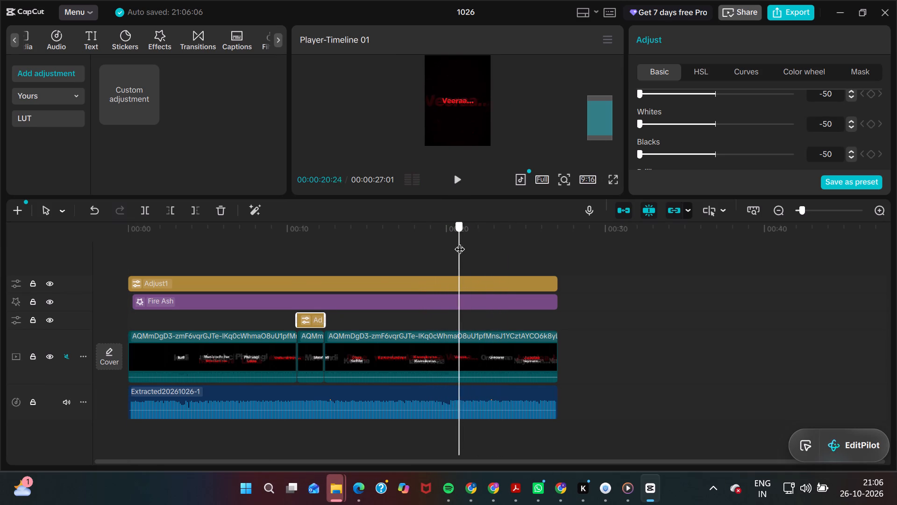
left_click_drag(459, 242, 387, 240)
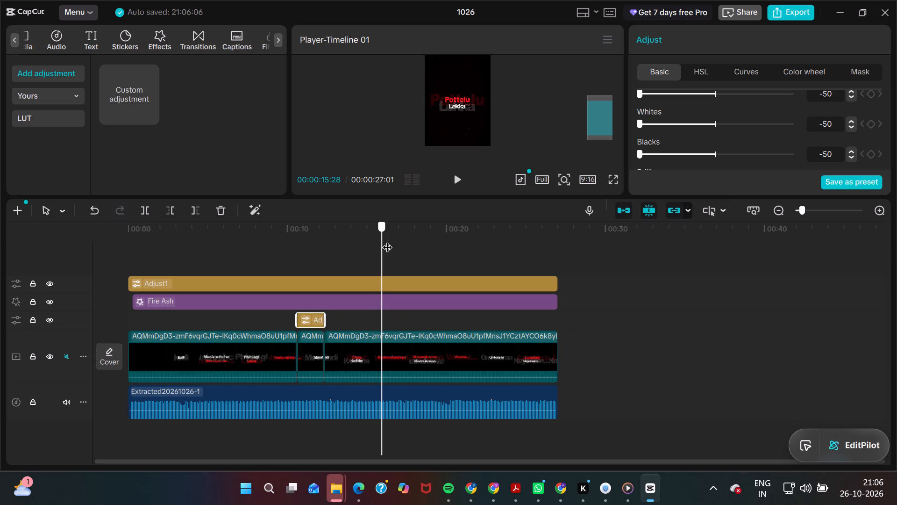
left_click_drag(387, 240, 404, 245)
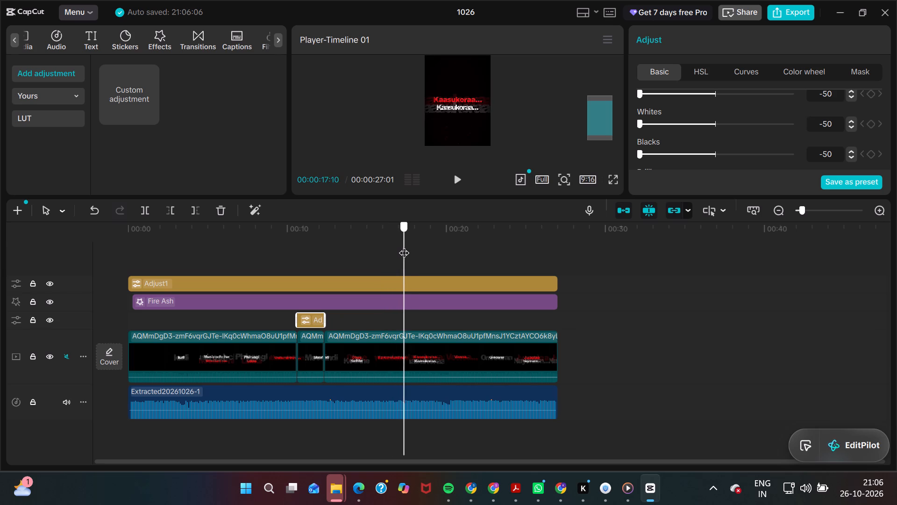
left_click_drag(404, 245, 421, 256)
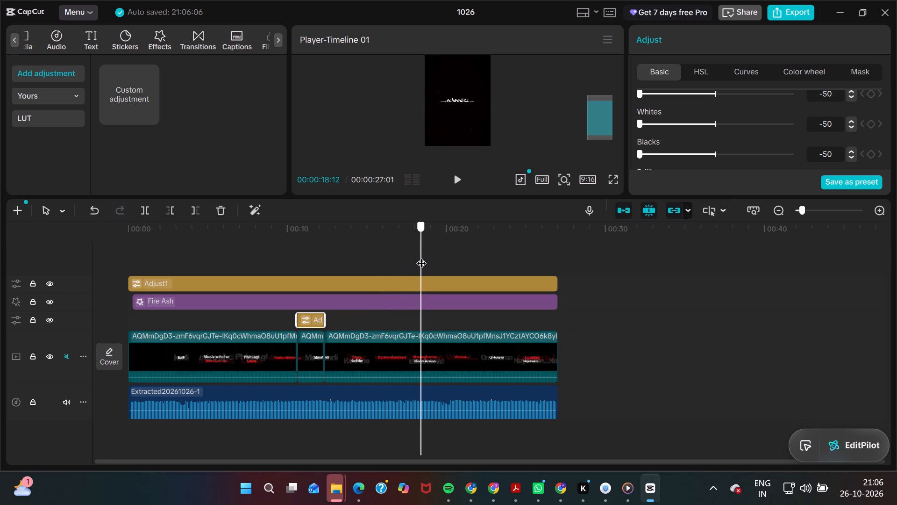
left_click_drag(421, 256, 417, 256)
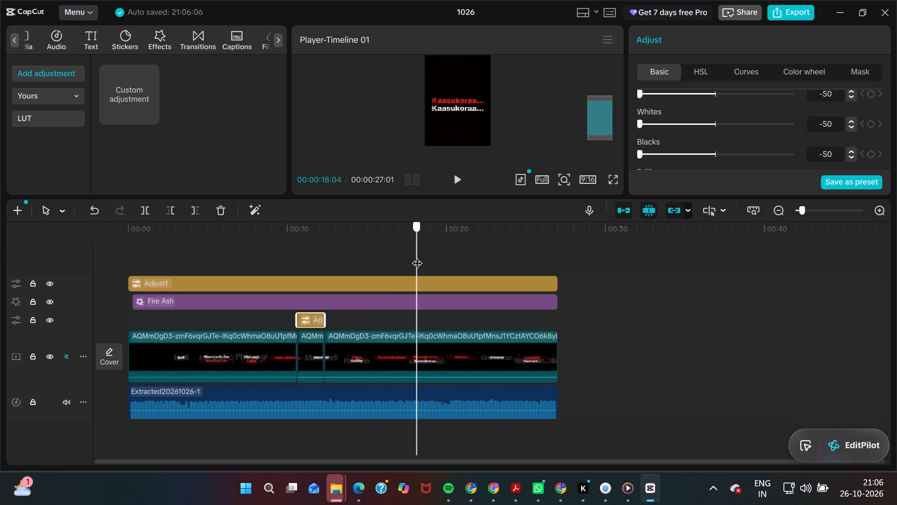
left_click_drag(417, 256, 419, 255)
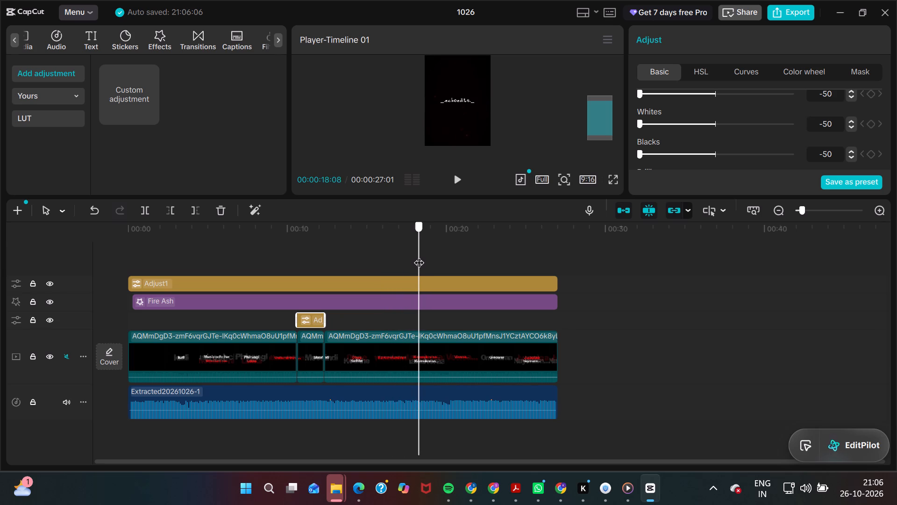
left_click_drag(419, 255, 417, 255)
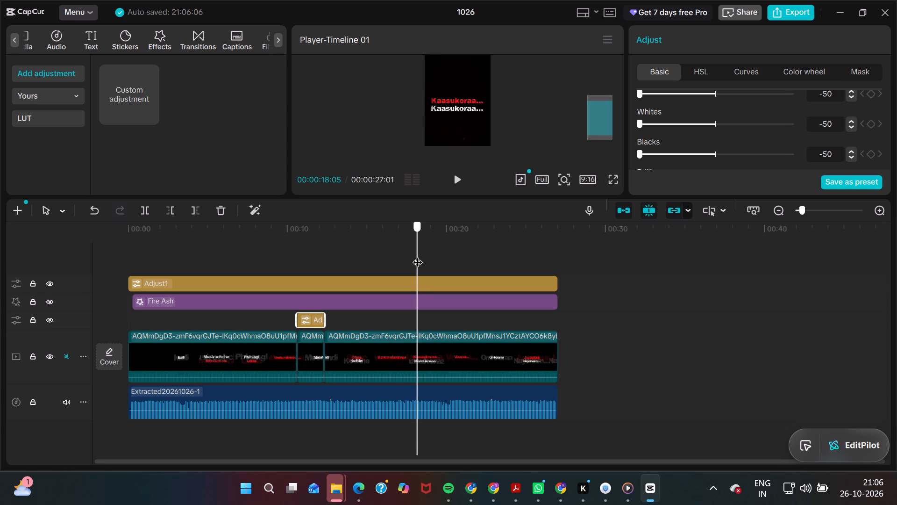
left_click_drag(417, 255, 419, 255)
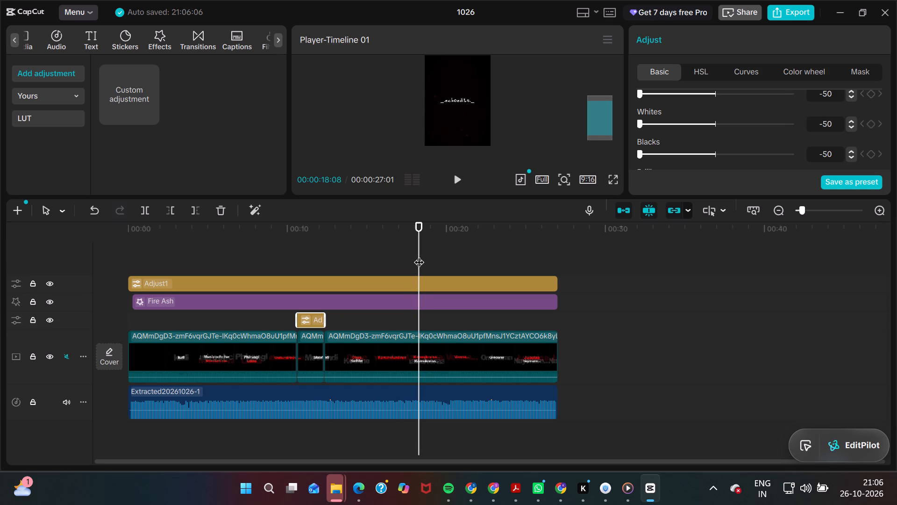
key("Left")
key("Left")
key("Left")
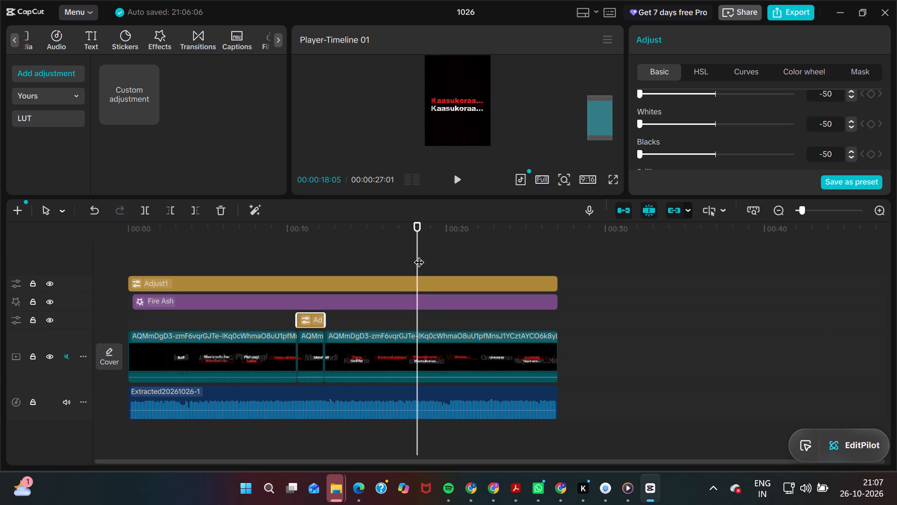
key("Right")
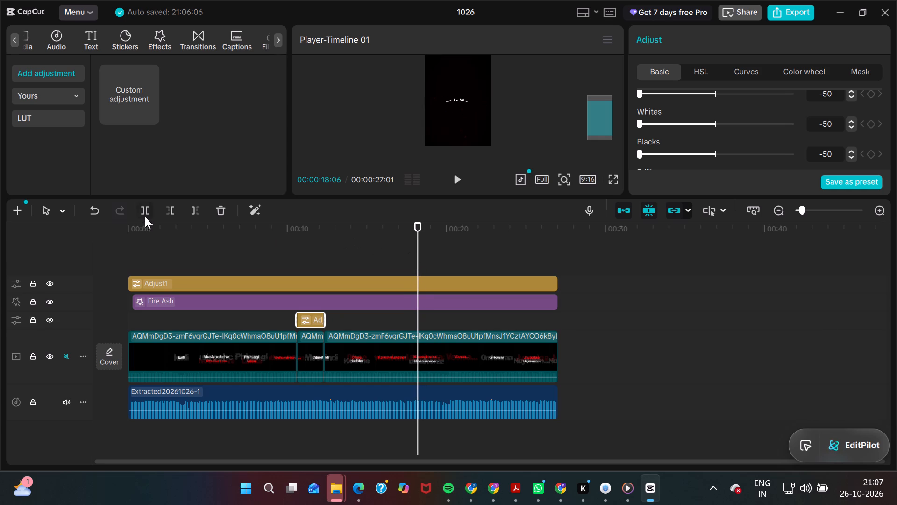
left_click(140, 215)
Split the last AQMmDgD3 segment at 00:00:19:23, where the second watermark text ends.
key("Right")
key("Right")
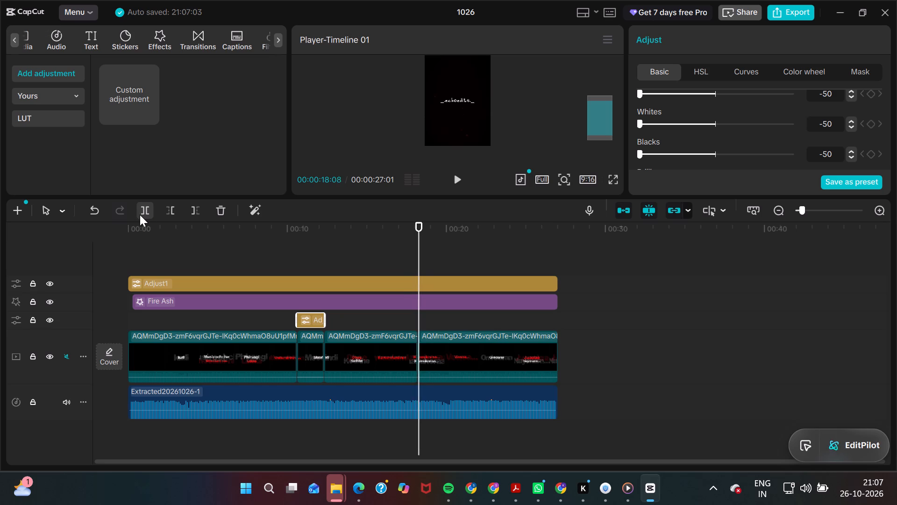
key("Right")
key("Right")
key("Right")
key("Right")
key("Right")
key("Right")
key("Right")
key("Right")
key("Right")
key("Right")
key("Right")
key("Right")
key("Right")
key("Right")
key("Right")
key("Right")
key("Right")
key("Right")
key("Right")
key("Right")
key("Right")
key("Right")
key("Right")
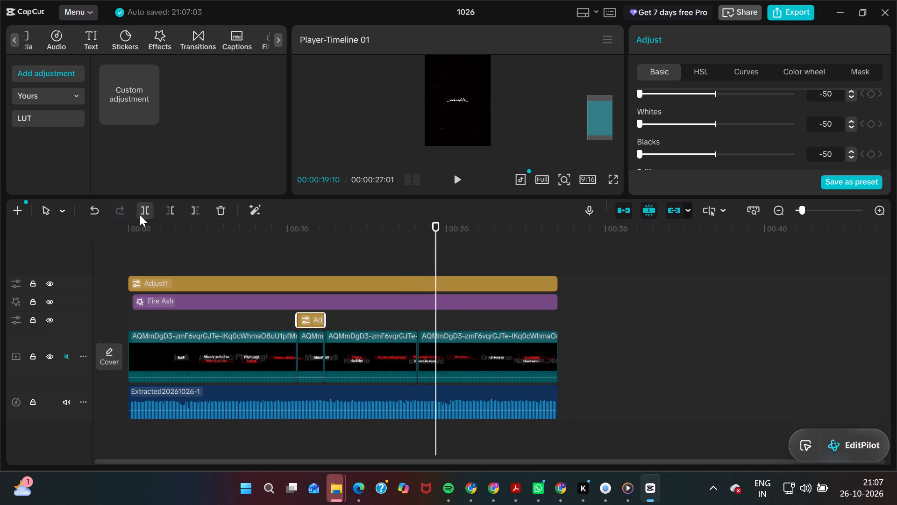
key("Left")
key("Left")
key("Left")
key("Left")
key("Left")
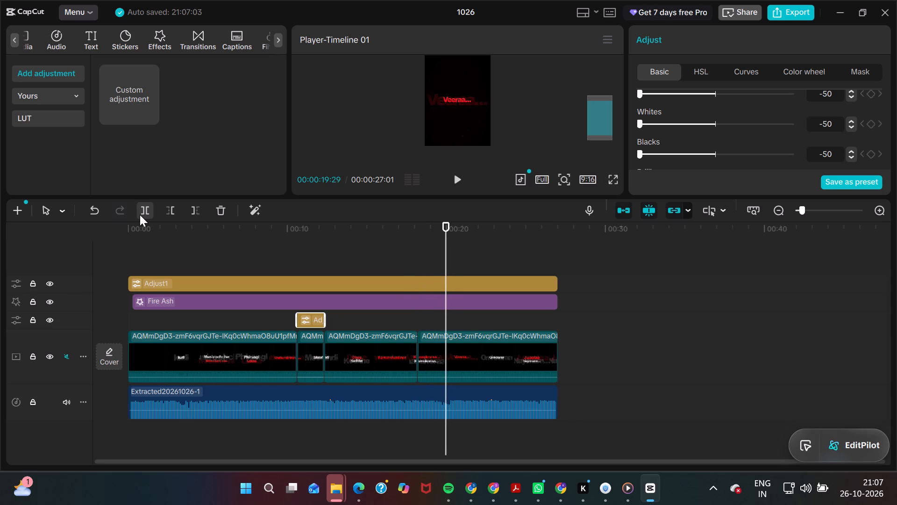
key("Left")
key("Left")
key("Left")
key("Left")
key("Left")
key("Left")
key("Left")
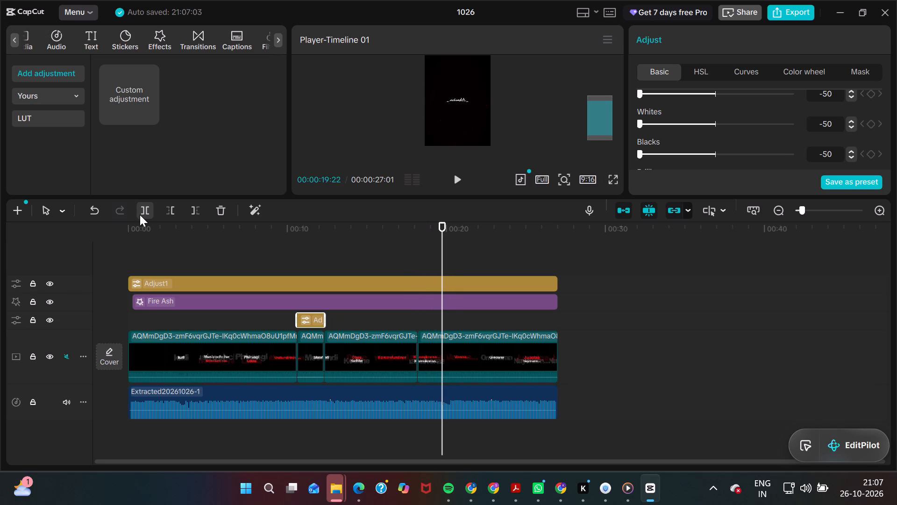
key("Right")
key("Right")
key("Left")
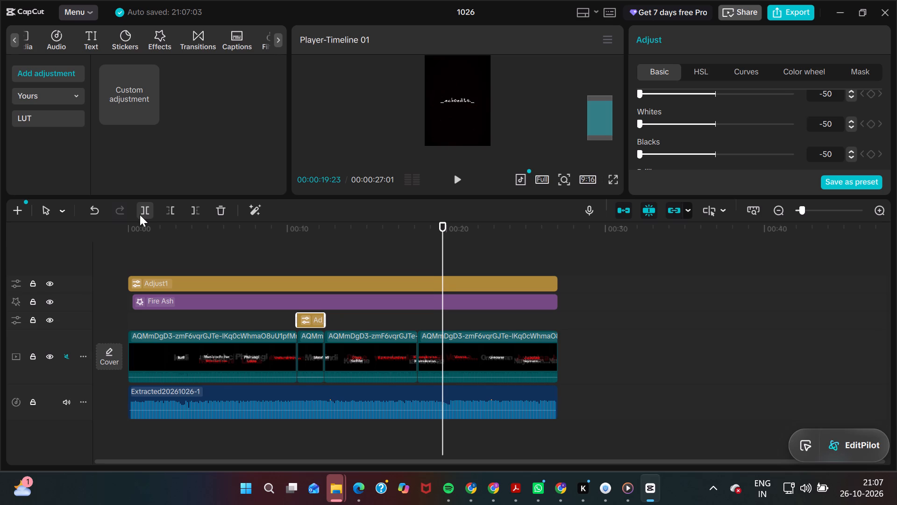
left_click(144, 216)
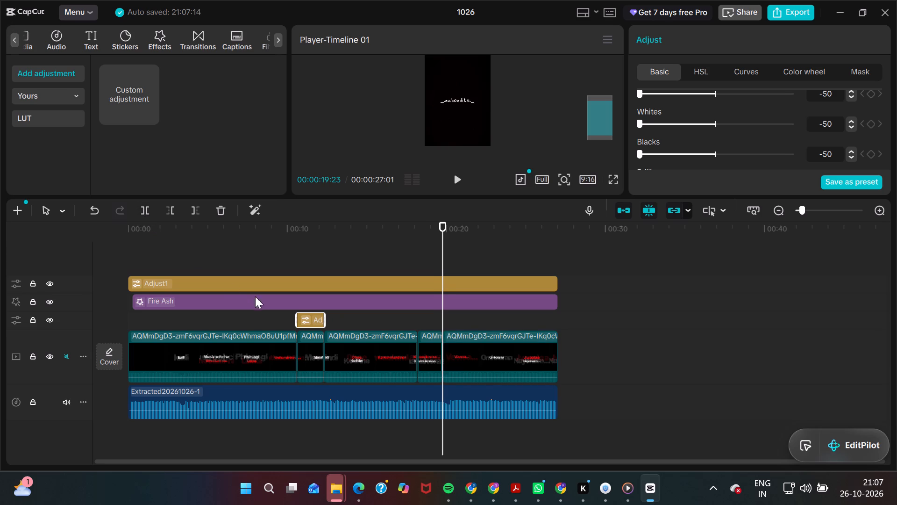
Copy the short adjustment layer and paste it over the second watermark segment, aligning its end with that segment's end.
left_click(311, 318)
key("ctrl+c")
left_click(431, 321)
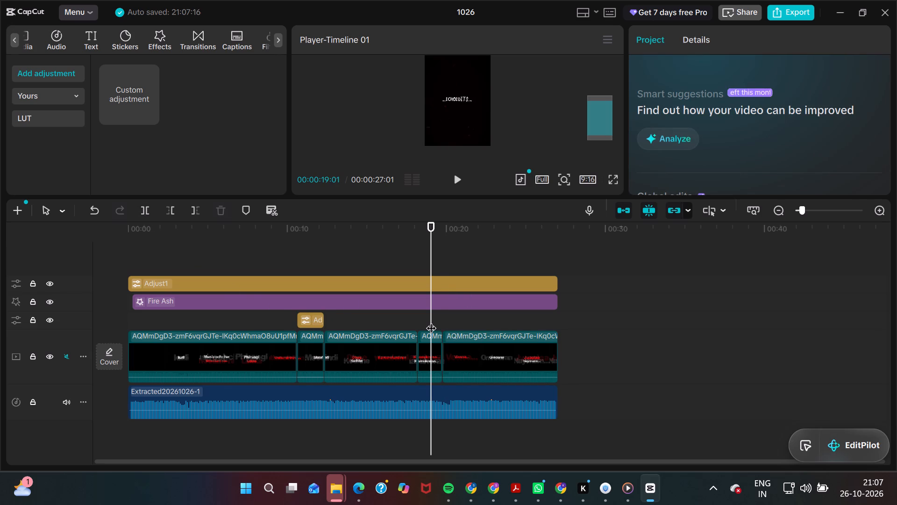
key("ctrl+v")
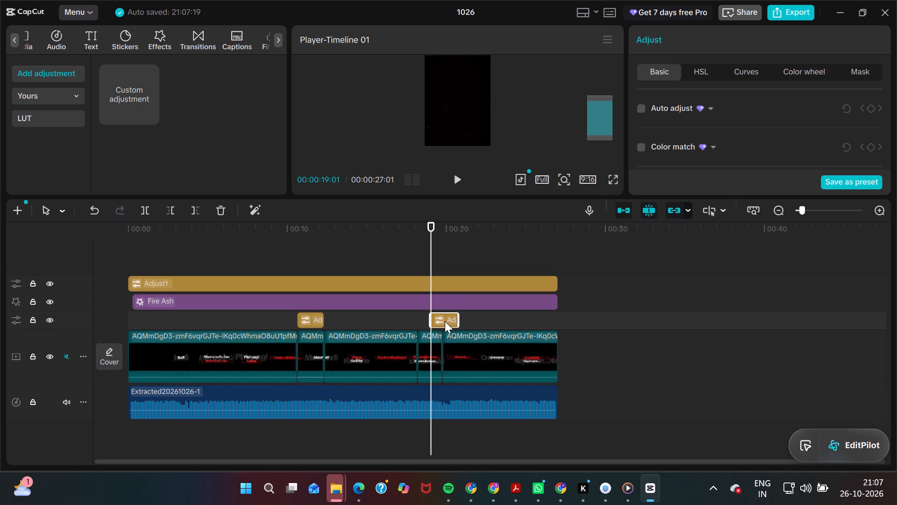
left_click_drag(445, 321, 432, 321)
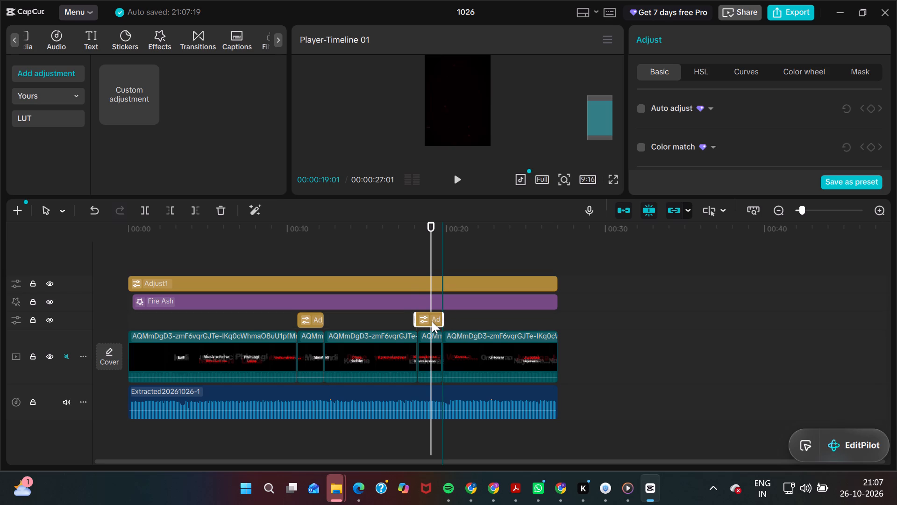
left_click_drag(432, 321, 432, 322)
Play the edit full screen from near the beginning to check both darkened watermark segments, then return to the workspace.
left_click(608, 177)
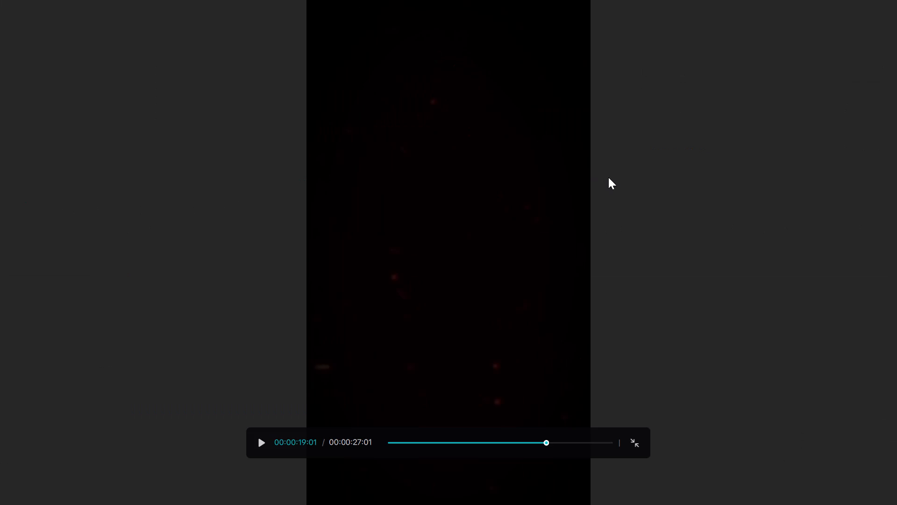
left_click(390, 440)
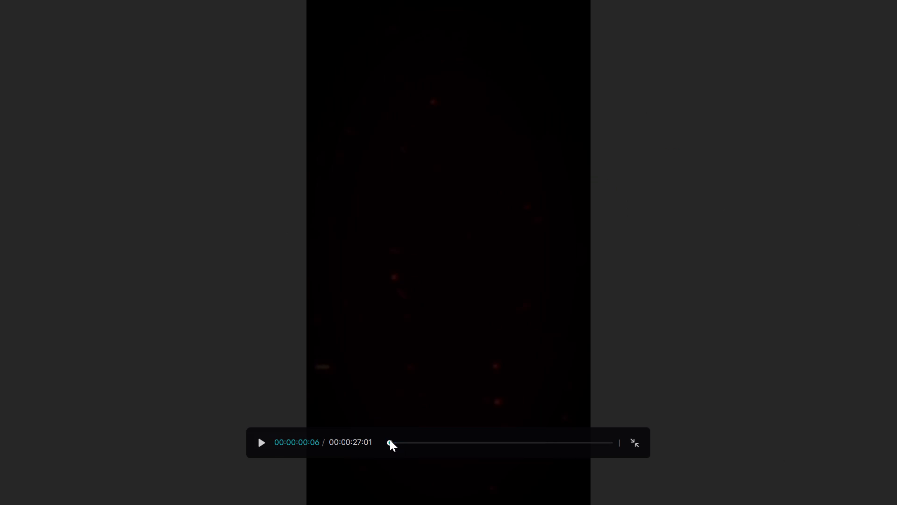
left_click(261, 443)
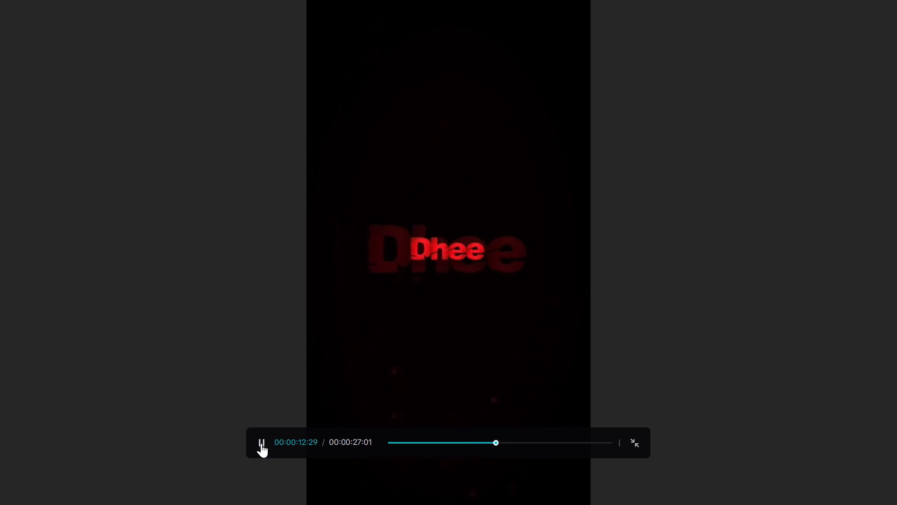
key("Escape")
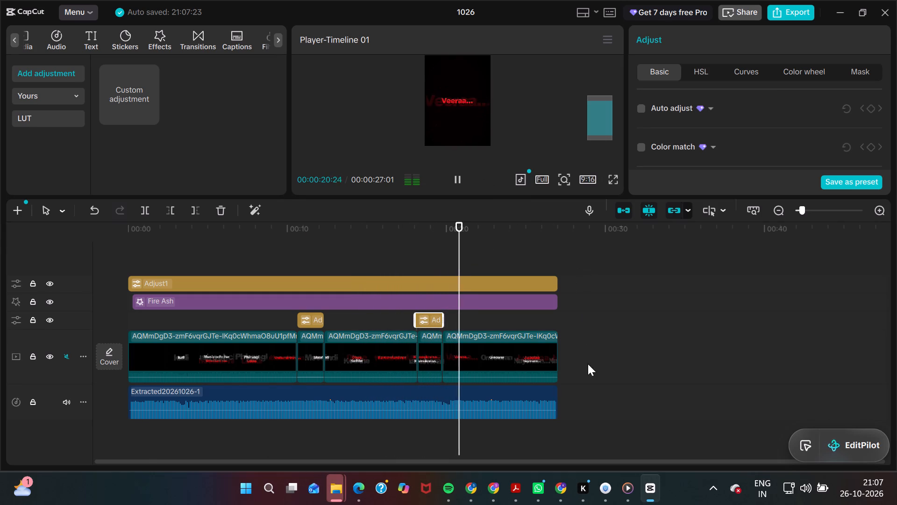
left_click(472, 499)
scroll(464, 242, "up", 2)
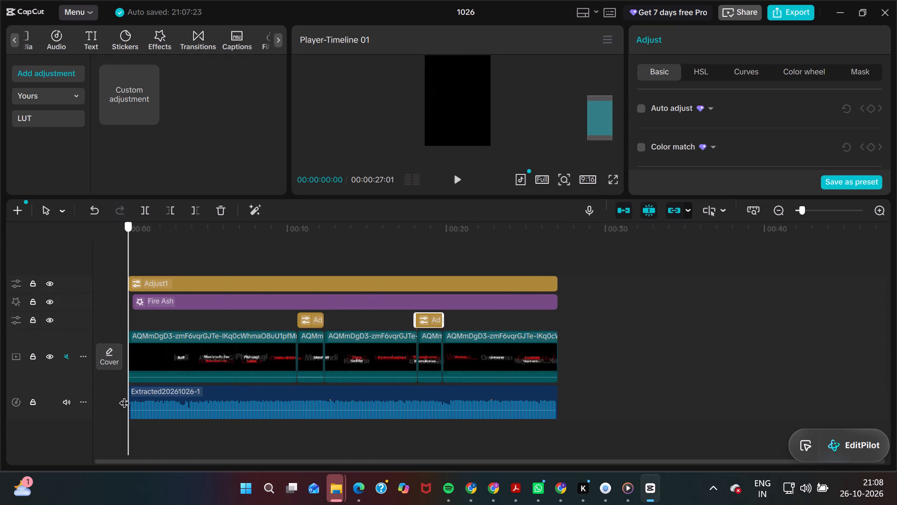
left_click_drag(124, 396, 123, 396)
left_click(462, 182)
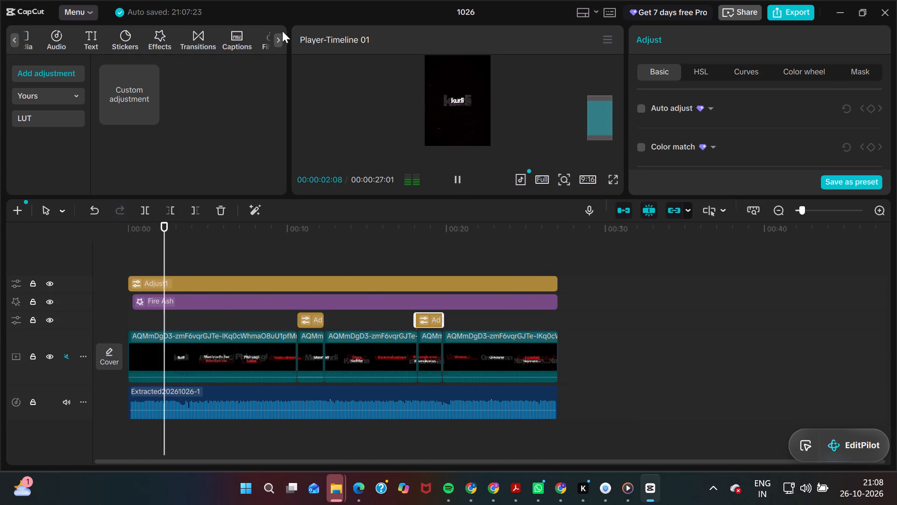
Search the filter library for RED.
left_click(263, 43)
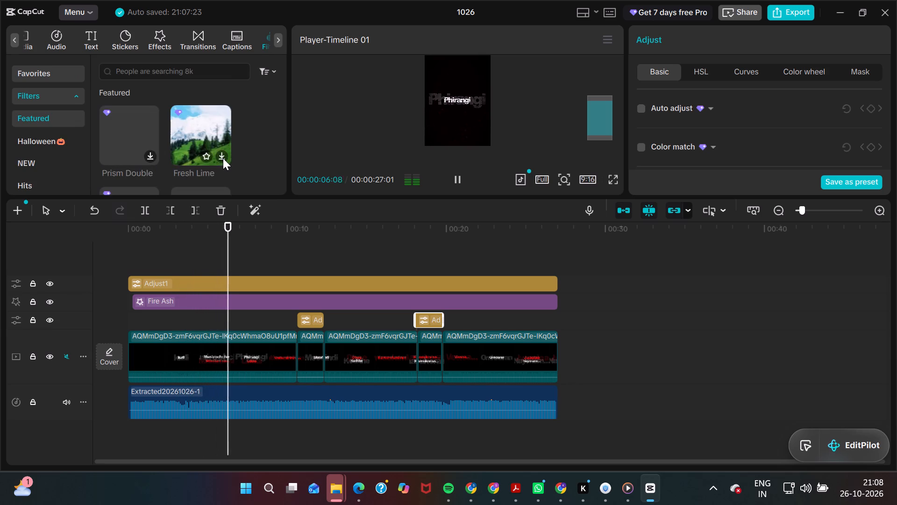
scroll(177, 142, "down", 1)
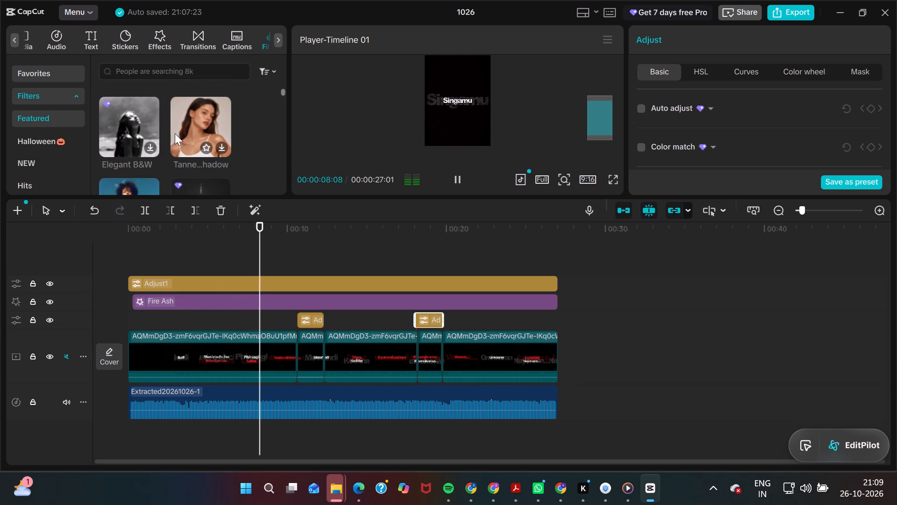
left_click(168, 72)
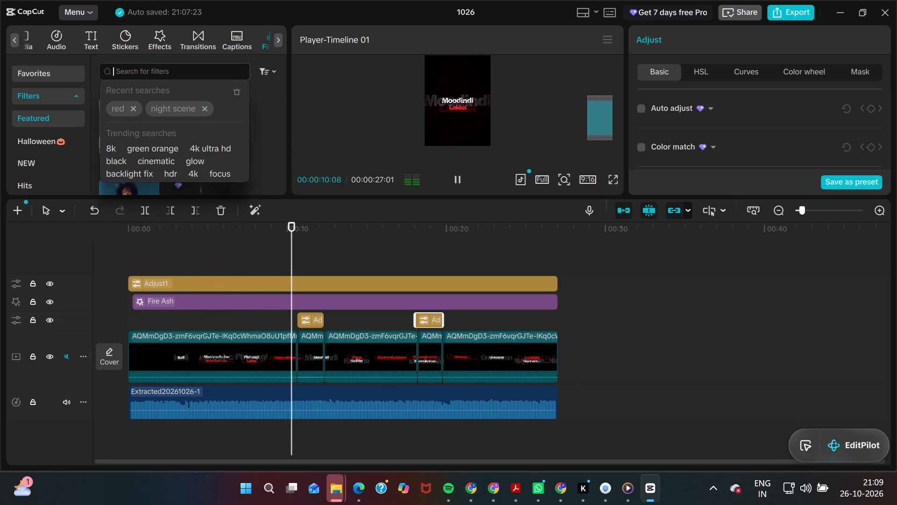
type("RED")
key("Return")
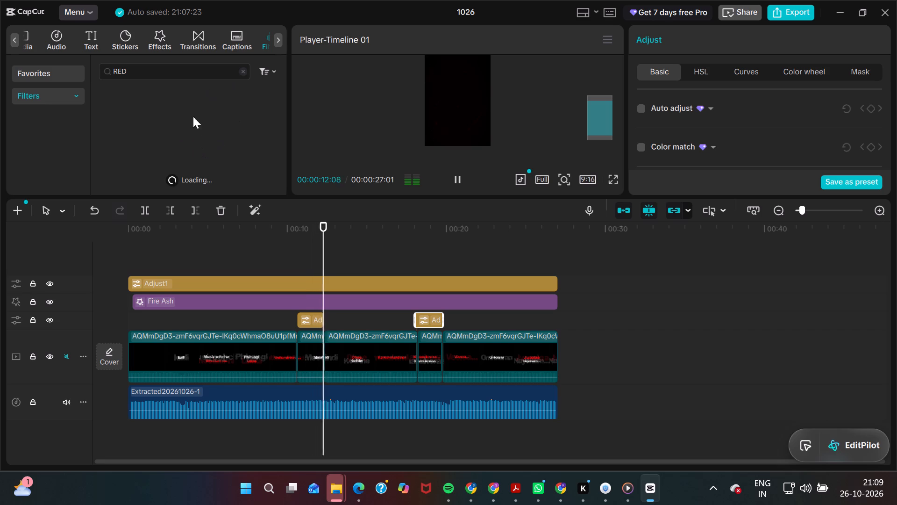
Set the Fire Ash effect's Filters value to 31 and its Speed to 20, resuming playback between the changes.
left_click(213, 300)
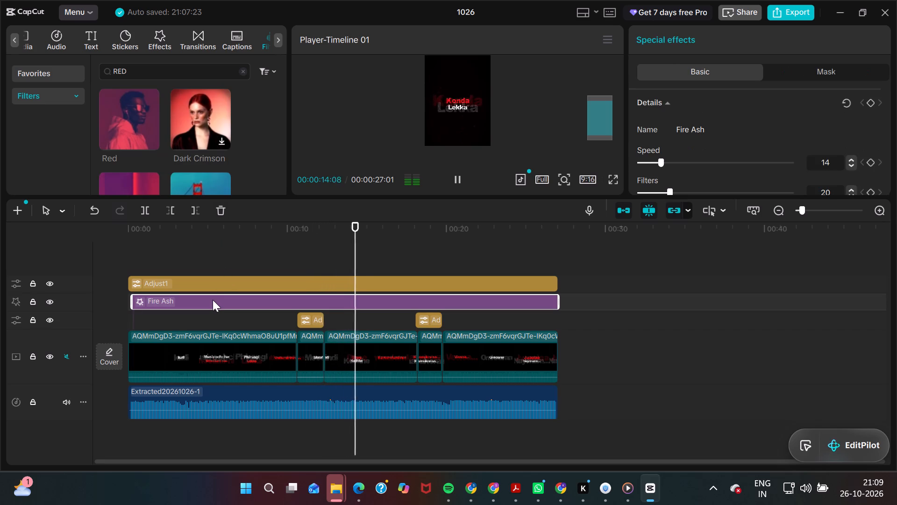
scroll(673, 163, "down", 1)
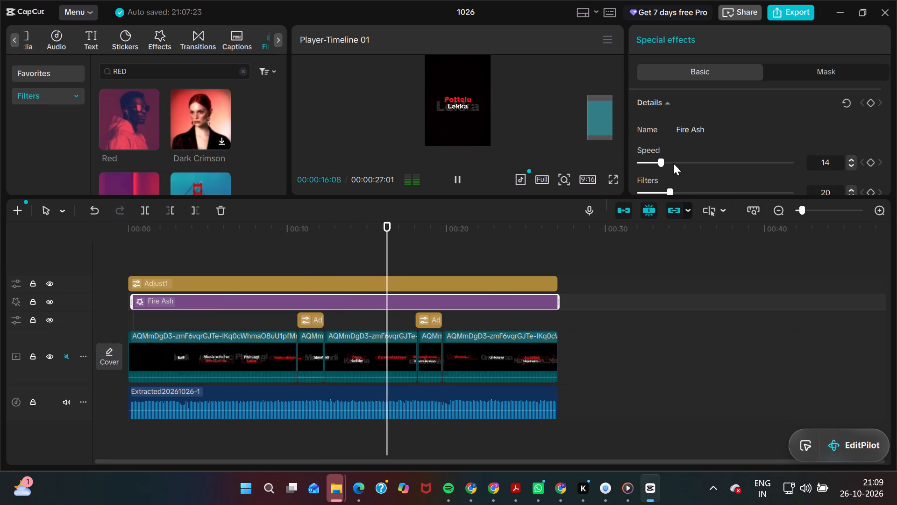
scroll(673, 163, "down", 1)
left_click(686, 188)
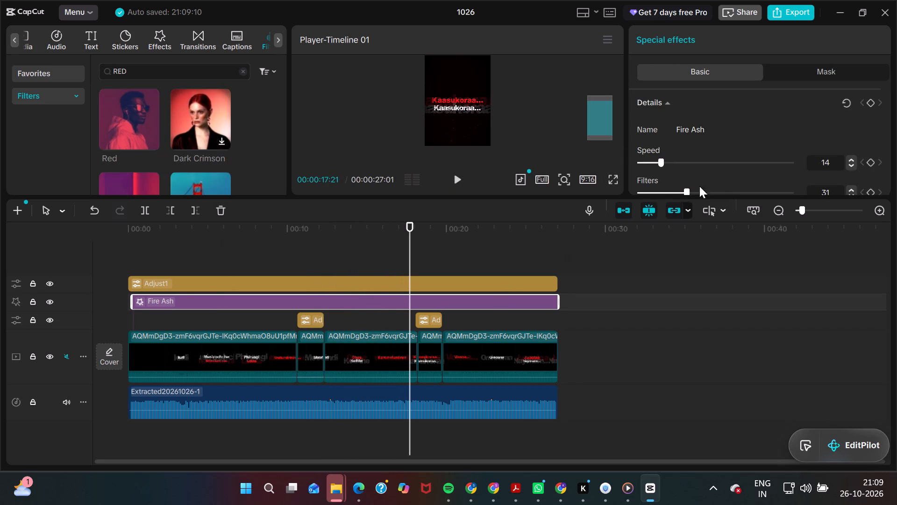
left_click(462, 180)
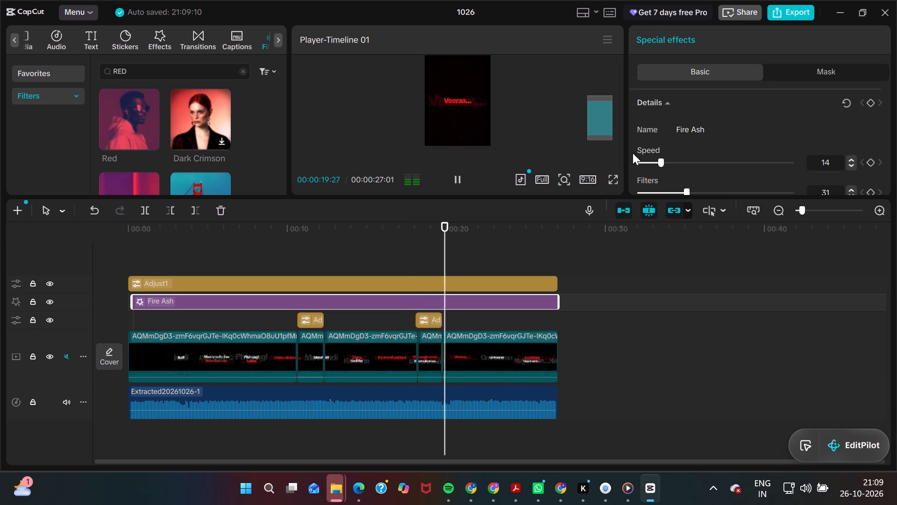
left_click(669, 160)
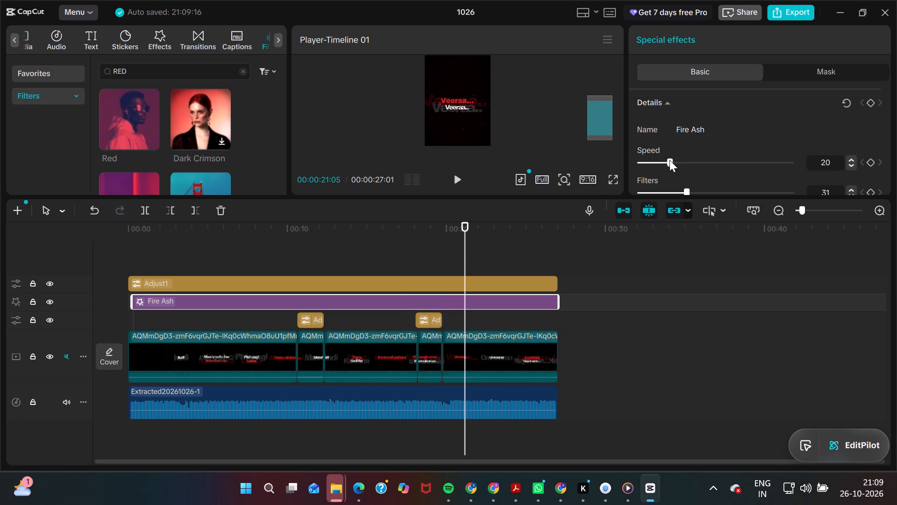
Add the Cyan Red filter on its own track at the timeline start and extend it to the edit's end at 00:00:27:01.
scroll(195, 131, "down", 1)
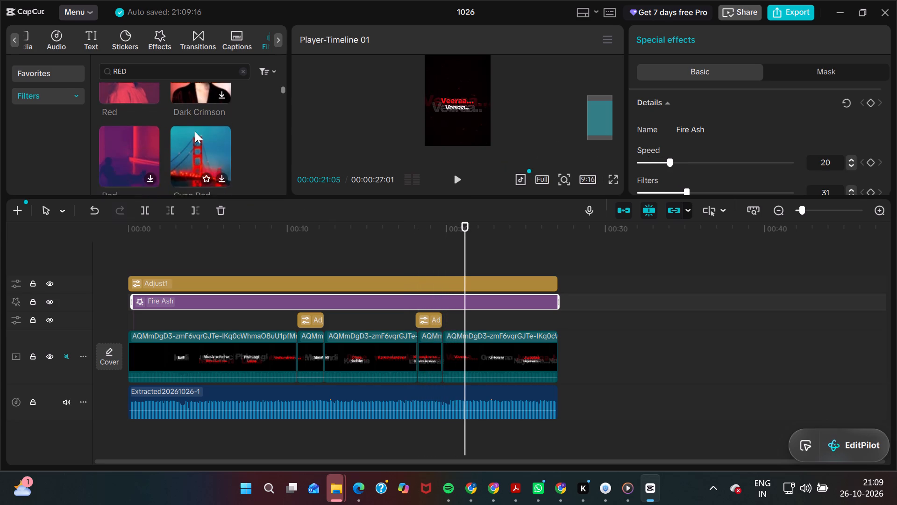
scroll(195, 131, "down", 1)
left_click(195, 140)
left_click_drag(195, 140, 128, 325)
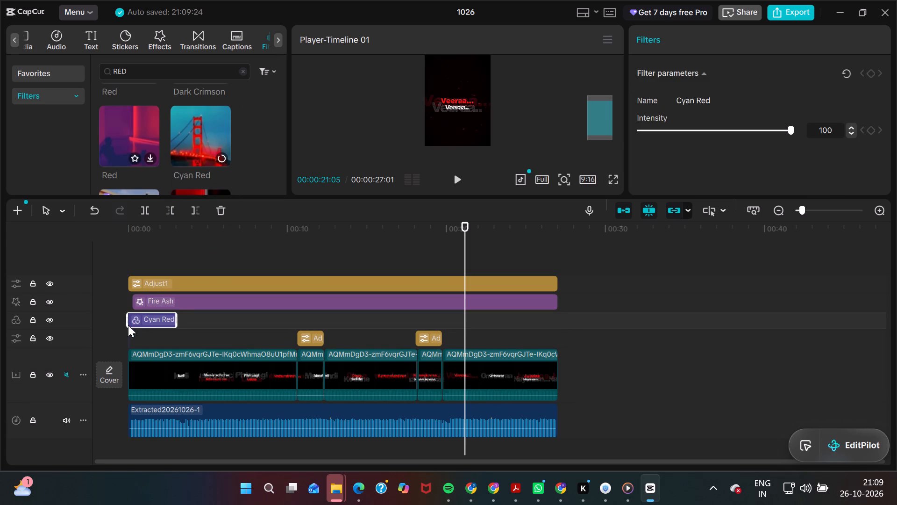
left_click_drag(178, 316, 321, 310)
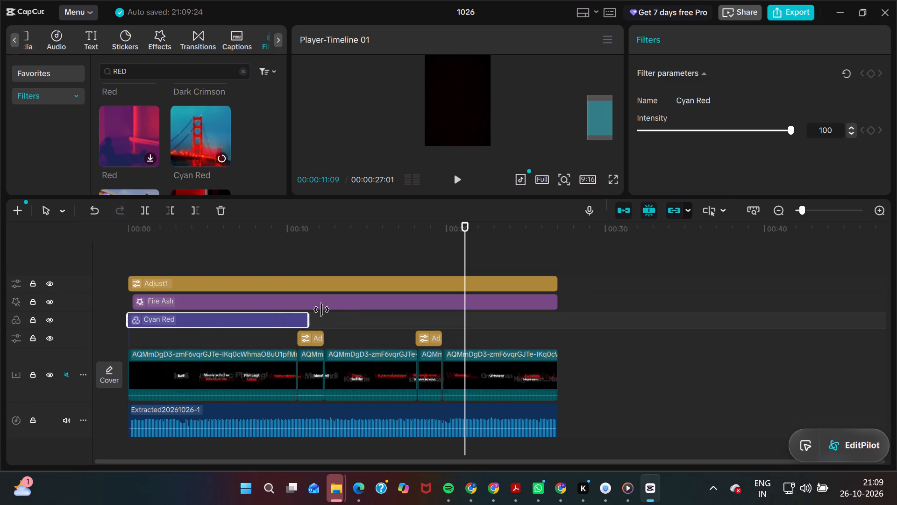
left_click_drag(321, 310, 462, 301)
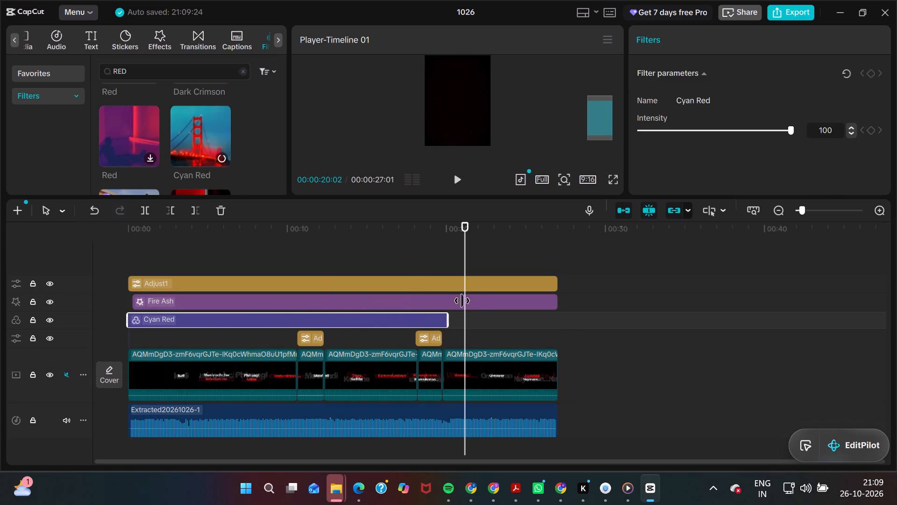
left_click_drag(462, 301, 558, 310)
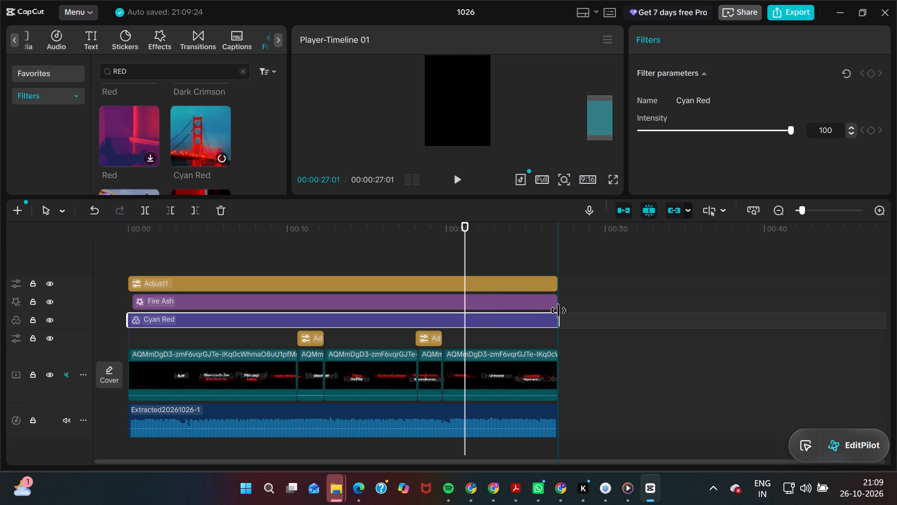
left_click_drag(558, 310, 556, 310)
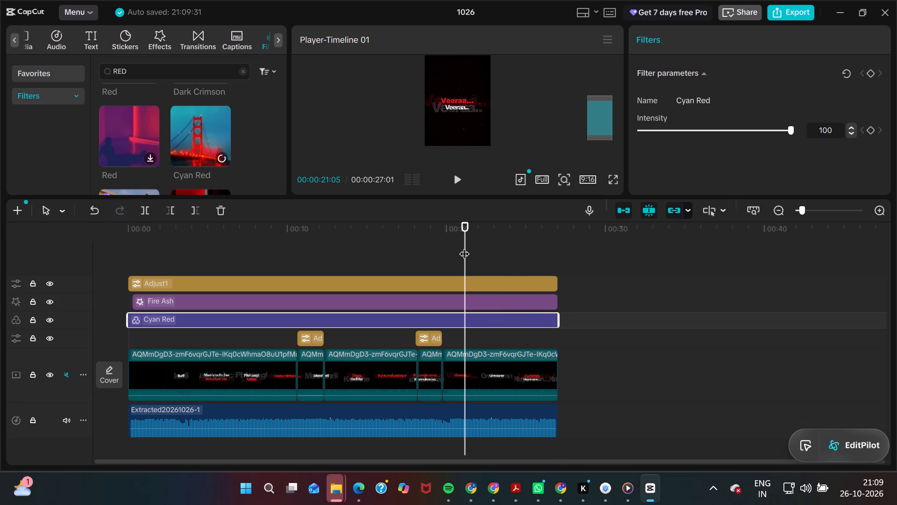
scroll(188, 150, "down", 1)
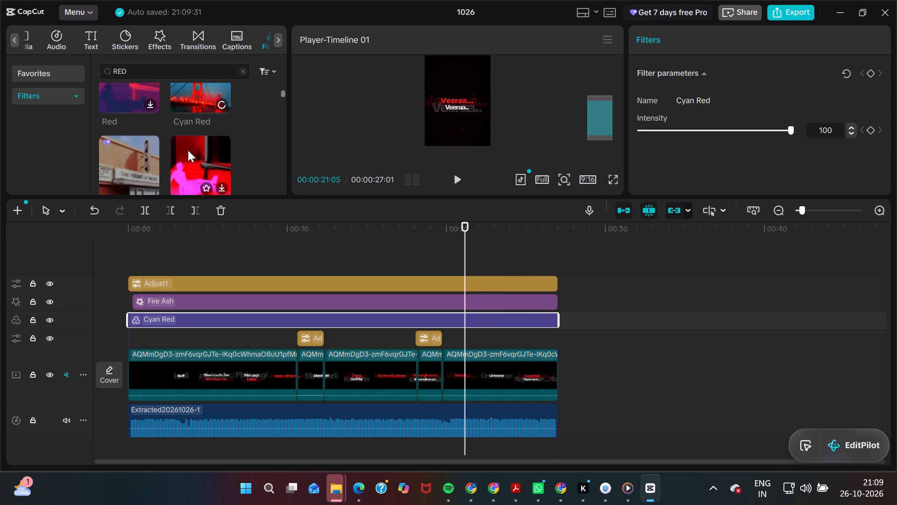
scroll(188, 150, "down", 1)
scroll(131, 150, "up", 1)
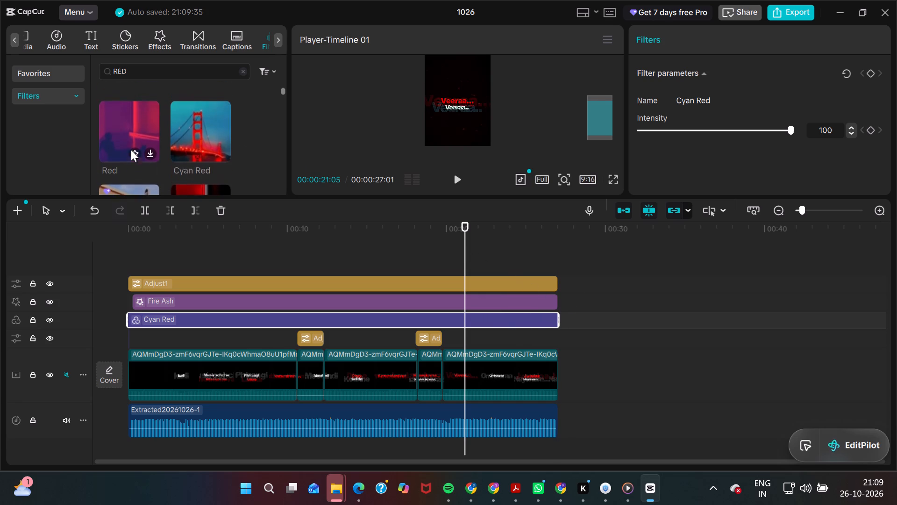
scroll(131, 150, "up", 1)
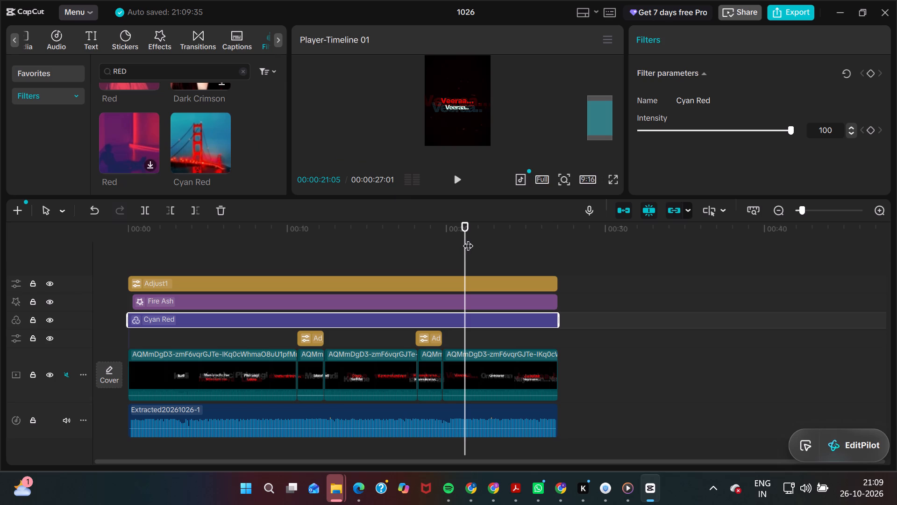
Play the timeline from the beginning and check the result in the full-screen preview.
left_click_drag(466, 238, 117, 280)
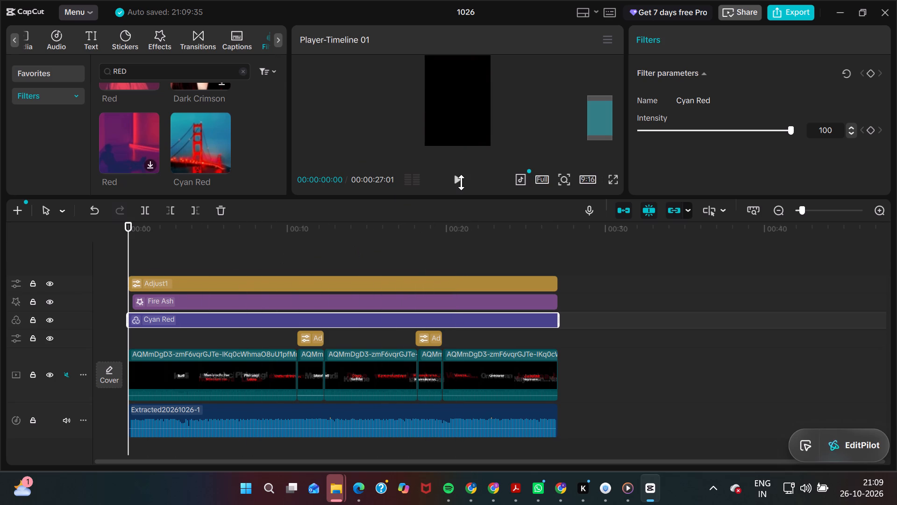
left_click(461, 182)
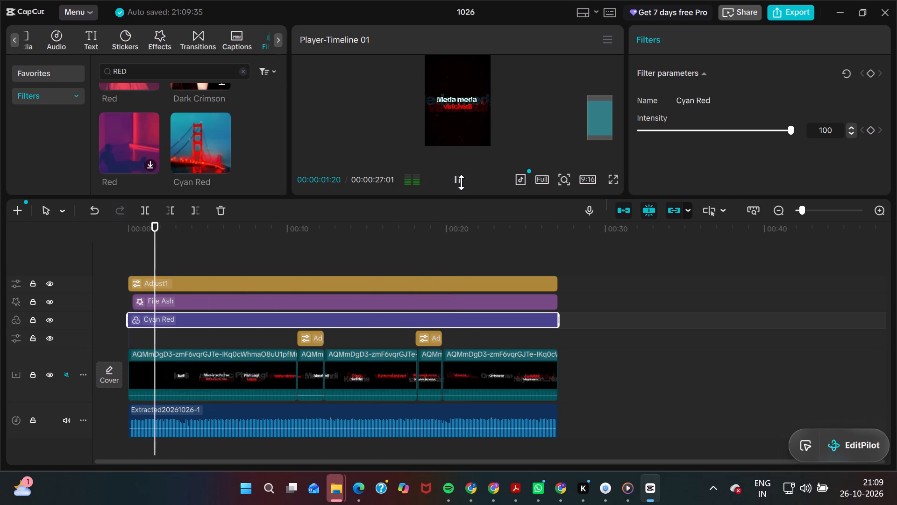
left_click(612, 176)
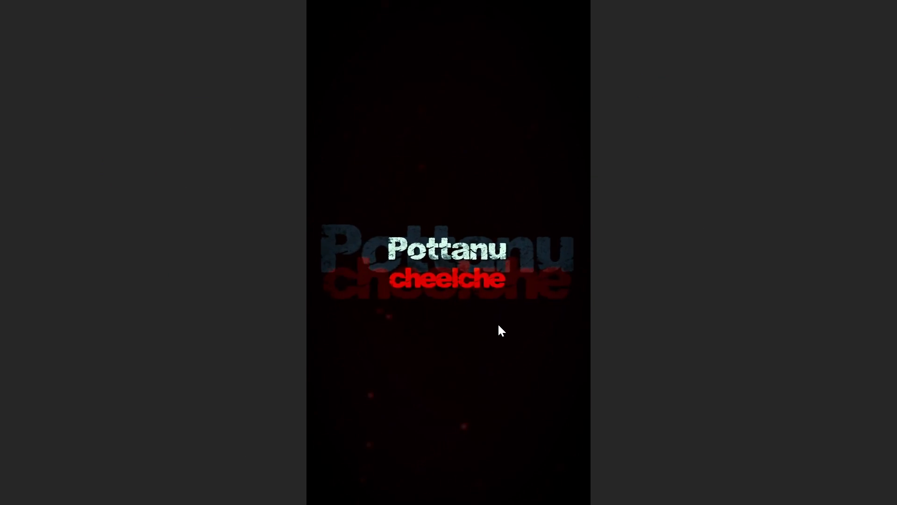
key("Escape")
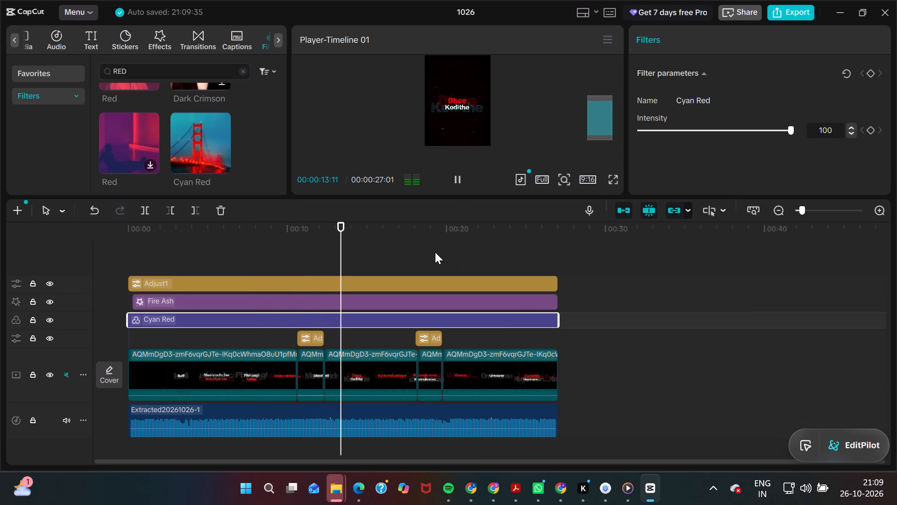
left_click(616, 180)
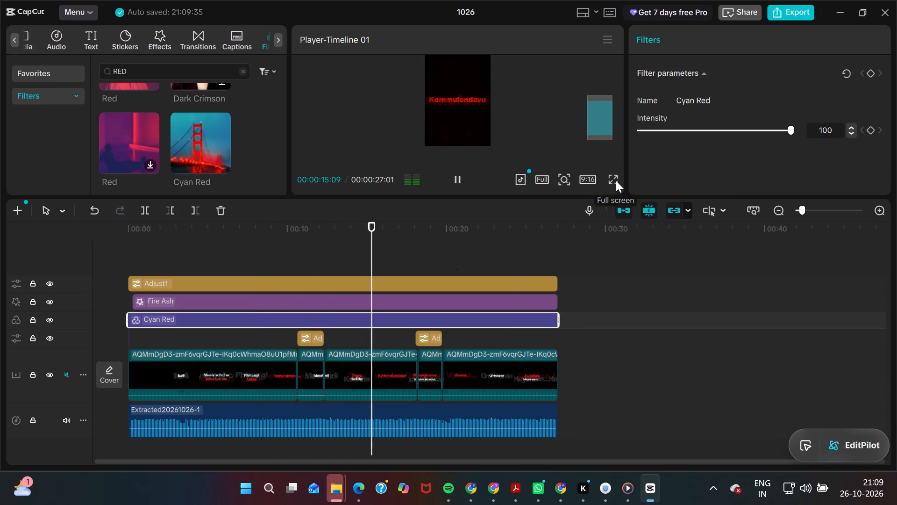
key("Escape")
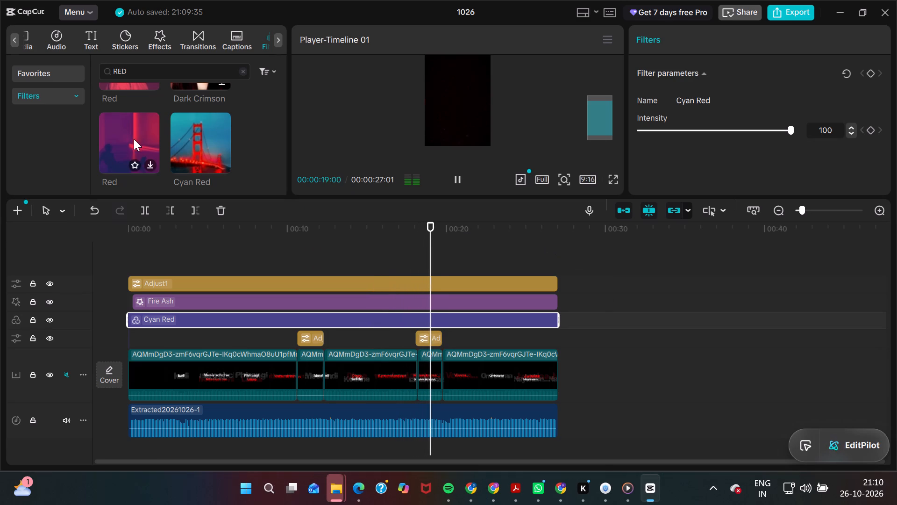
Browse the RED filter search results for other red looks.
scroll(132, 141, "up", 1)
scroll(193, 126, "down", 1)
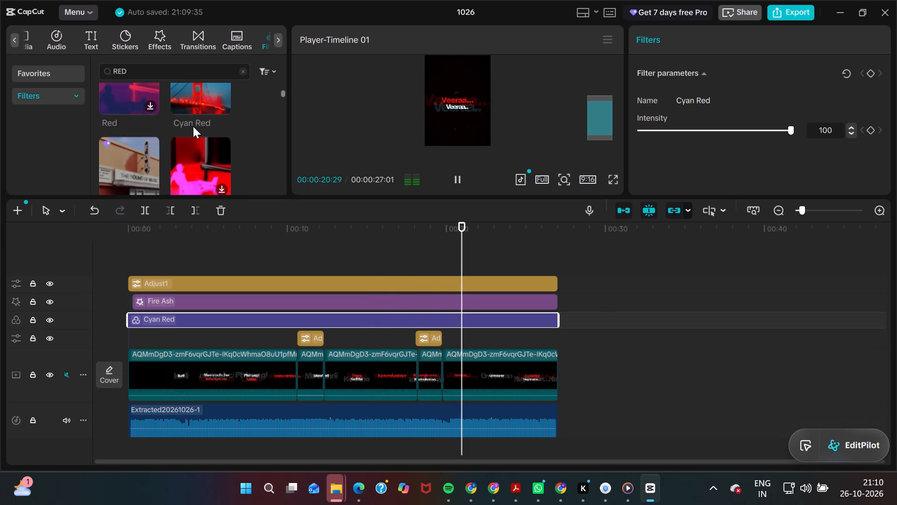
scroll(193, 126, "down", 1)
scroll(193, 126, "up", 1)
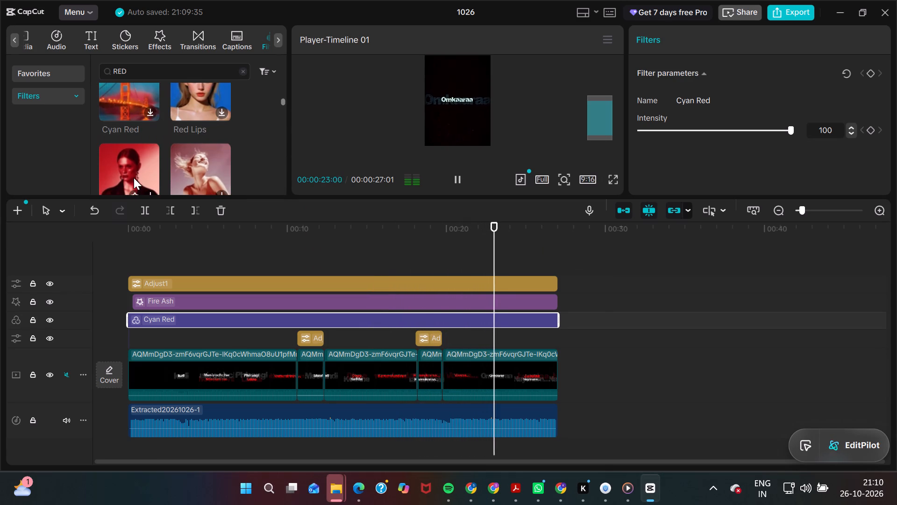
scroll(134, 178, "down", 1)
scroll(134, 178, "up", 1)
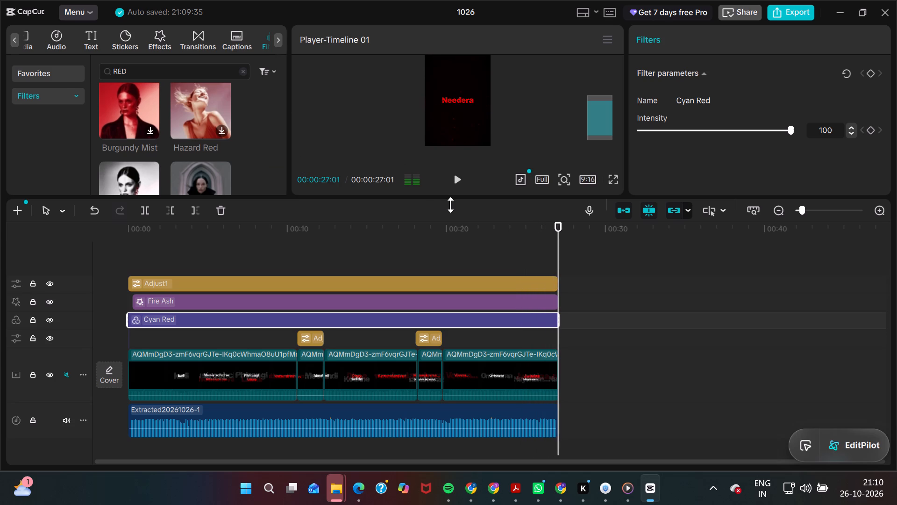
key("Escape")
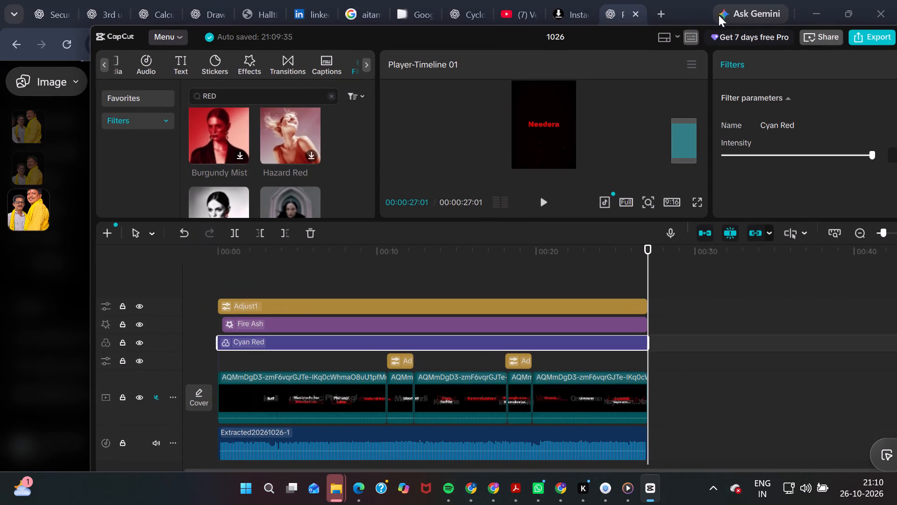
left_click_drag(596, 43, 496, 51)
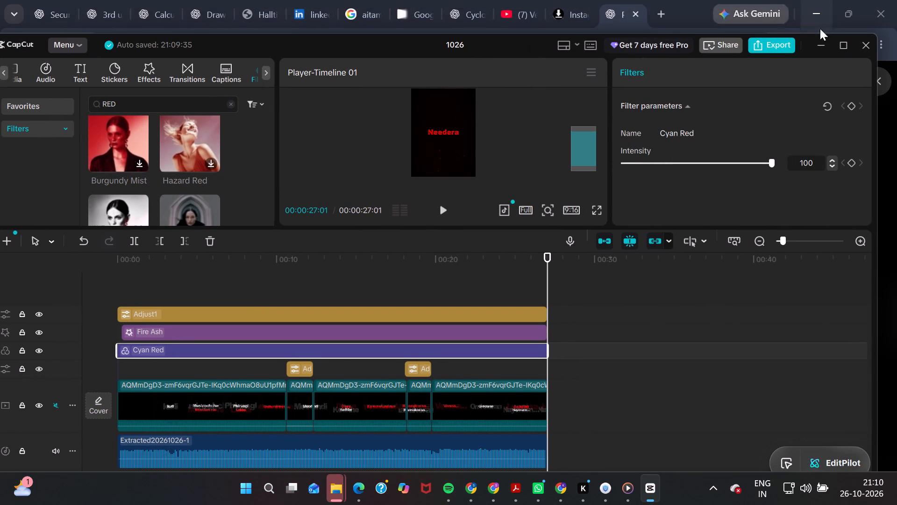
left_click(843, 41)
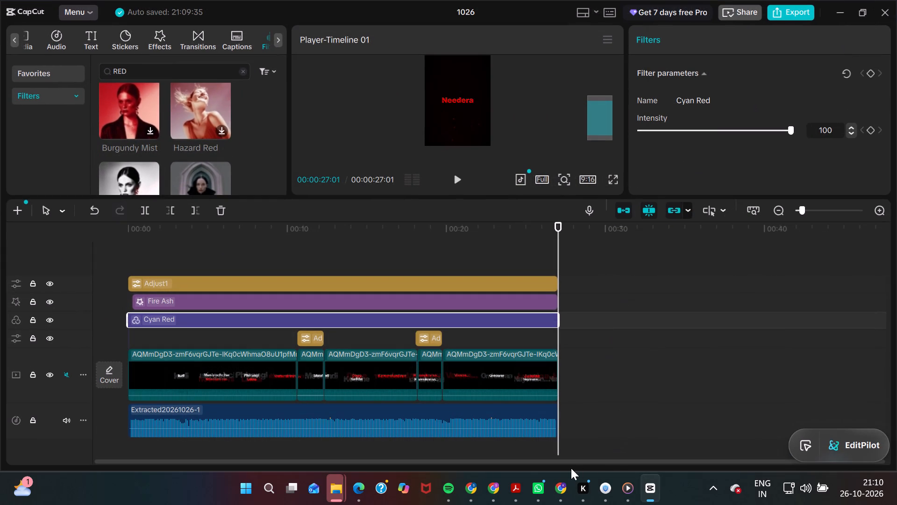
left_click(477, 494)
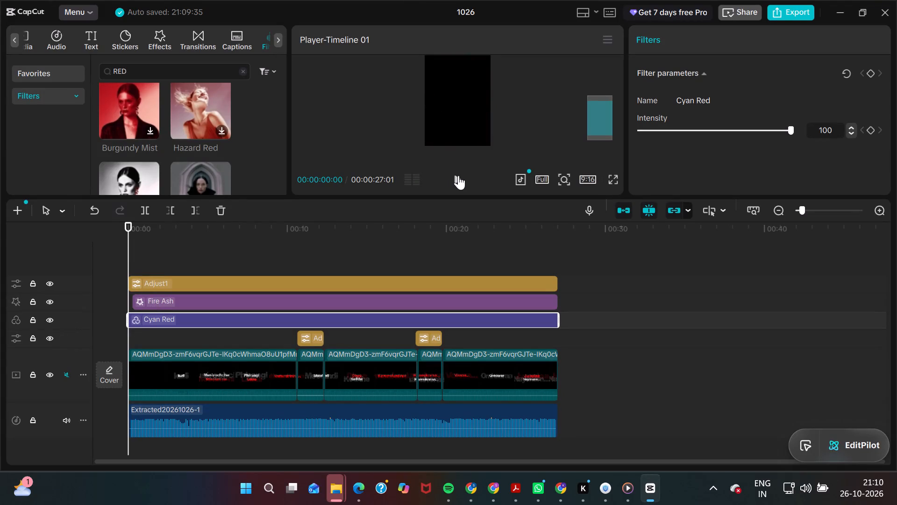
left_click(458, 175)
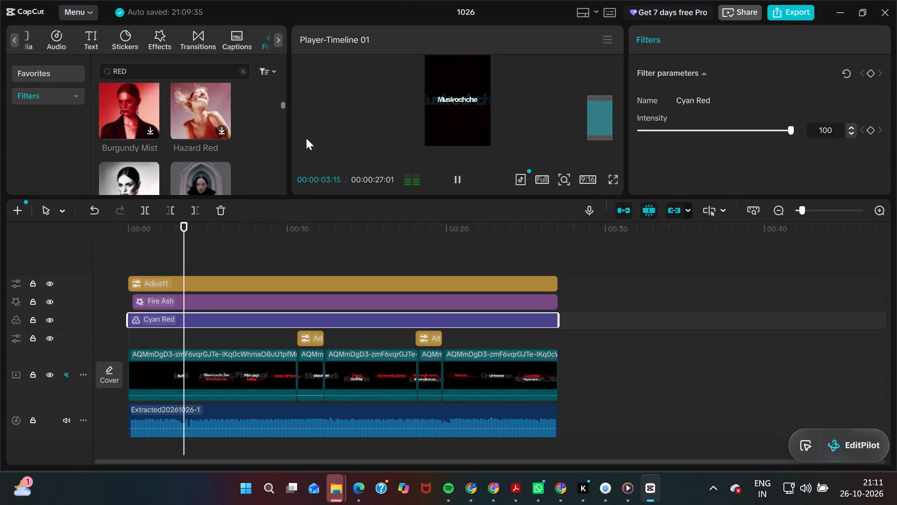
Set the first video clip's scale to 156% and resume playback to check it.
left_click(281, 363)
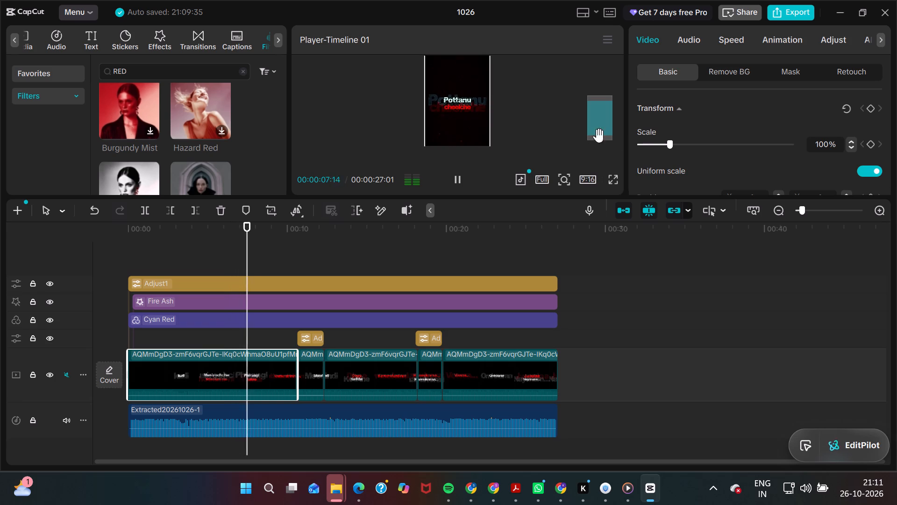
left_click(678, 141)
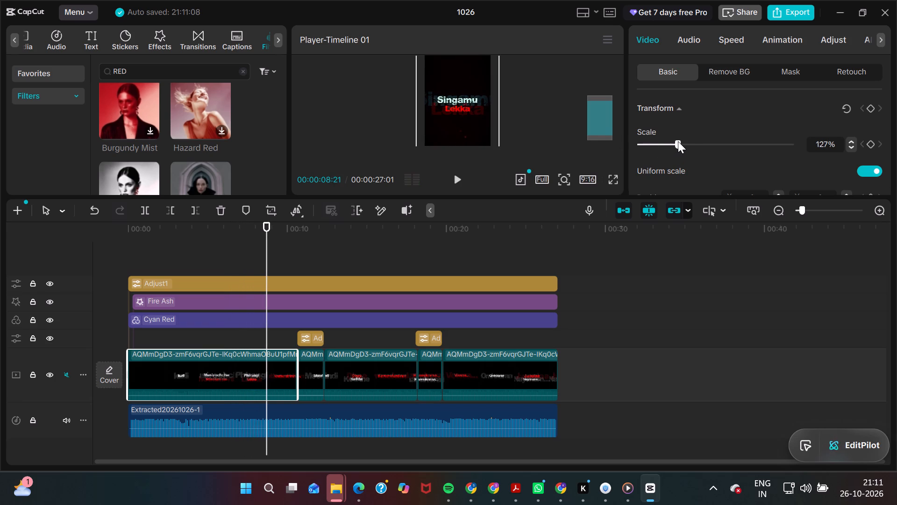
left_click(687, 141)
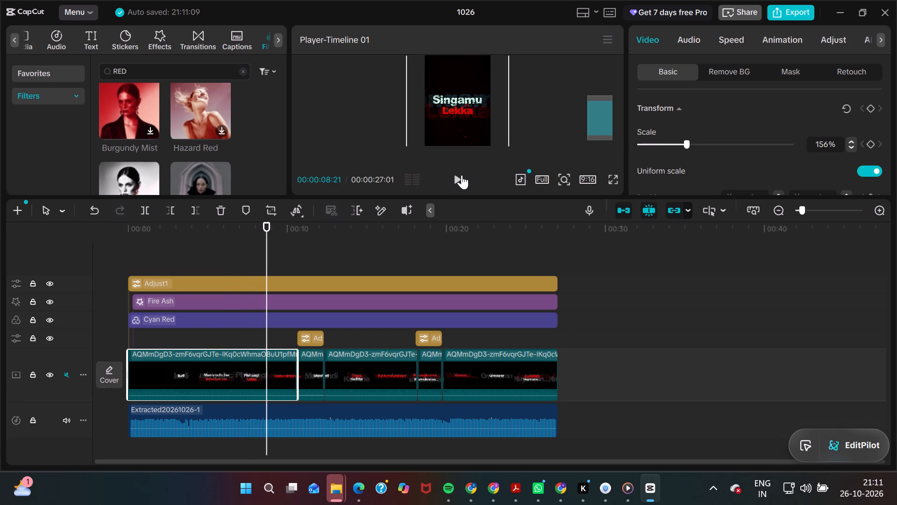
left_click(462, 175)
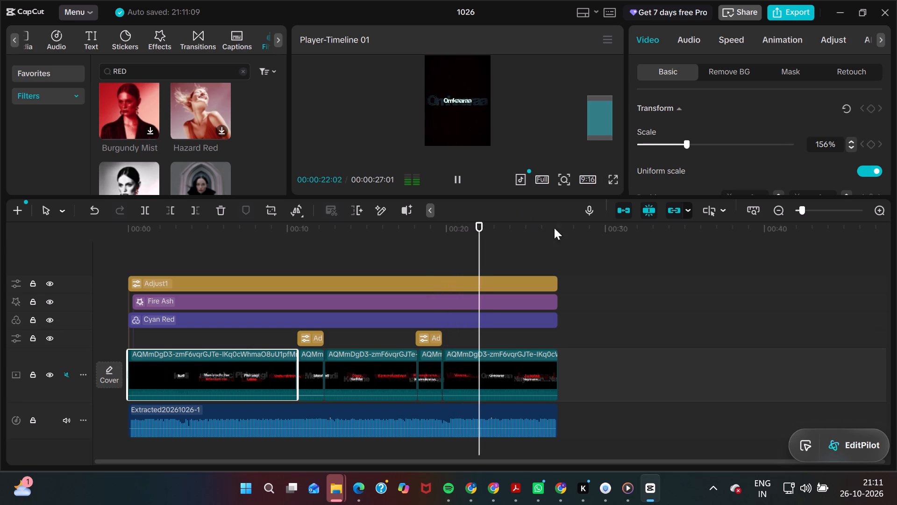
Set the third video clip's scale to 156%, working with the playhead at about 13 seconds.
left_click(374, 366)
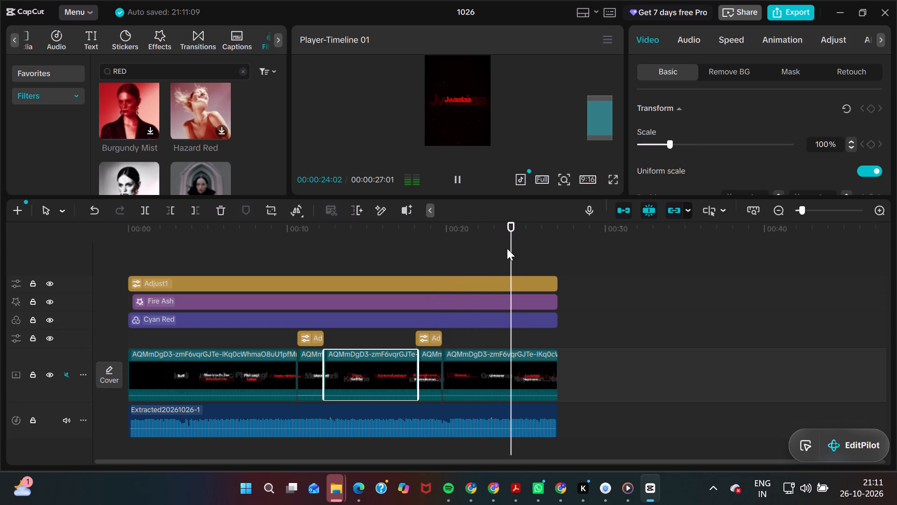
left_click_drag(522, 230, 263, 269)
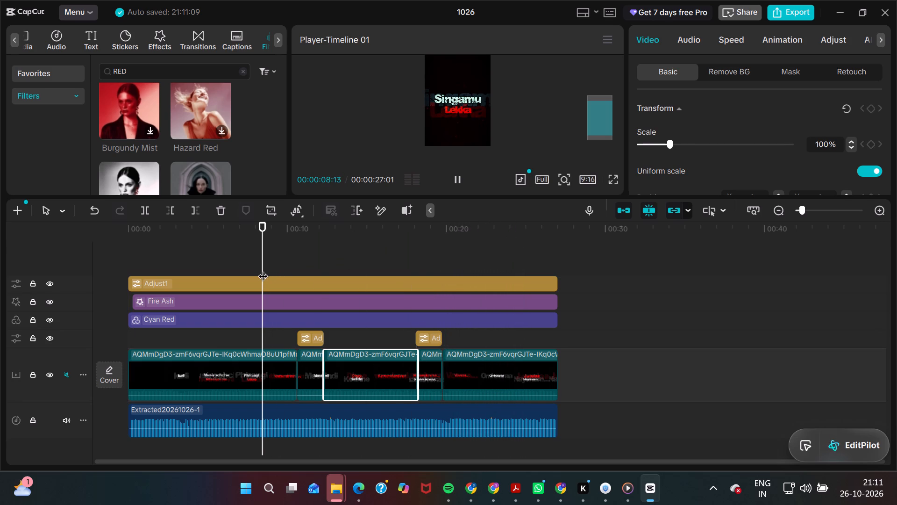
left_click(247, 374)
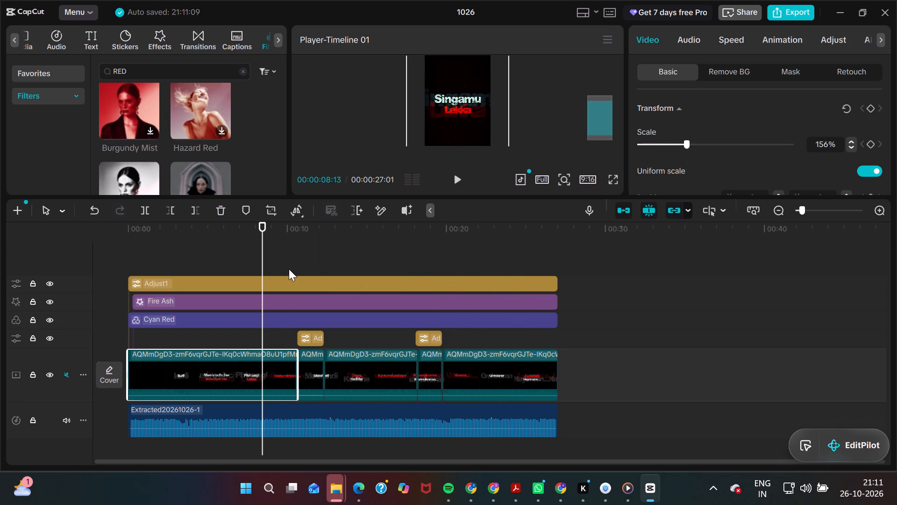
left_click(315, 379)
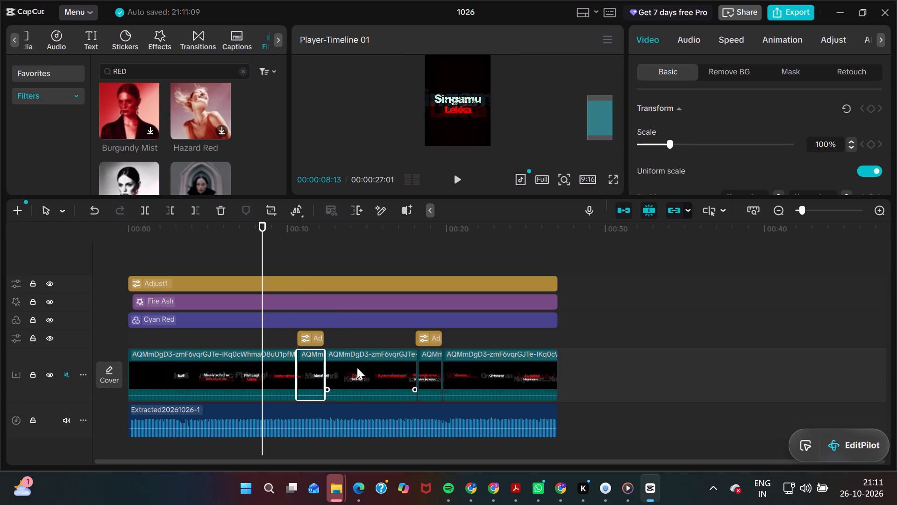
left_click(357, 368)
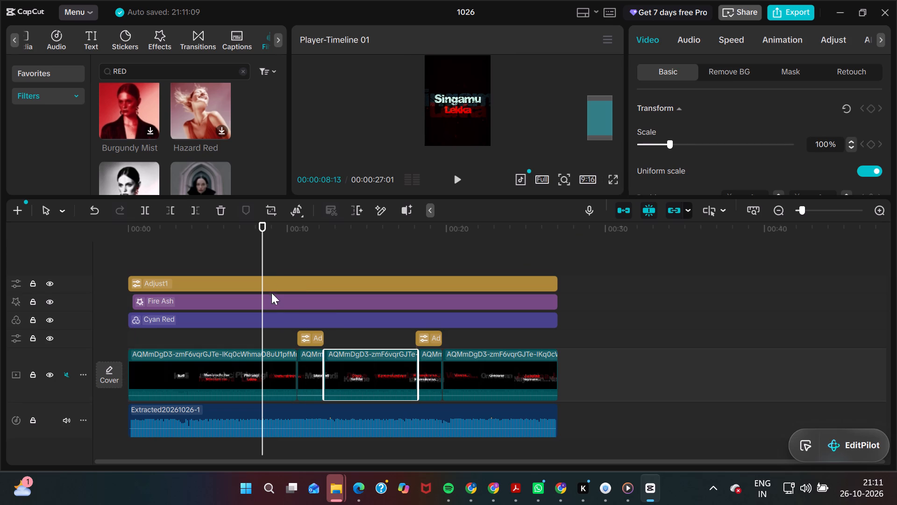
left_click_drag(262, 254, 341, 256)
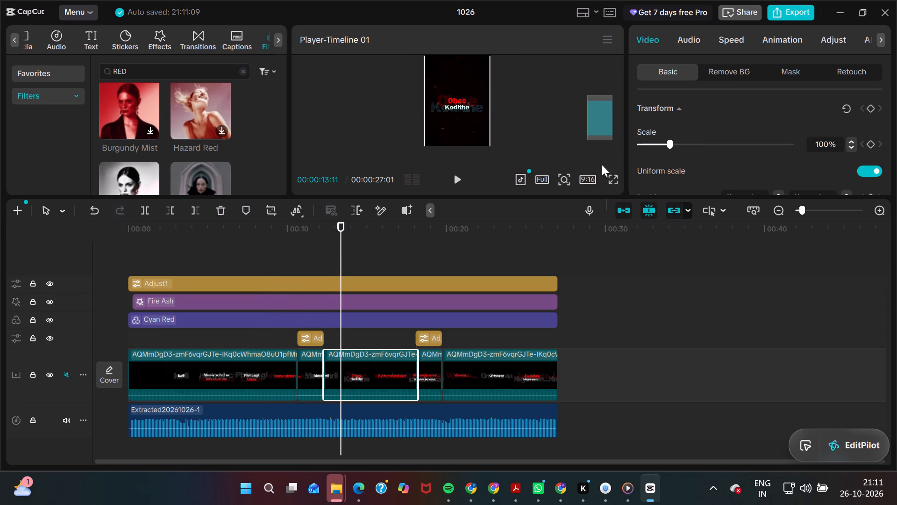
left_click(685, 141)
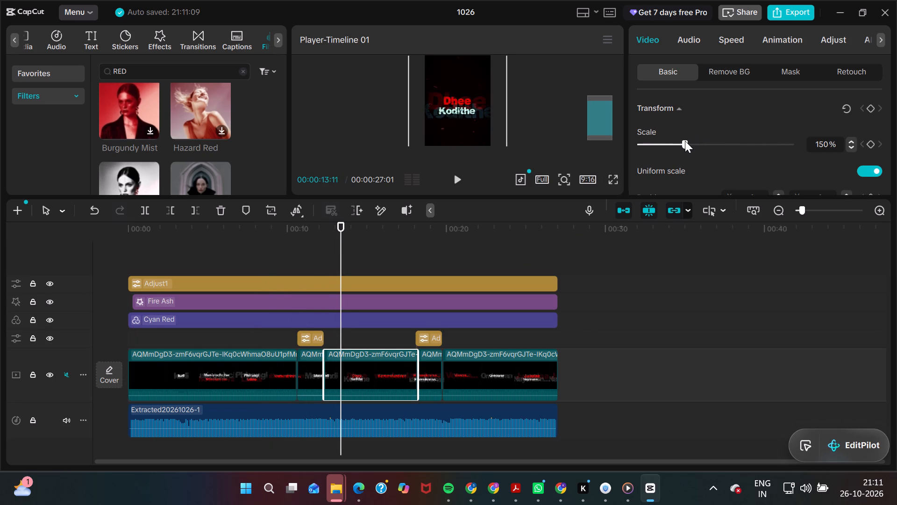
left_click(853, 141)
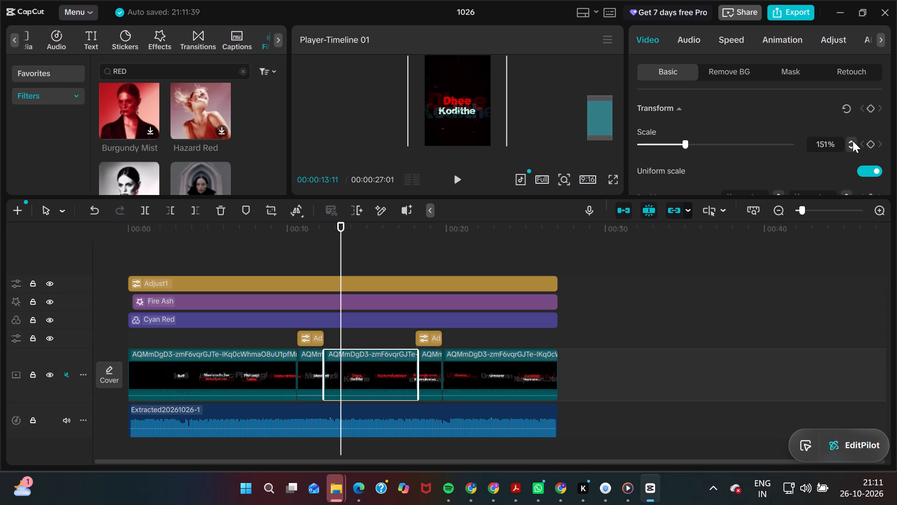
left_click(853, 141)
left_click(853, 141)
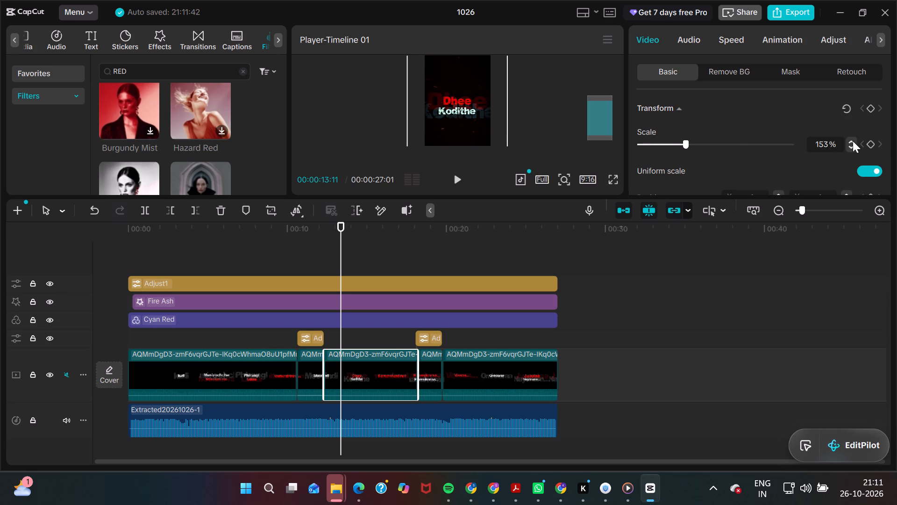
left_click(853, 141)
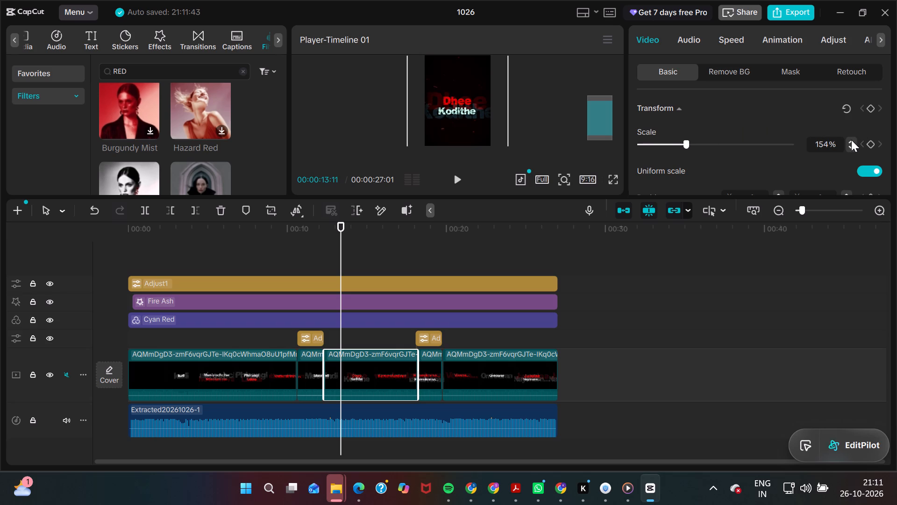
left_click(851, 140)
left_click(851, 140)
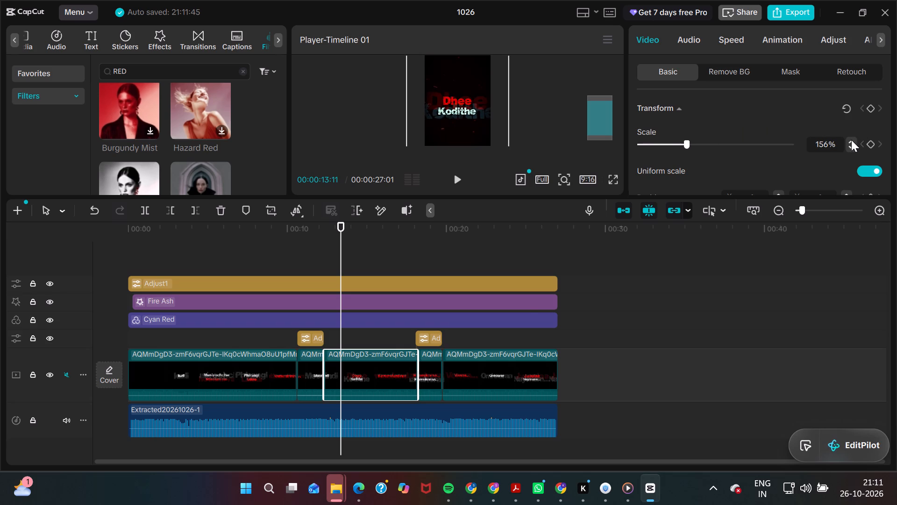
Set the last video clip's scale to 156%.
left_click(471, 371)
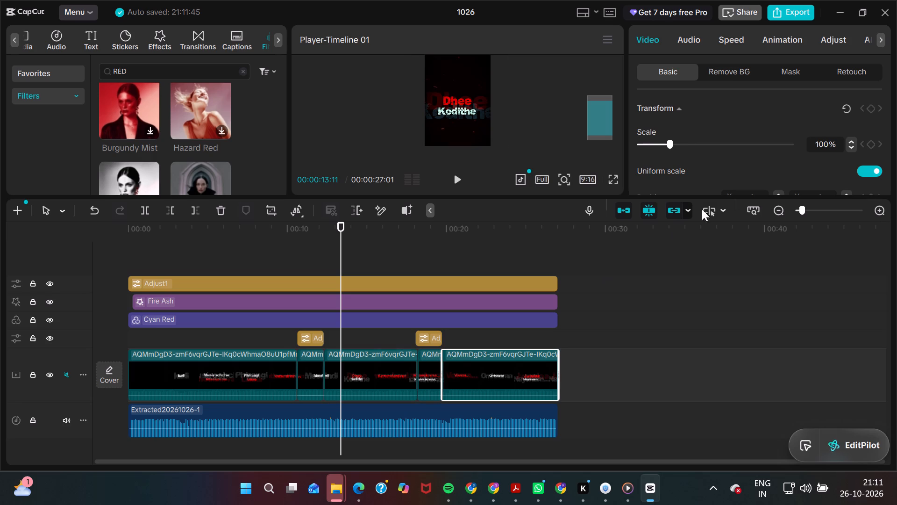
triple_click(854, 143)
double_click(854, 143)
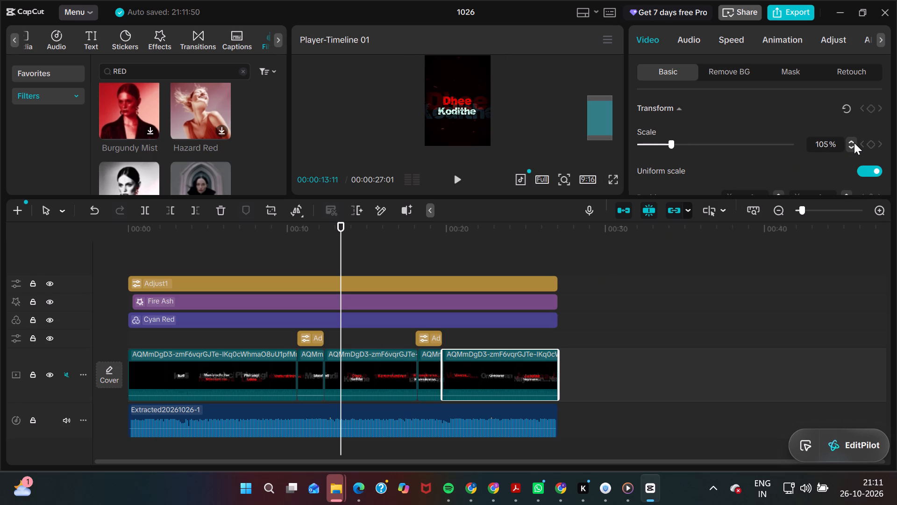
left_click(854, 143)
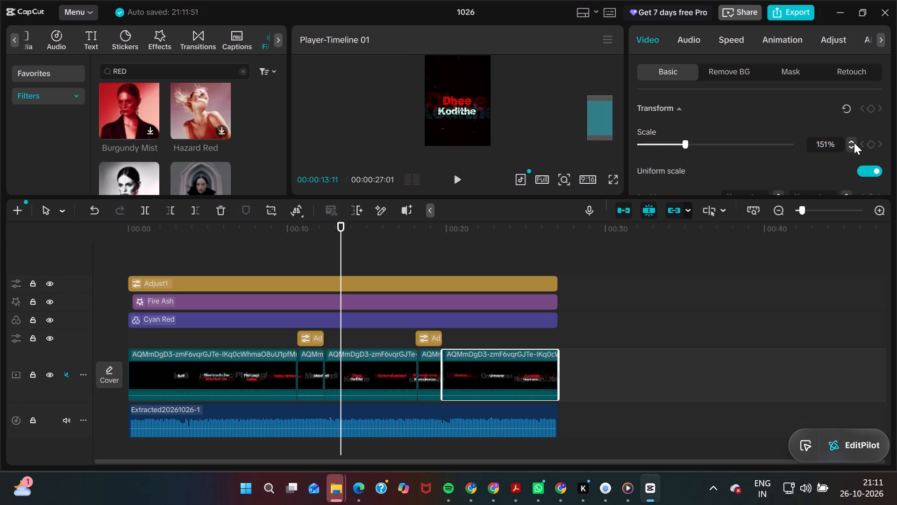
triple_click(849, 146)
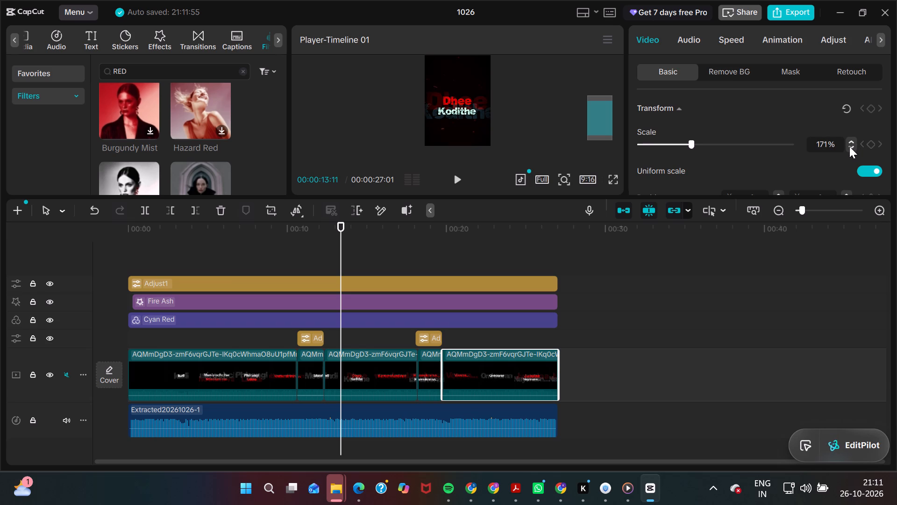
triple_click(849, 146)
triple_click(849, 146)
triple_click(849, 146)
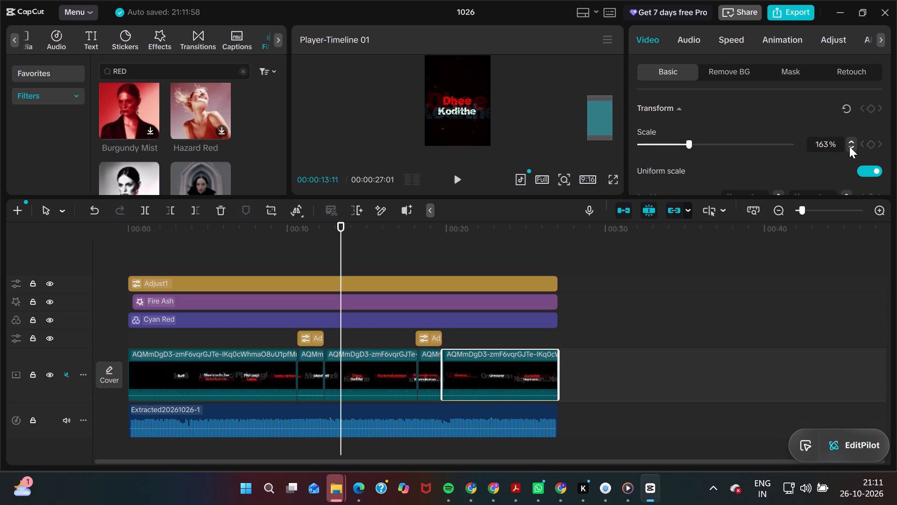
double_click(849, 146)
left_click(849, 146)
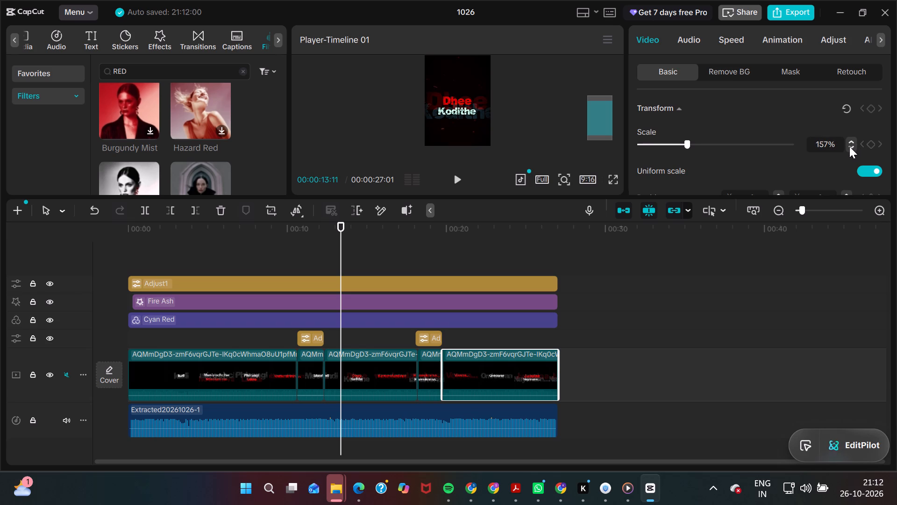
left_click(849, 146)
Scrub through the last clip, play the whole video from near its start in full screen, and exit the full-screen preview.
left_click_drag(340, 240, 471, 282)
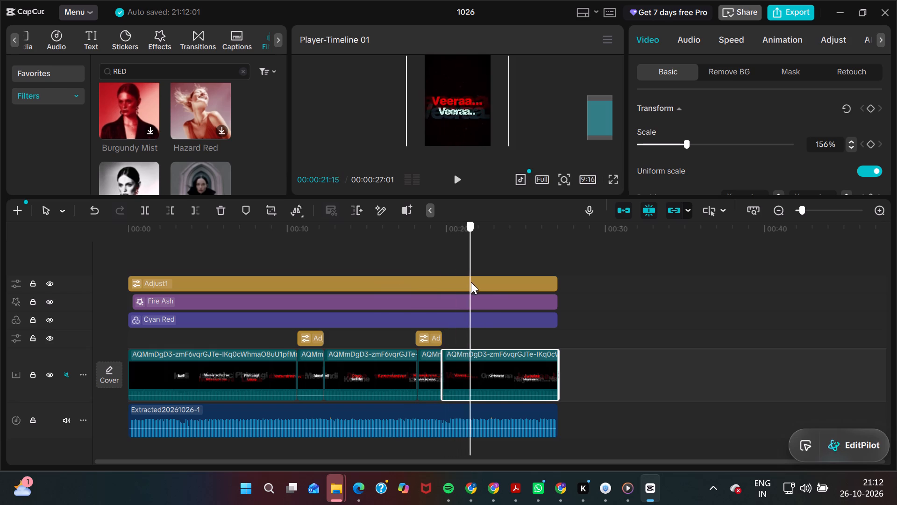
left_click_drag(471, 282, 555, 298)
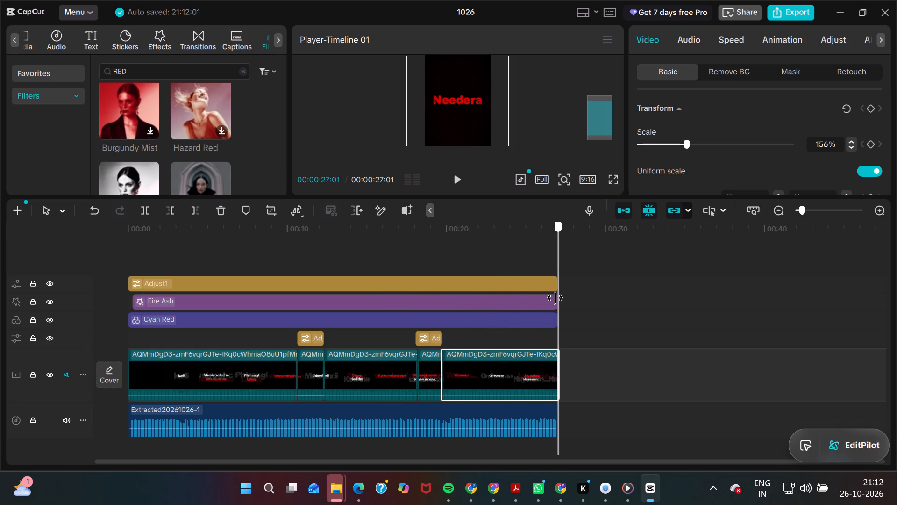
left_click_drag(555, 298, 562, 298)
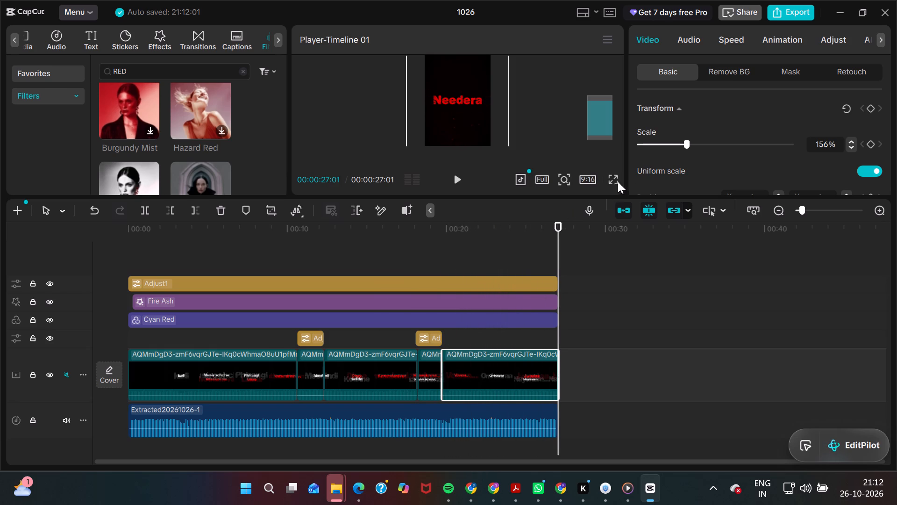
left_click(618, 181)
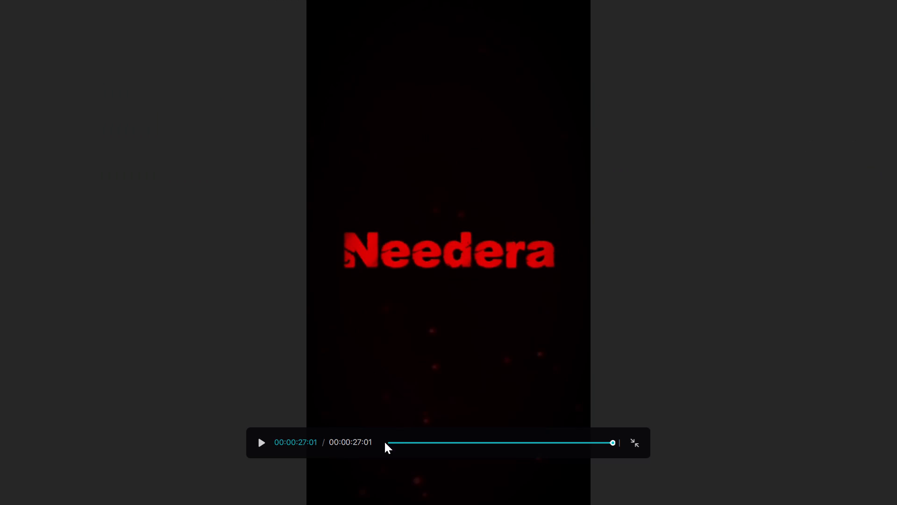
left_click(390, 442)
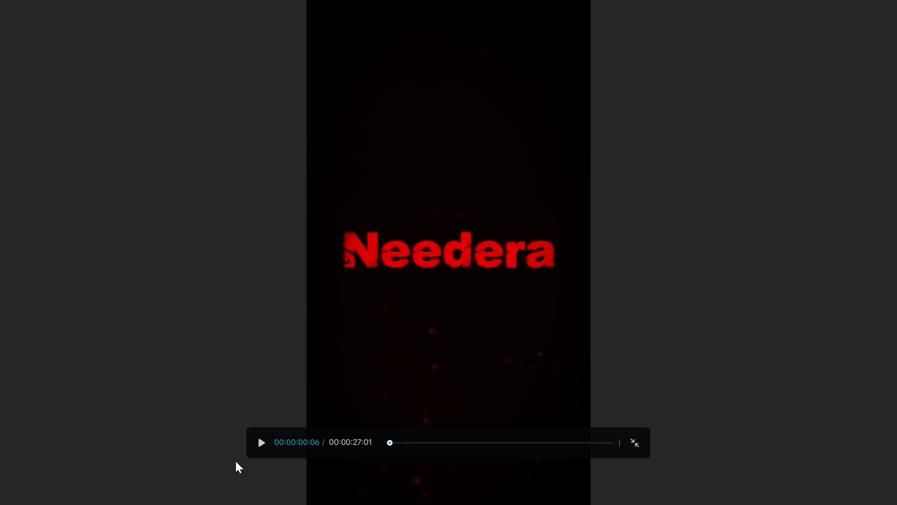
left_click(260, 446)
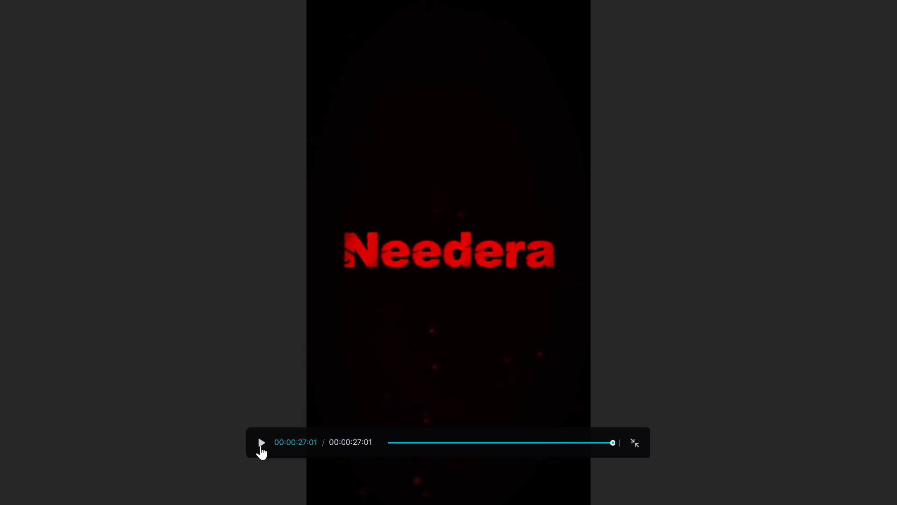
key("Escape")
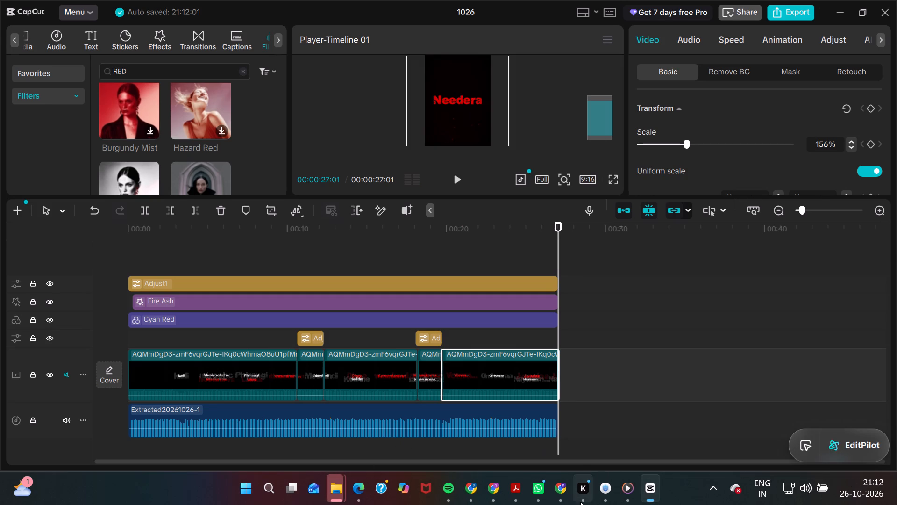
left_click(463, 487)
scroll(469, 274, "down", 1)
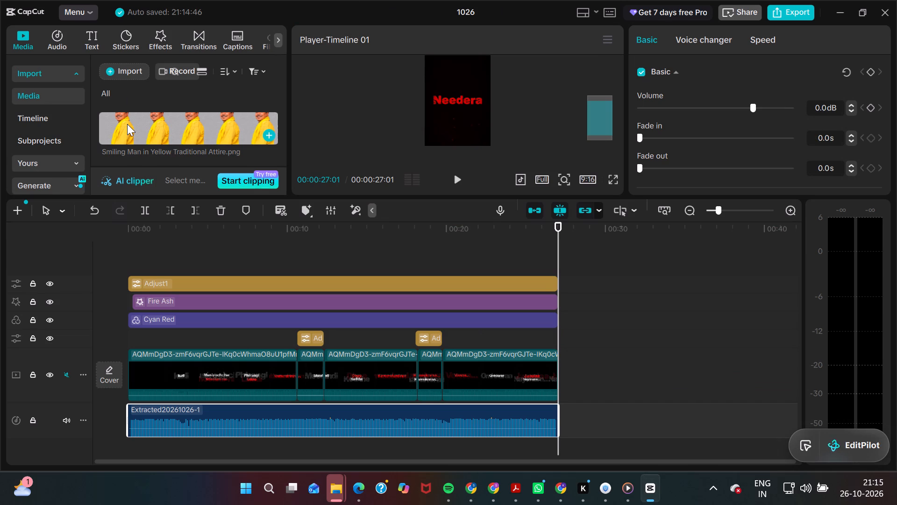
left_click(127, 124)
right_click(127, 124)
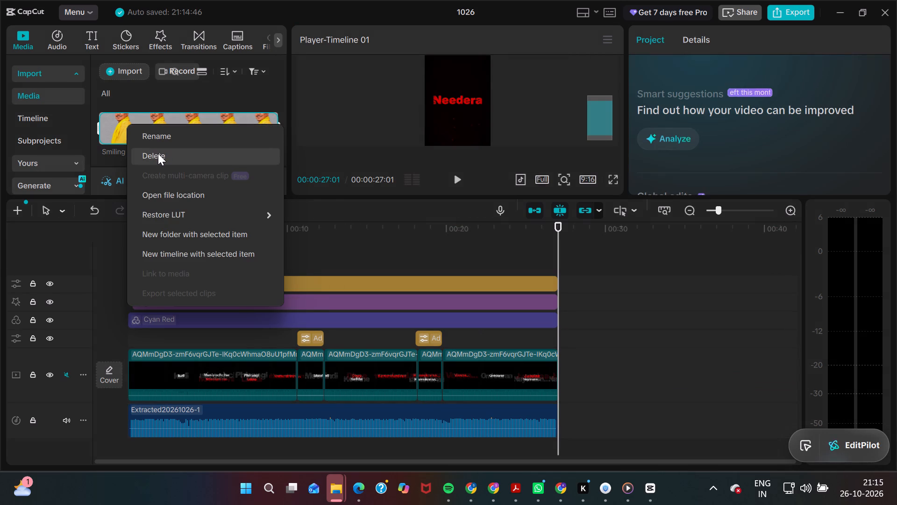
left_click(158, 153)
Import "Smiling Man in Yellow Kurta and Scarf" from the Downloads folder into the project media.
left_click(124, 74)
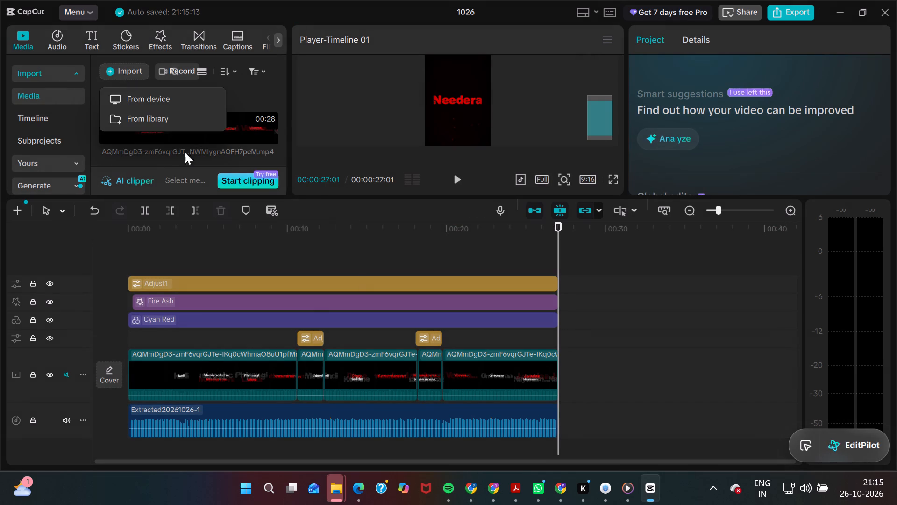
left_click(170, 94)
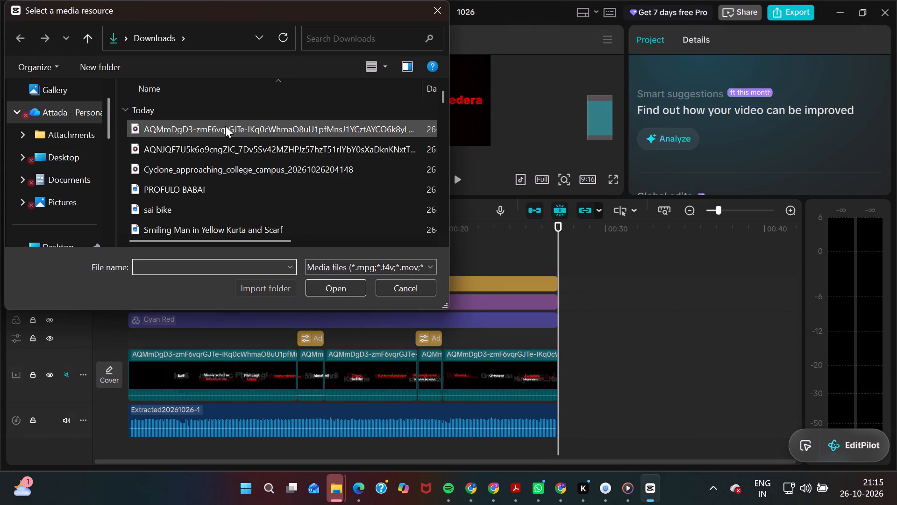
scroll(207, 212, "down", 1)
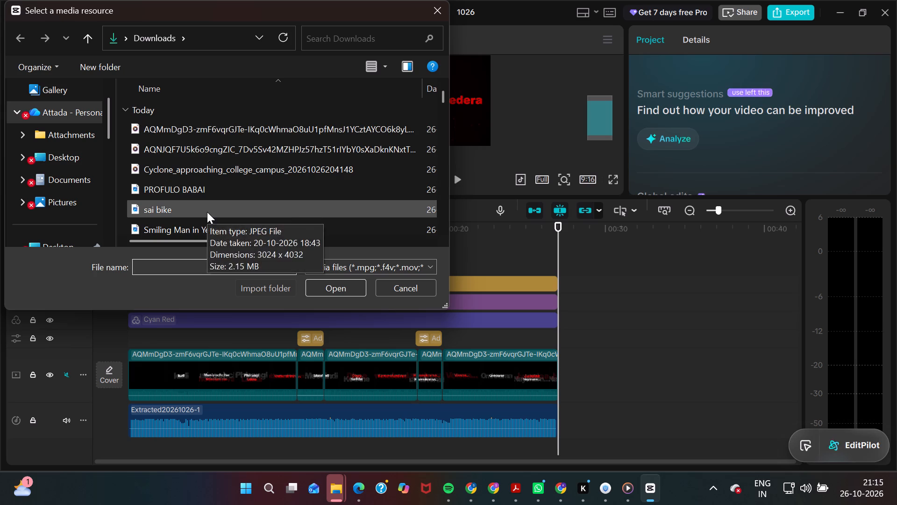
left_click(443, 101)
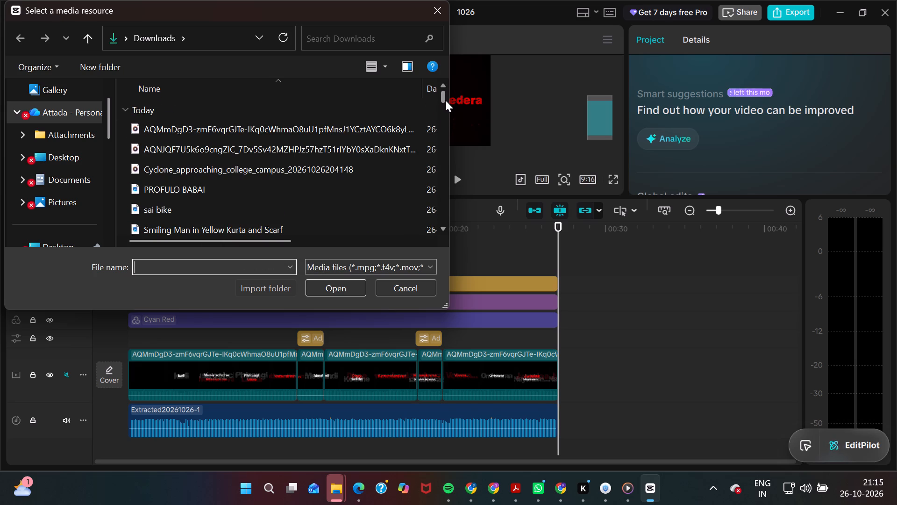
left_click(440, 230)
triple_click(440, 230)
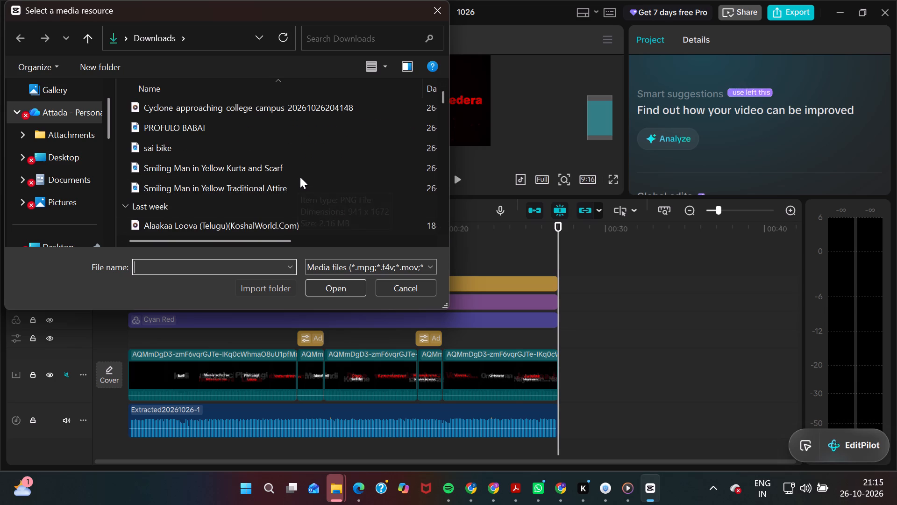
double_click(301, 175)
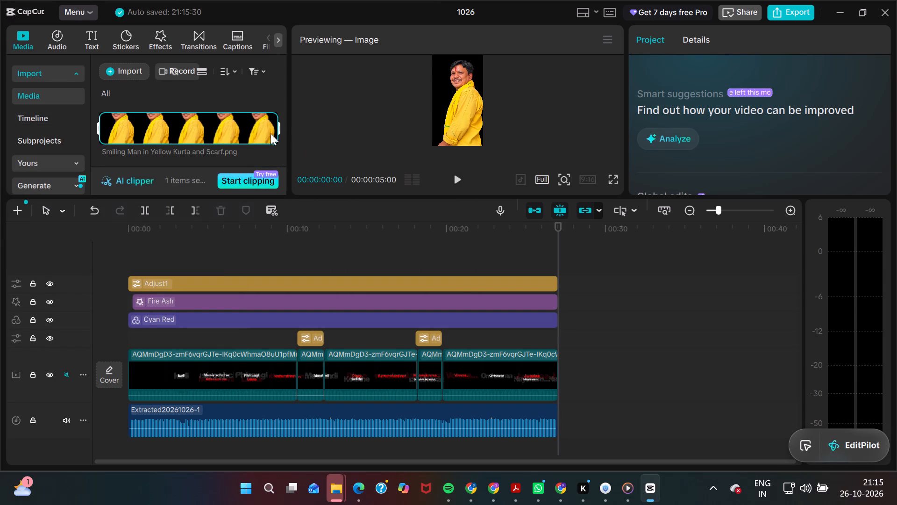
Place the yellow kurta photo on its own track between Fire Ash and Cyan Red, extended to 00:00:26:24 to reach the video's end.
left_click_drag(216, 128, 183, 310)
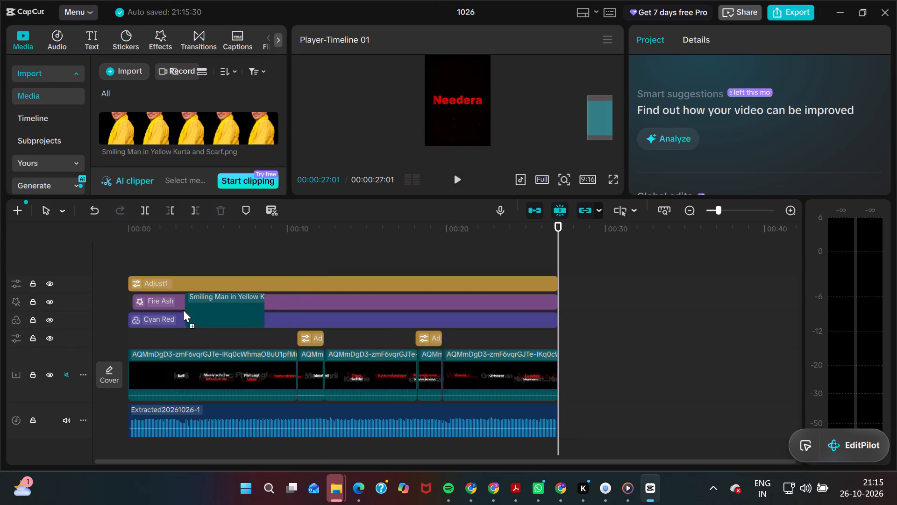
left_click_drag(183, 310, 134, 307)
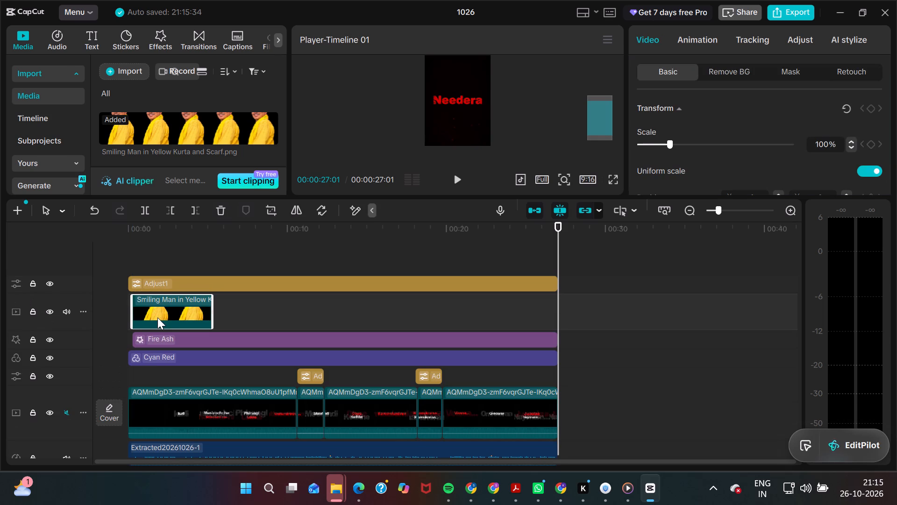
left_click_drag(162, 317, 163, 353)
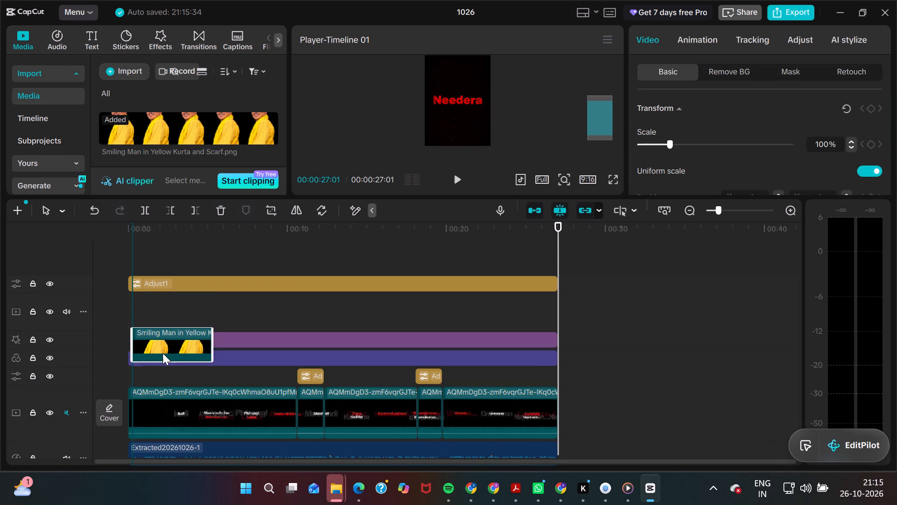
left_click_drag(163, 353, 170, 356)
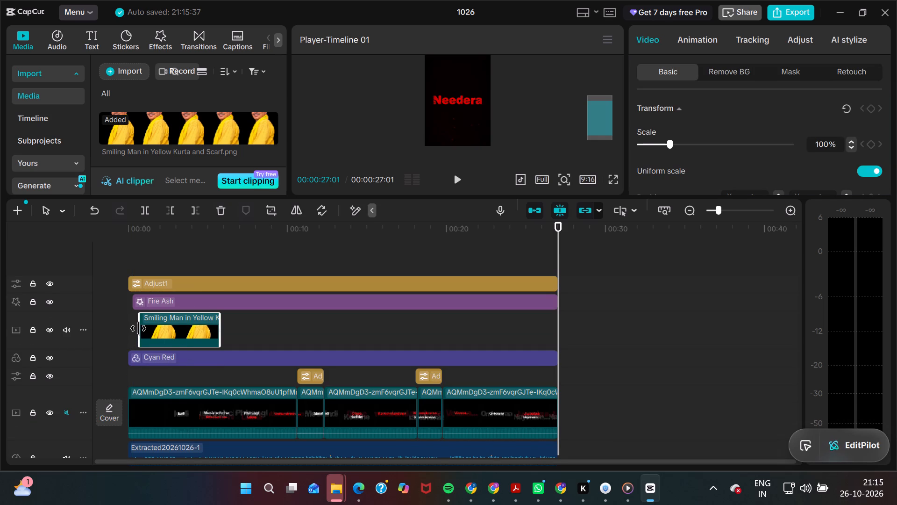
left_click_drag(138, 328, 133, 328)
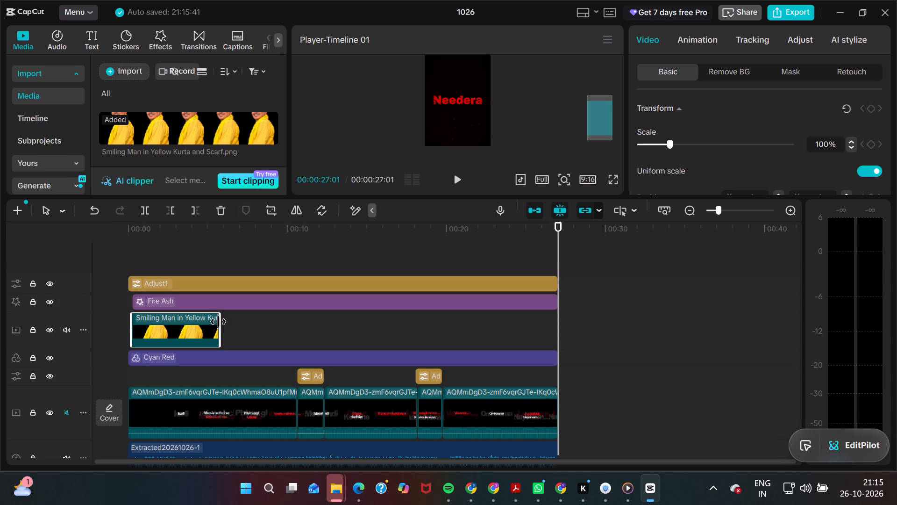
left_click_drag(218, 322, 555, 347)
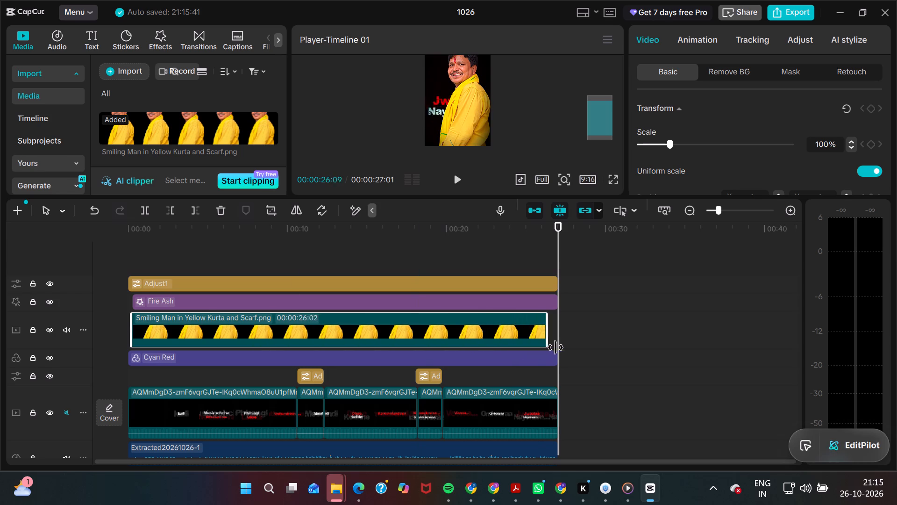
left_click_drag(555, 347, 557, 355)
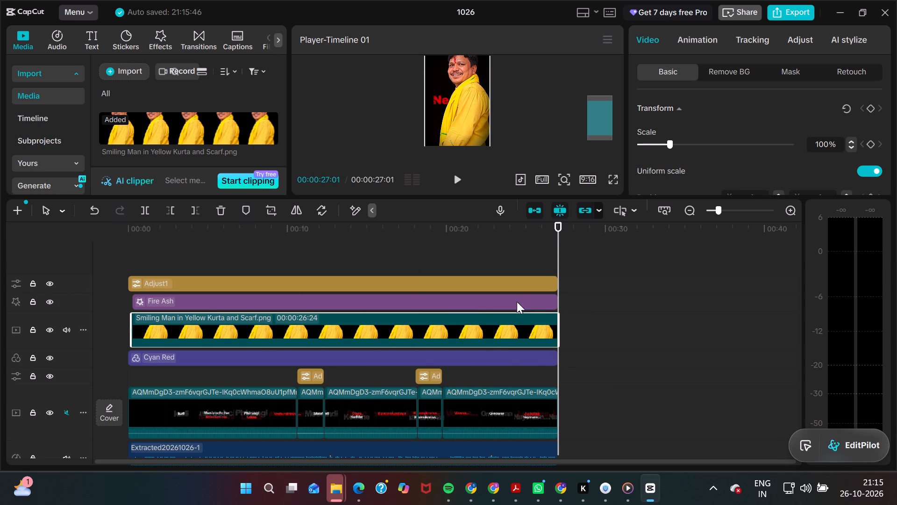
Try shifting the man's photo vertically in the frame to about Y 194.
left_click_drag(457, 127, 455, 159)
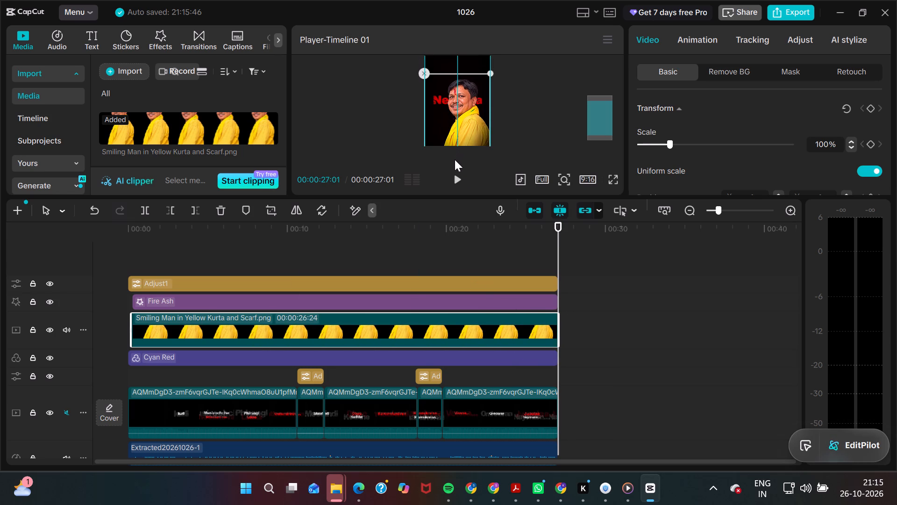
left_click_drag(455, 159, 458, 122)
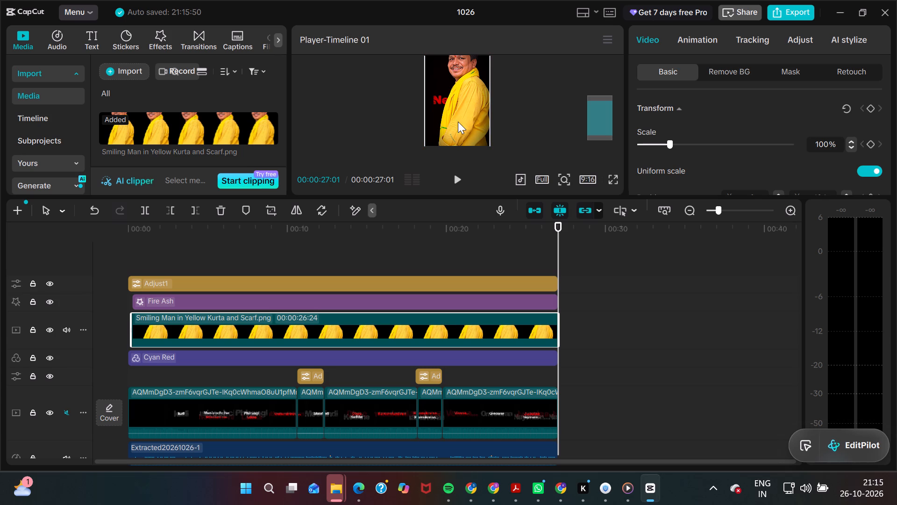
Enlarge the video preview by giving it more height and shrinking the timeline area.
left_click(457, 204)
left_click_drag(456, 198, 455, 296)
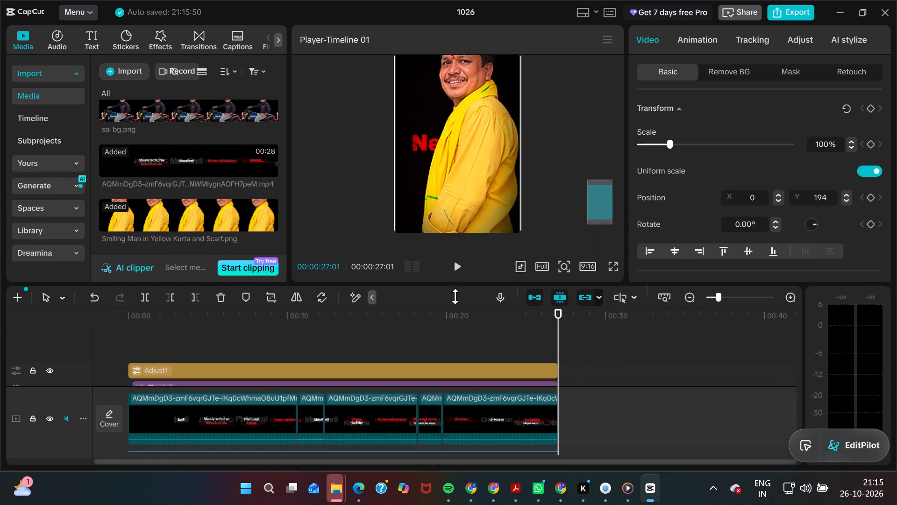
left_click_drag(455, 296, 461, 297)
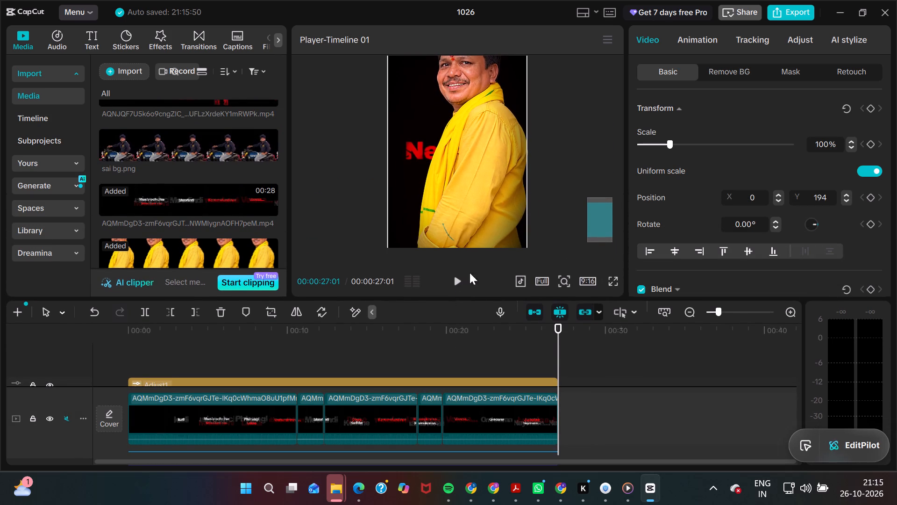
Scale the man's photo down to about 68% and position it at about X -70, Y -226 over the lyrics.
scroll(460, 180, "down", 5, "ctrl")
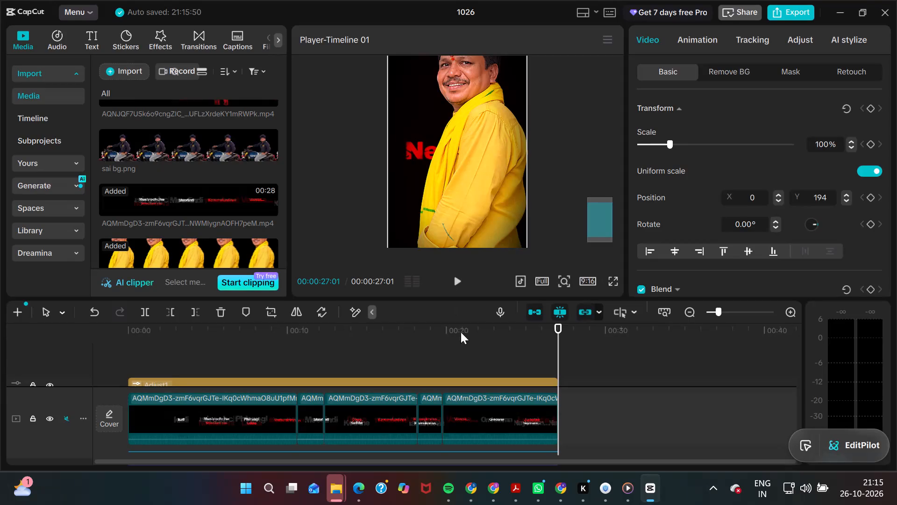
left_click(463, 376)
scroll(486, 429, "up", 1)
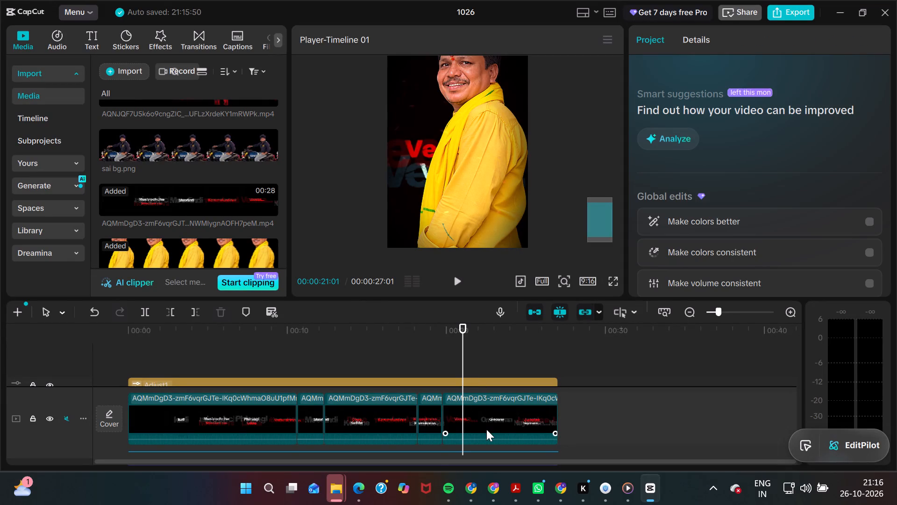
scroll(486, 429, "up", 1)
scroll(486, 429, "down", 1)
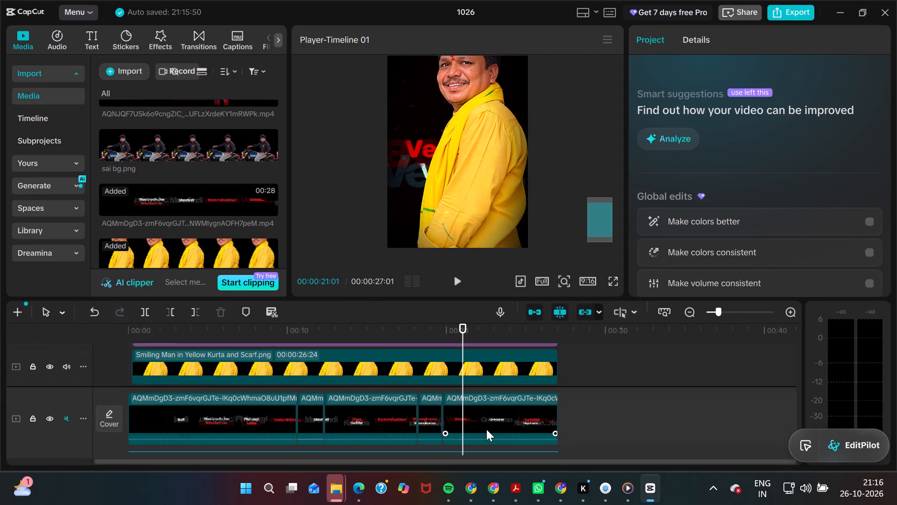
scroll(486, 429, "down", 1)
left_click(499, 371)
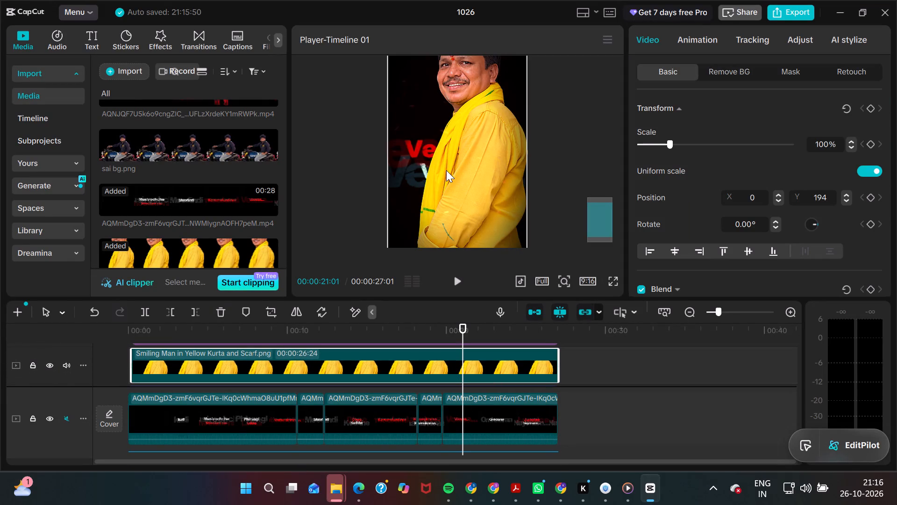
left_click_drag(446, 170, 440, 225)
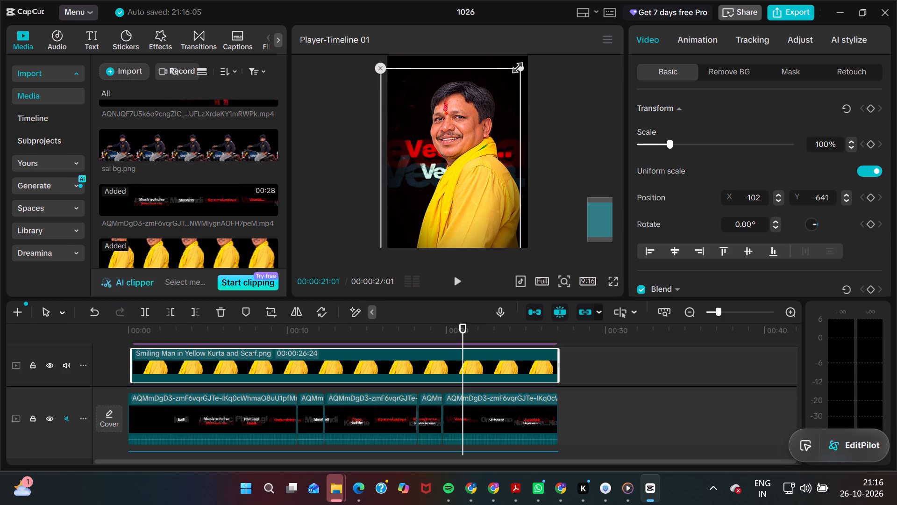
left_click_drag(517, 66, 492, 117)
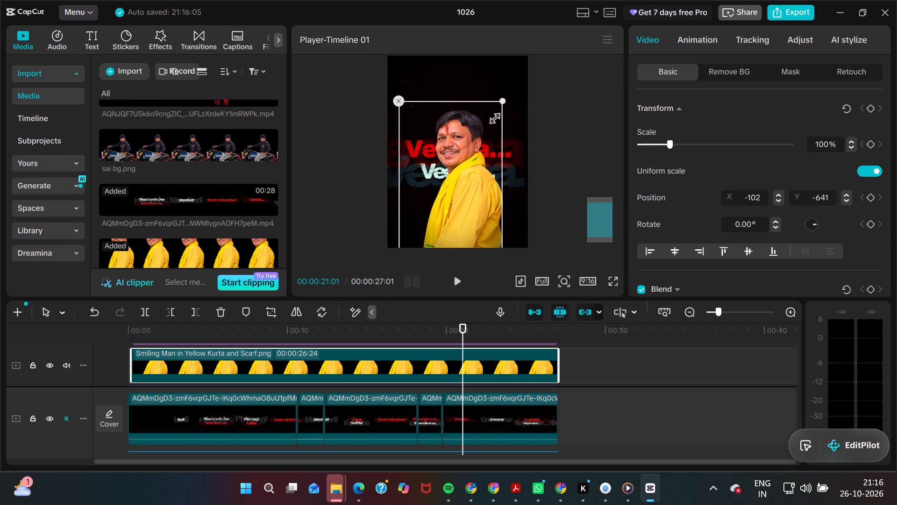
left_click_drag(492, 117, 489, 134)
left_click_drag(467, 159, 471, 127)
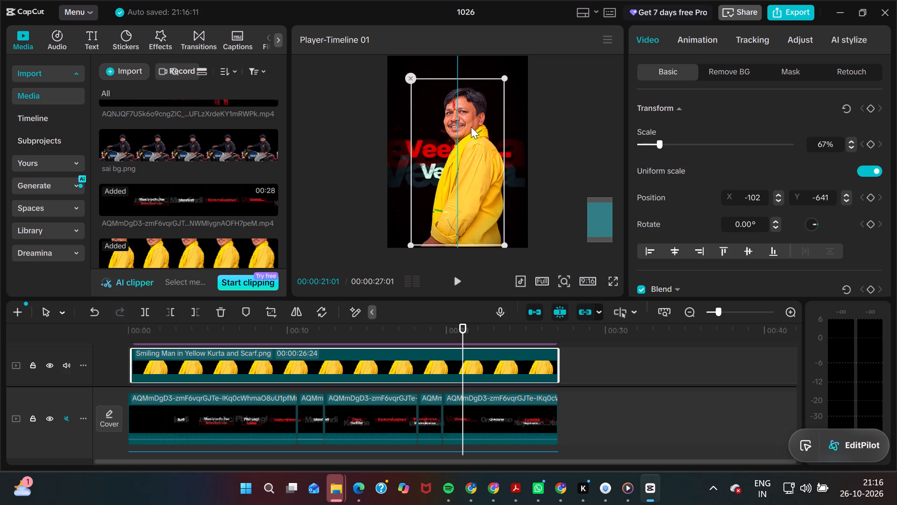
left_click_drag(471, 127, 468, 133)
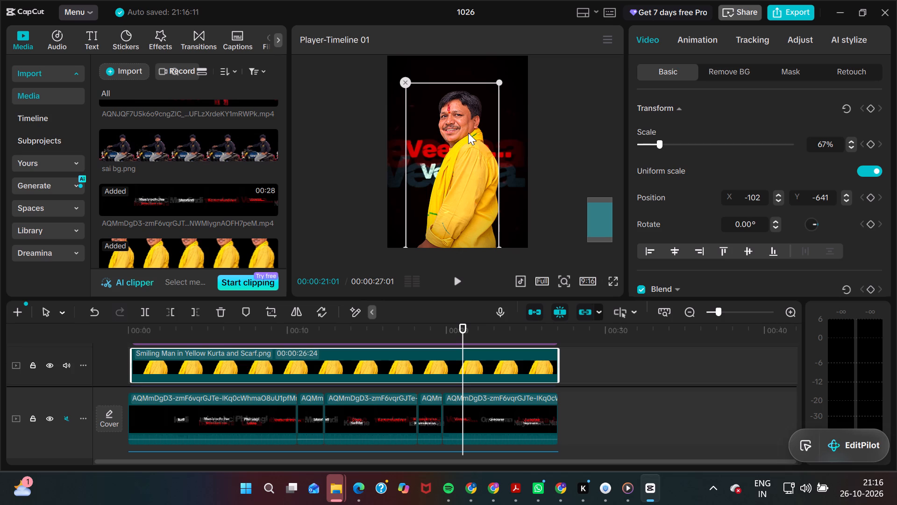
left_click_drag(468, 133, 469, 133)
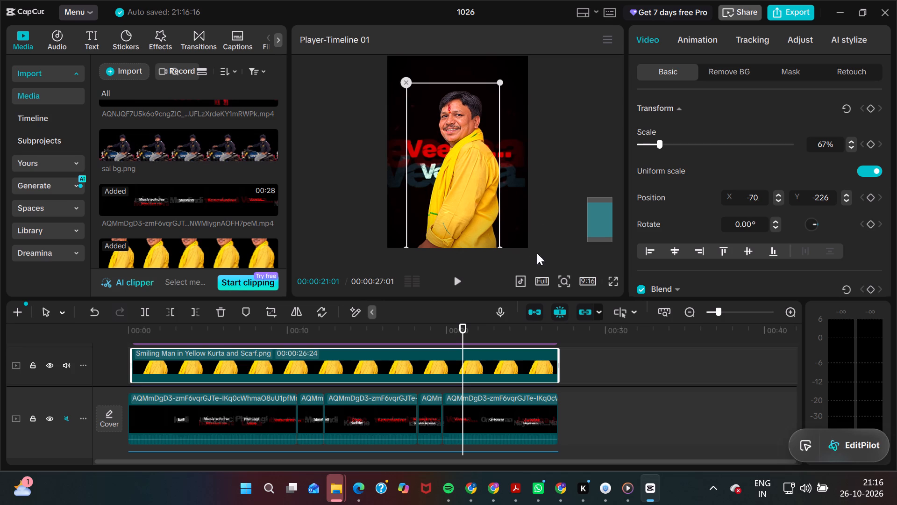
left_click(499, 247)
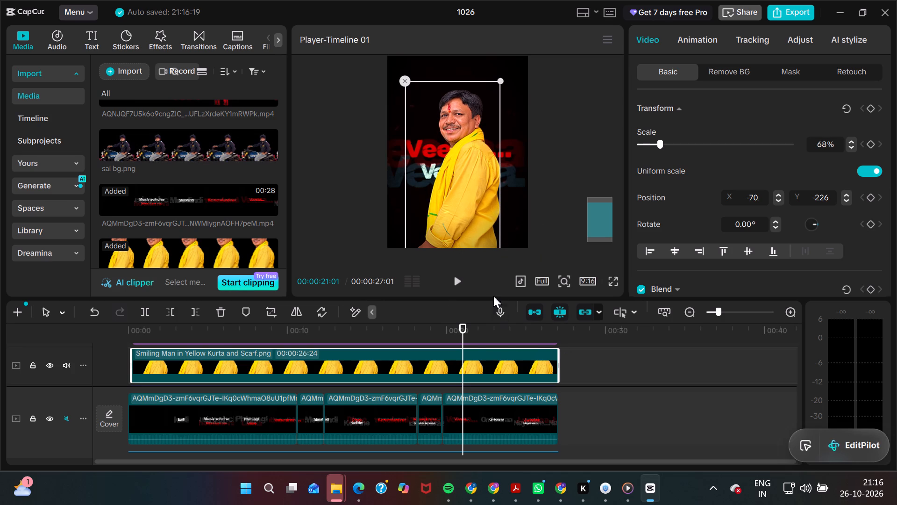
Play the video full screen from the start to examine how the man's photo sits over the lyrics.
left_click(608, 280)
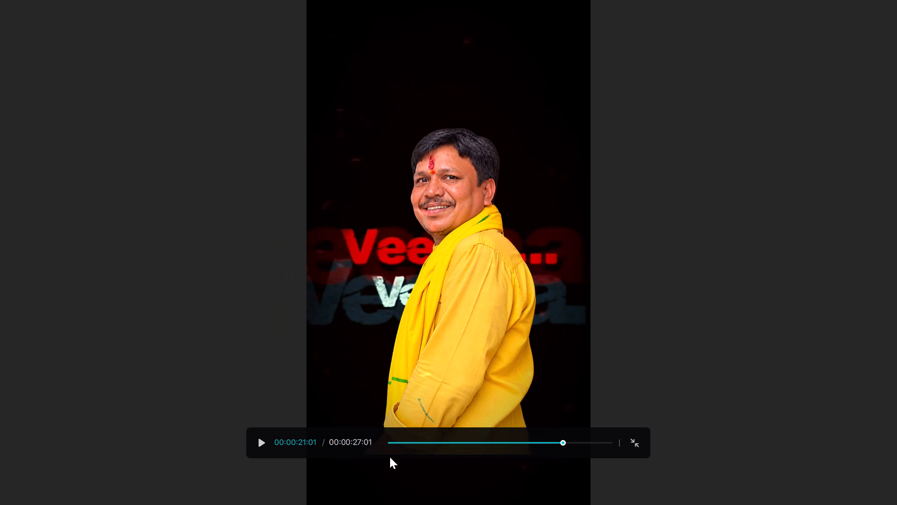
left_click(386, 439)
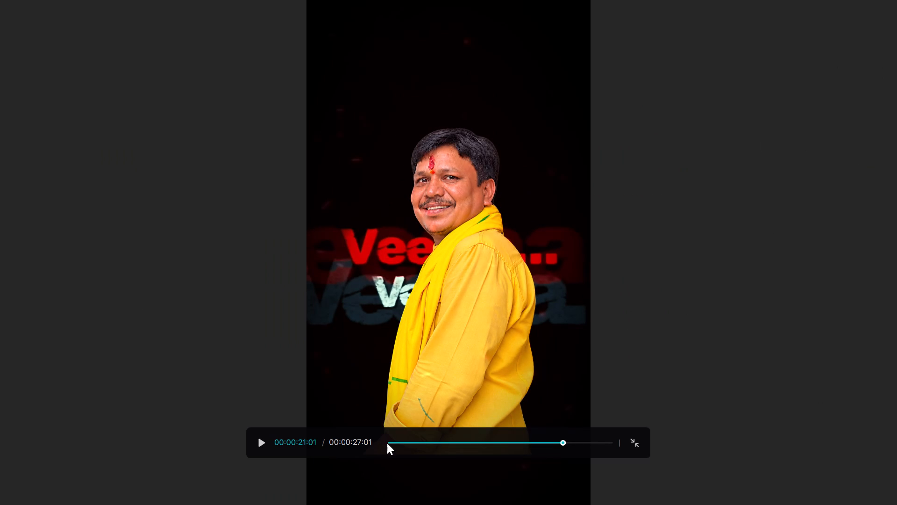
left_click(387, 443)
left_click(266, 443)
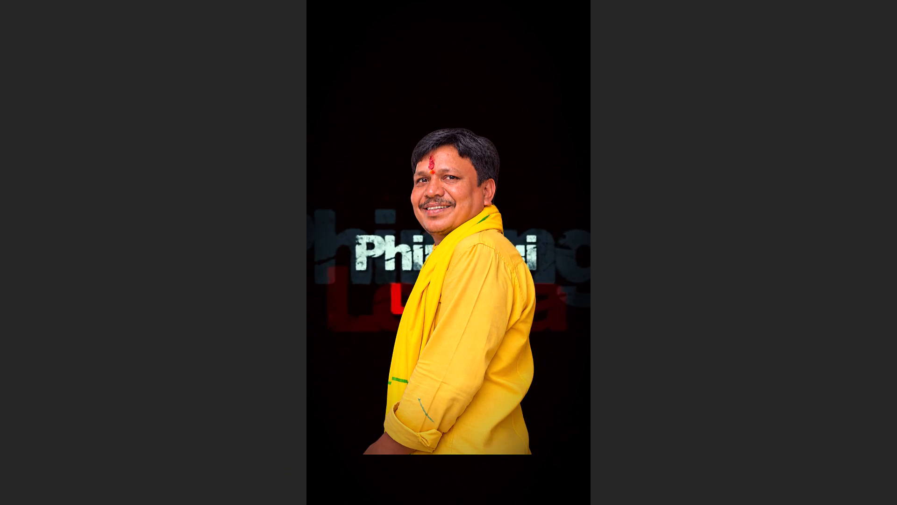
key("Escape")
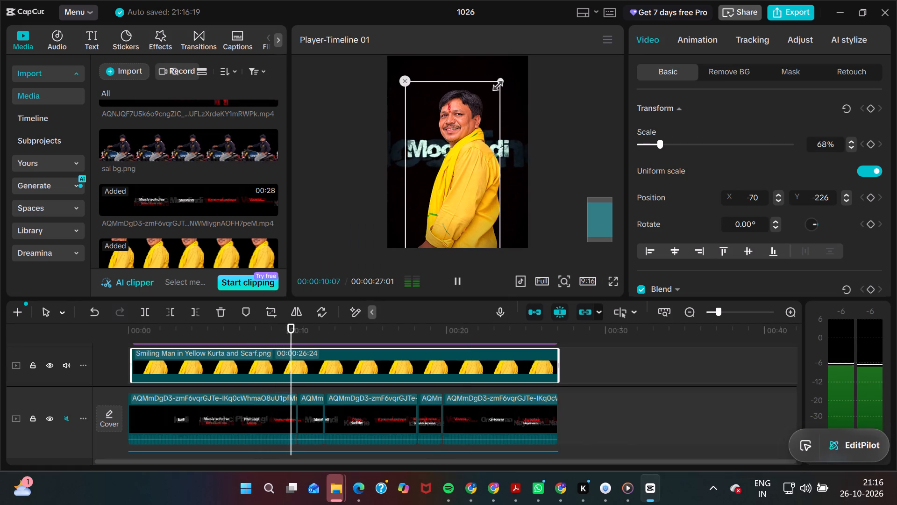
Scale the man's photo up to 80%, position it at about X 0, Y -280, and check it in full-screen playback.
left_click_drag(500, 79, 522, 69)
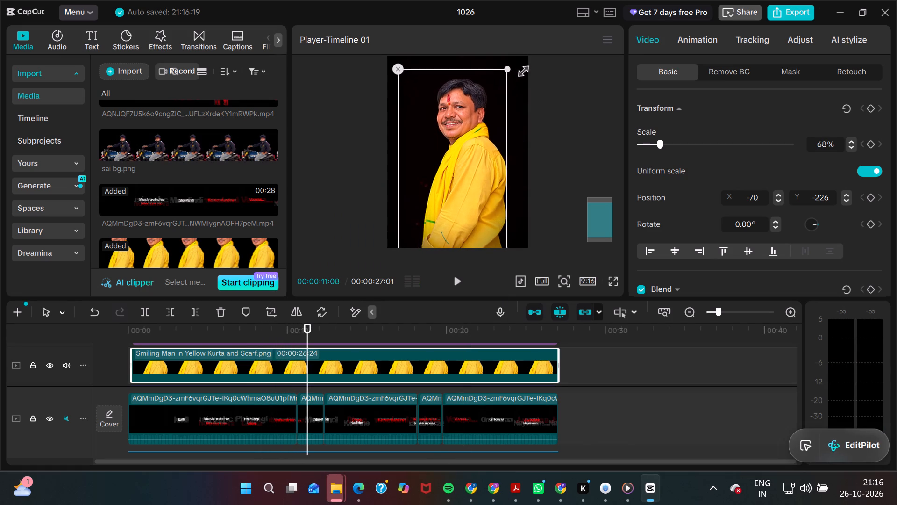
left_click_drag(522, 69, 526, 67)
left_click_drag(465, 120, 454, 121)
left_click(454, 121)
left_click_drag(454, 121, 474, 121)
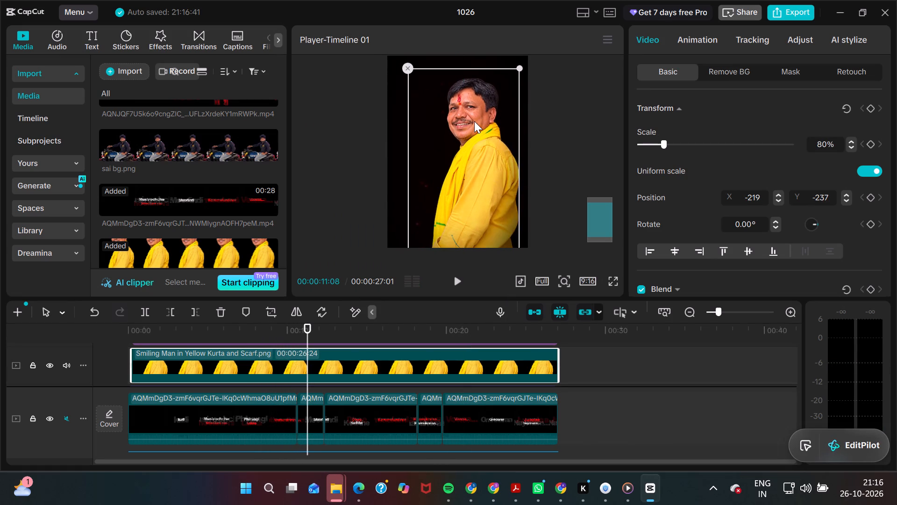
left_click_drag(474, 121, 468, 123)
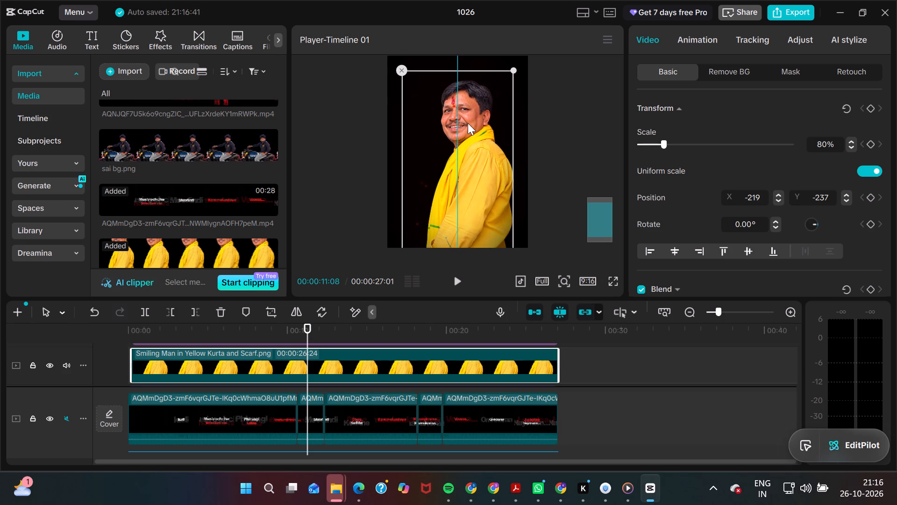
left_click_drag(468, 123, 465, 123)
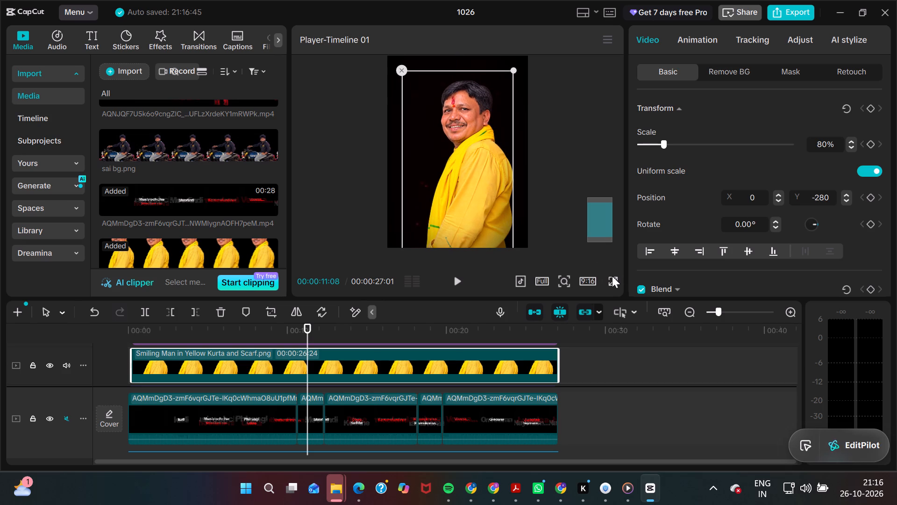
left_click(612, 276)
left_click(612, 285)
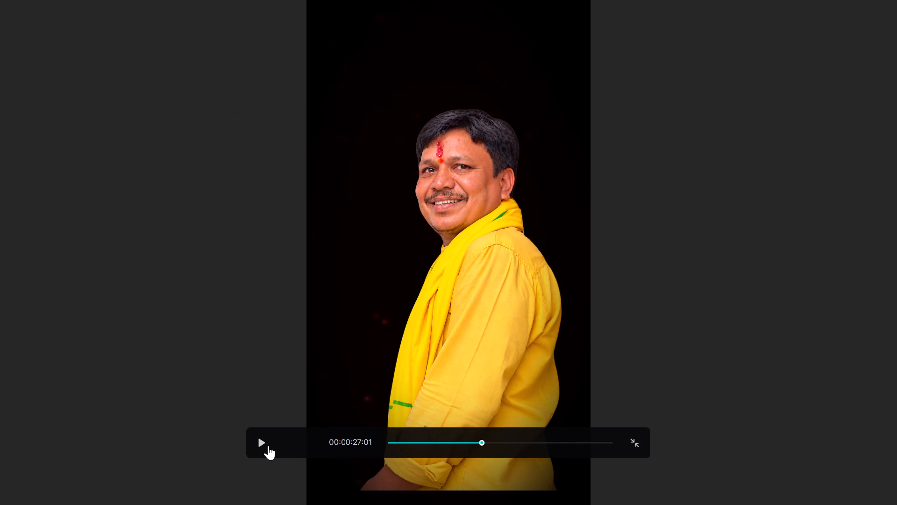
left_click(261, 446)
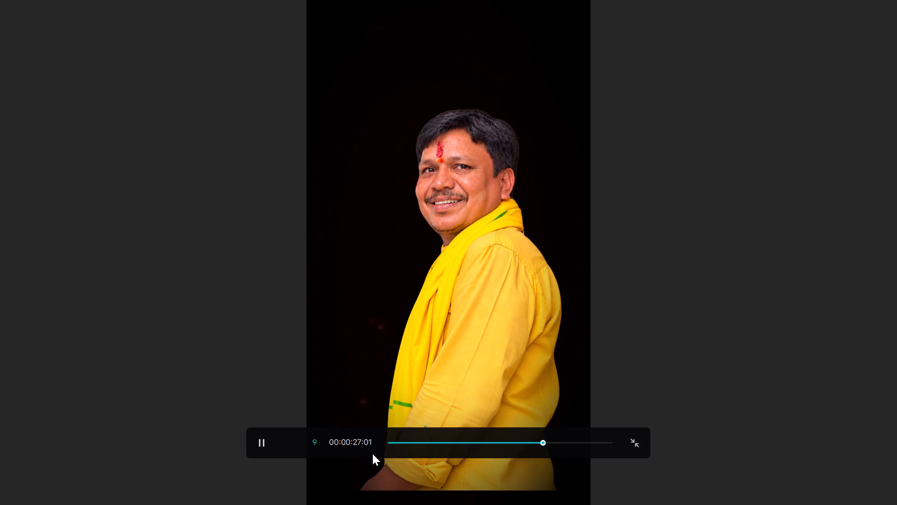
key("Escape")
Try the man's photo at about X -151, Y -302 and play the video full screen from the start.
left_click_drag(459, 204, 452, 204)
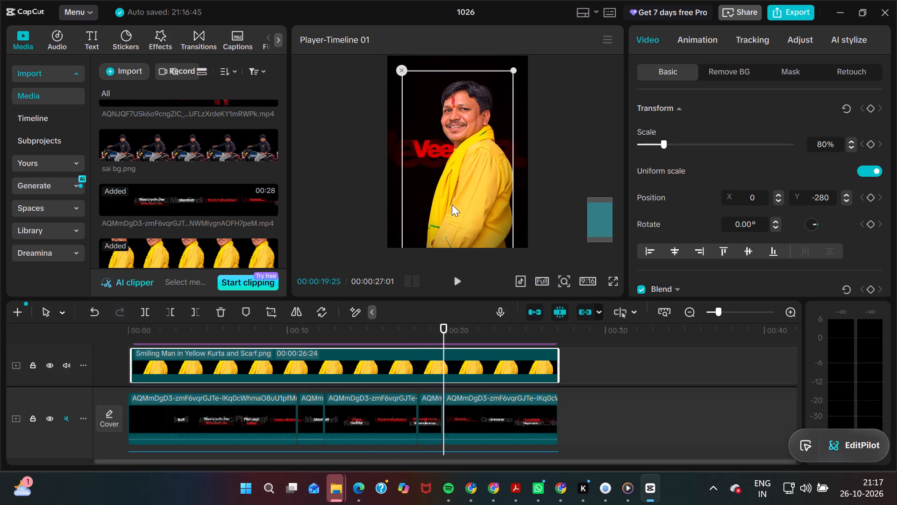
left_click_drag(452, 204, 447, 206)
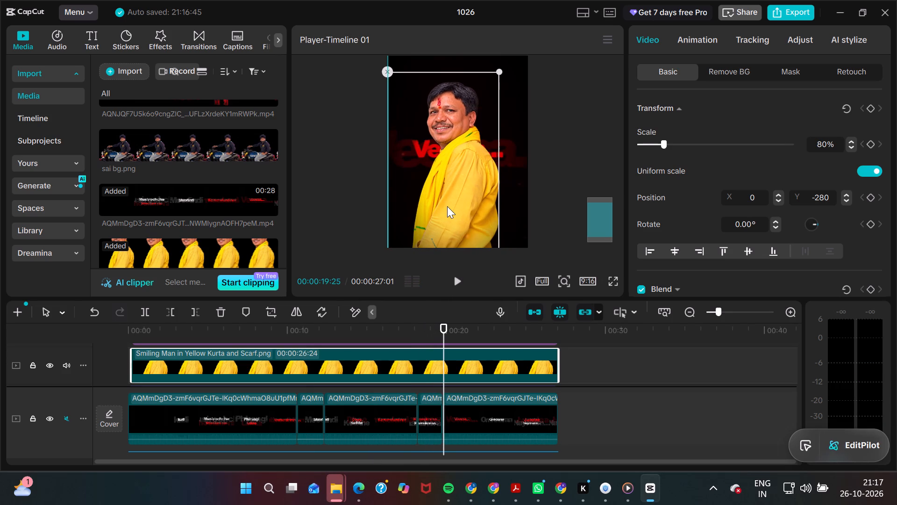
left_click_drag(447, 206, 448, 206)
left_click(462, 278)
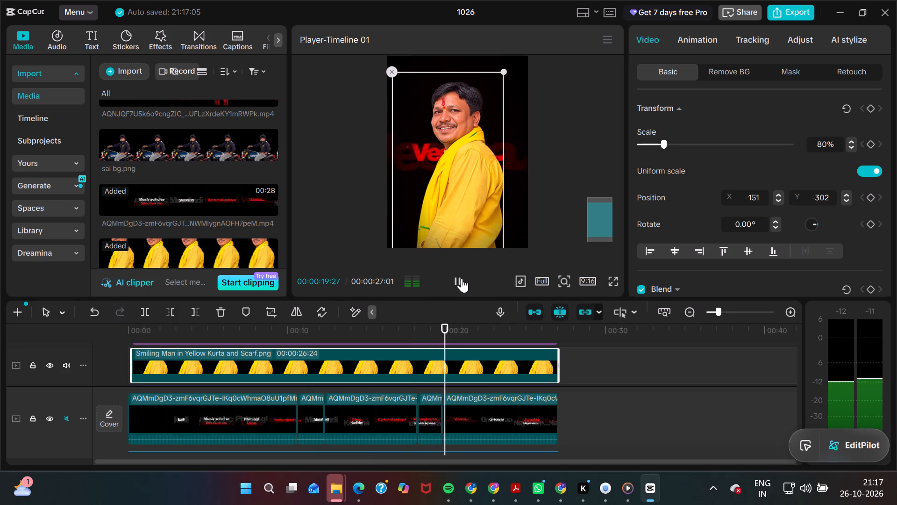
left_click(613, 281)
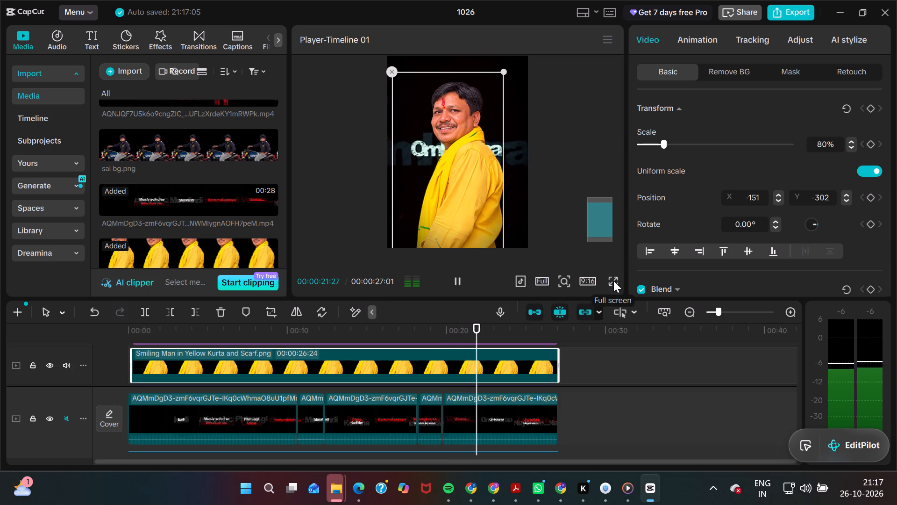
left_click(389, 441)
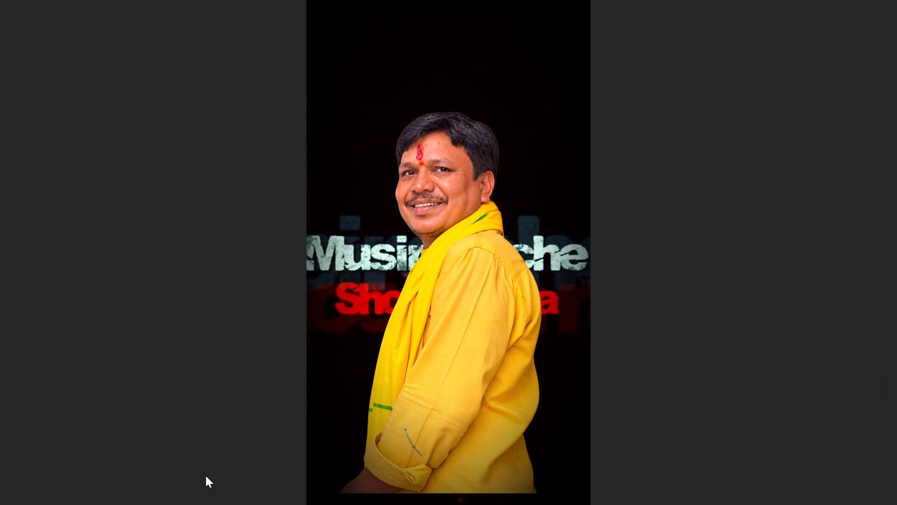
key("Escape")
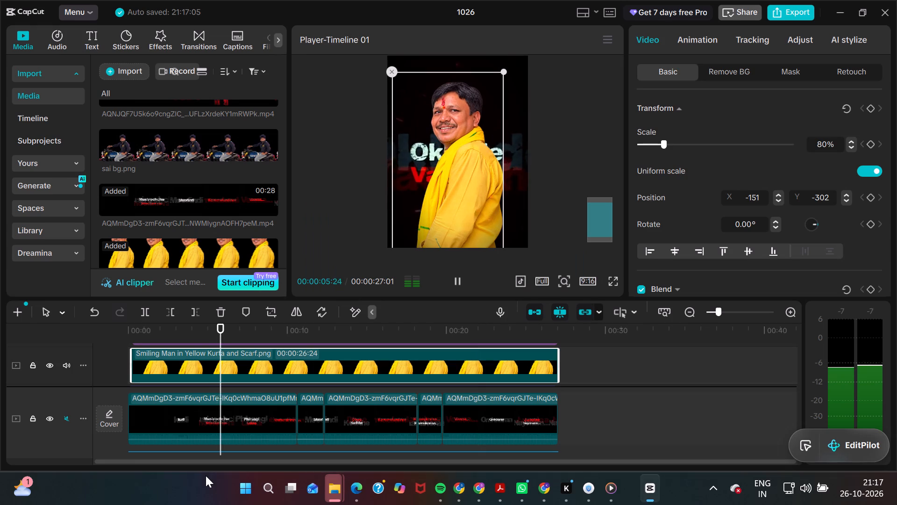
Lower the man's photo to about X -119, Y -496 and shrink it slightly over the lyrics.
left_click_drag(422, 204, 422, 212)
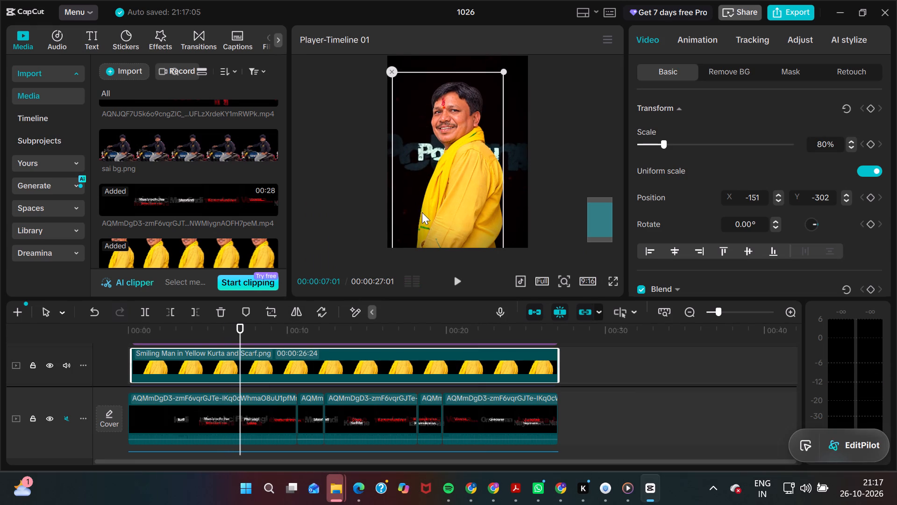
left_click_drag(422, 212, 422, 227)
left_click_drag(422, 227, 424, 239)
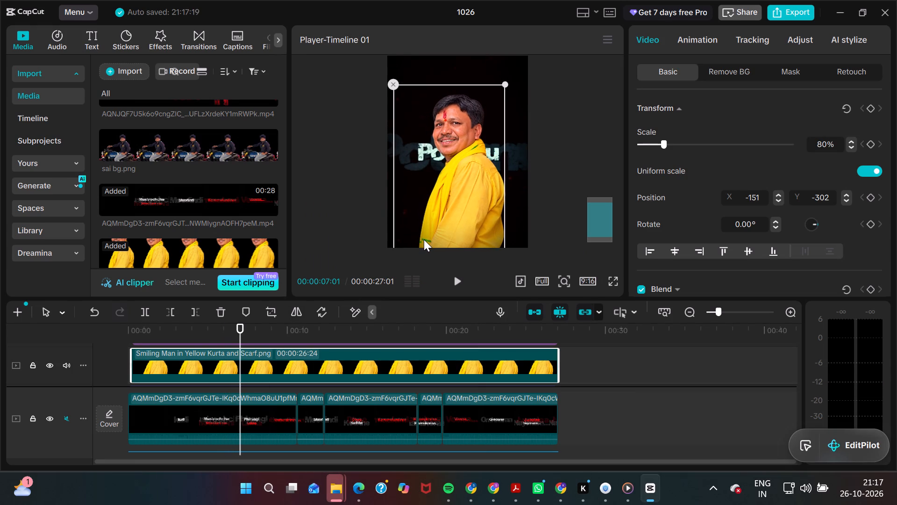
left_click_drag(424, 239, 424, 239)
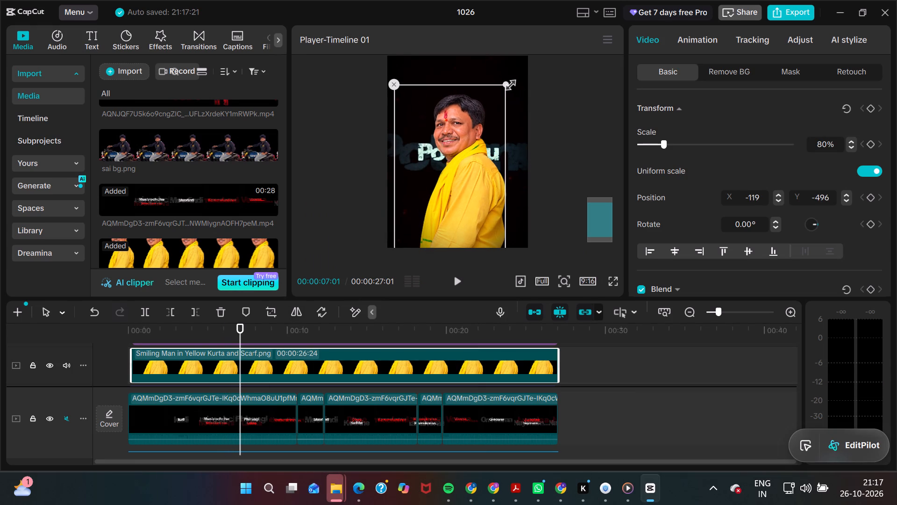
left_click_drag(503, 82, 500, 86)
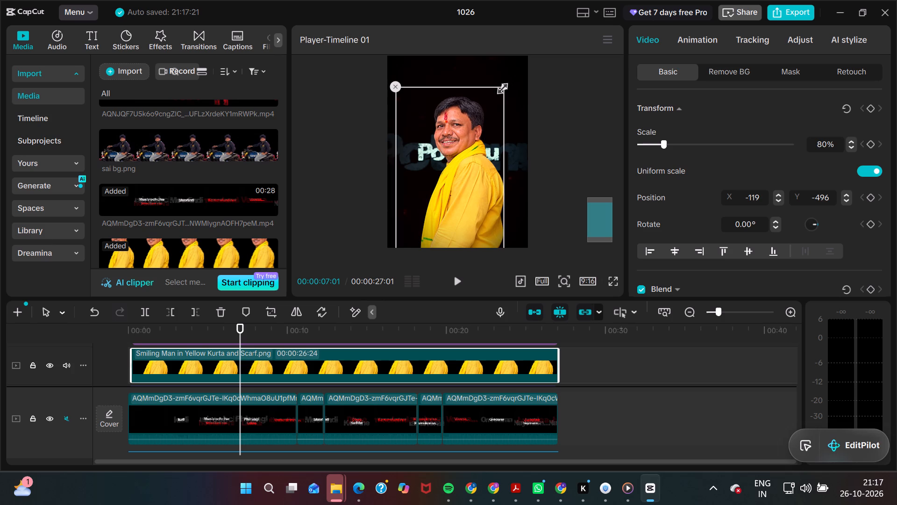
left_click_drag(500, 86, 499, 89)
left_click(510, 129)
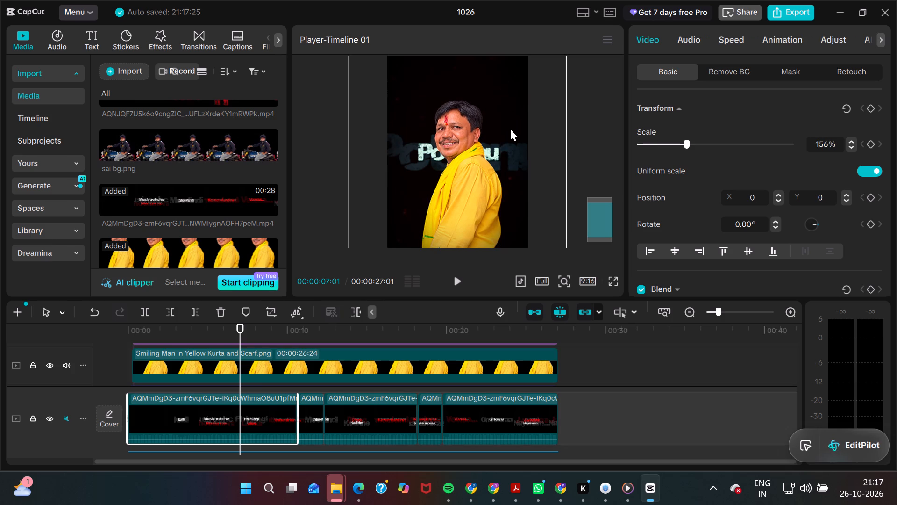
Play the video from the start, first full screen, to examine the photo's new placement and look over the timeline tracks.
left_click(611, 281)
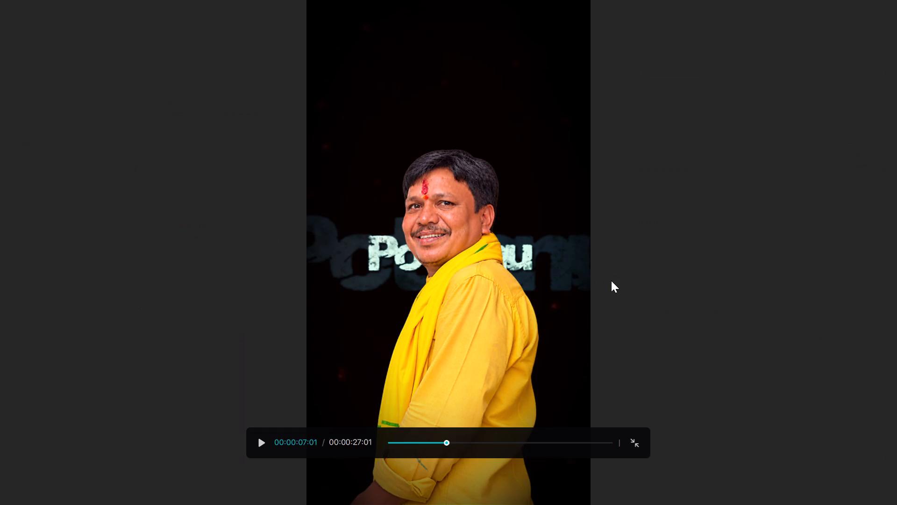
left_click(389, 442)
left_click(261, 439)
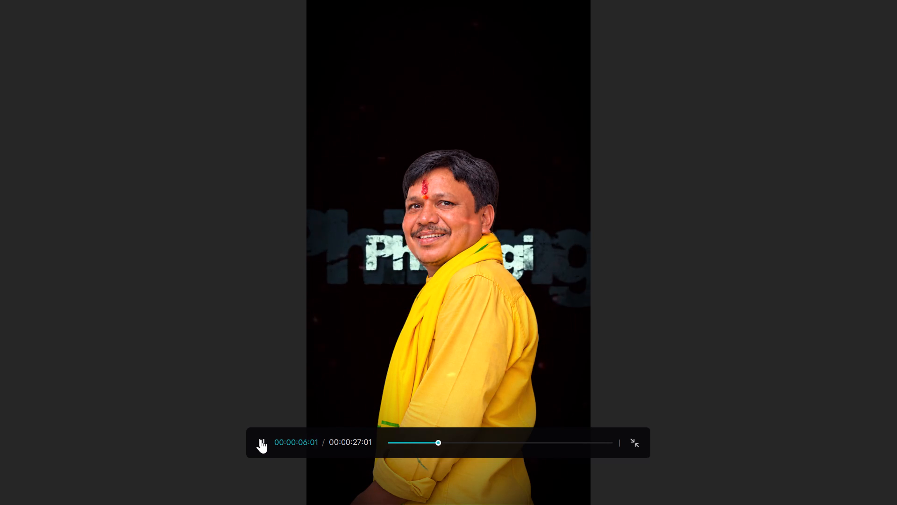
key("Escape")
scroll(239, 344, "down", 1)
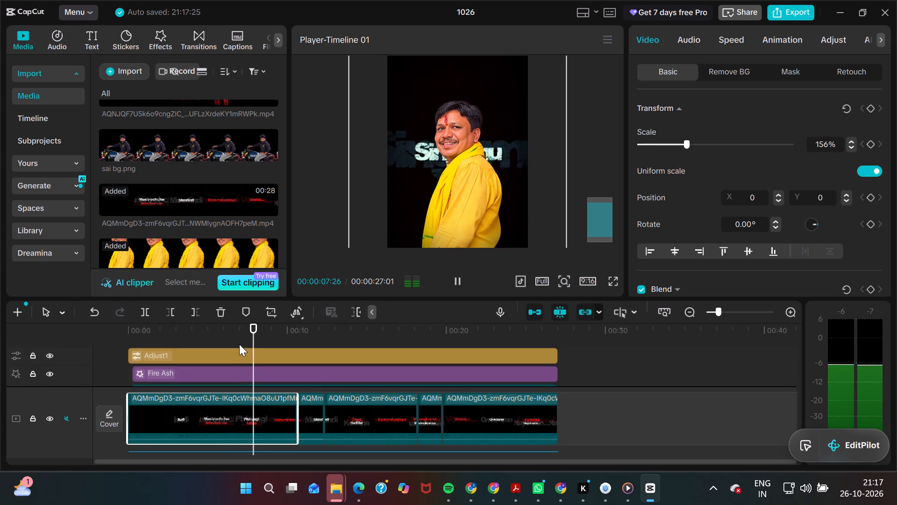
scroll(239, 344, "down", 2)
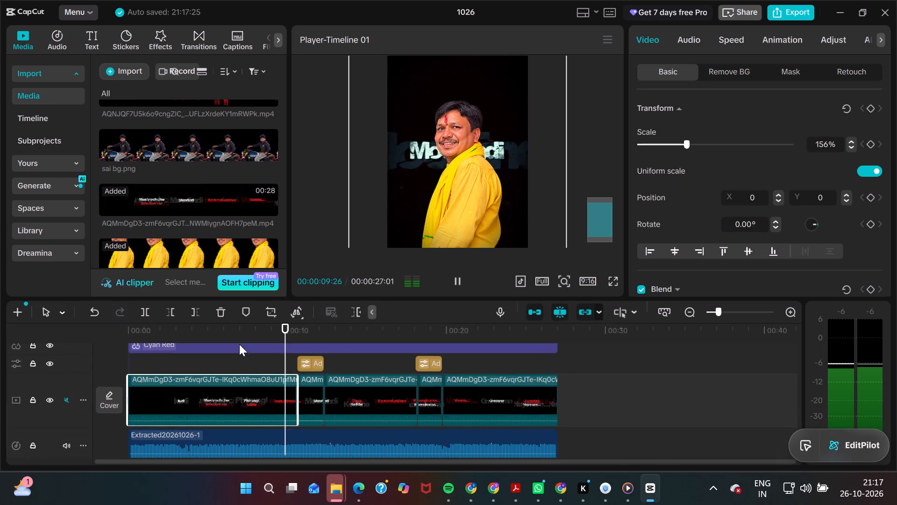
scroll(239, 344, "down", 1)
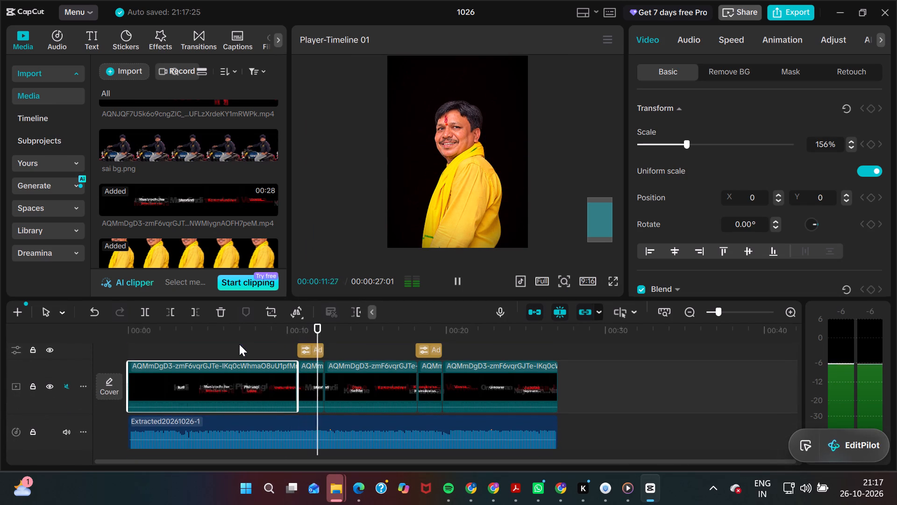
scroll(239, 344, "down", 1)
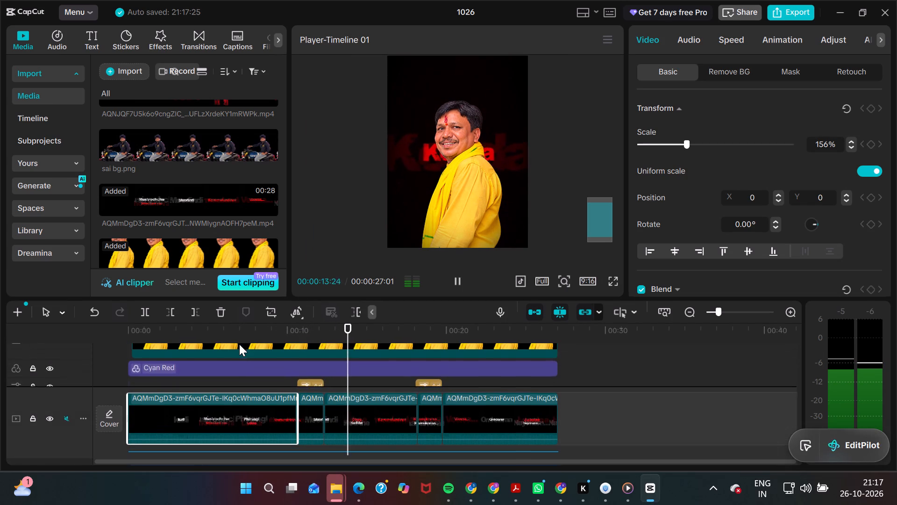
scroll(239, 344, "down", 2)
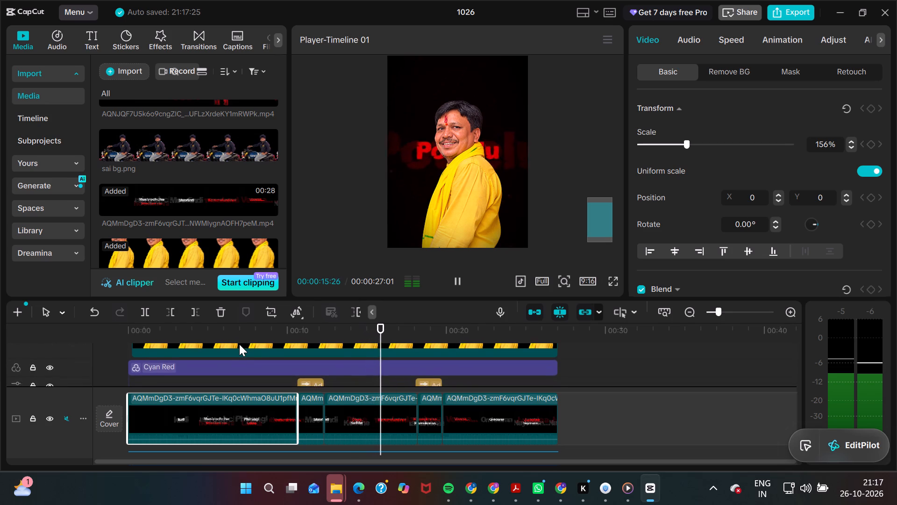
scroll(239, 344, "down", 1)
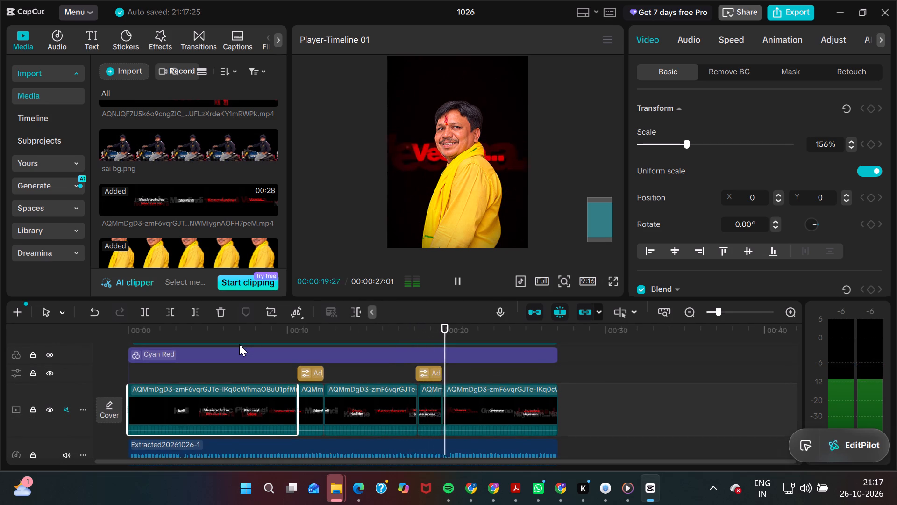
scroll(239, 344, "down", 2)
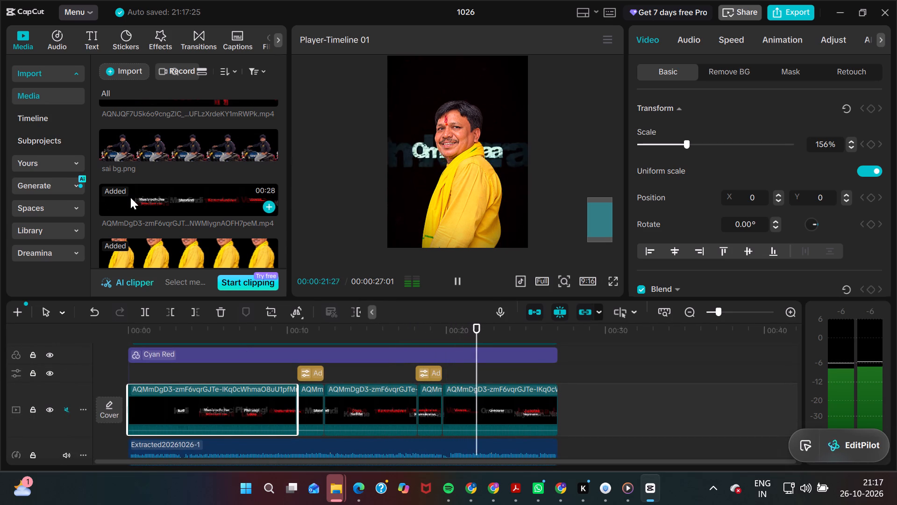
Add the 16-second red lyric clip on an overlay track above the main lyric clips, starting at about 7 seconds.
scroll(130, 197, "up", 1)
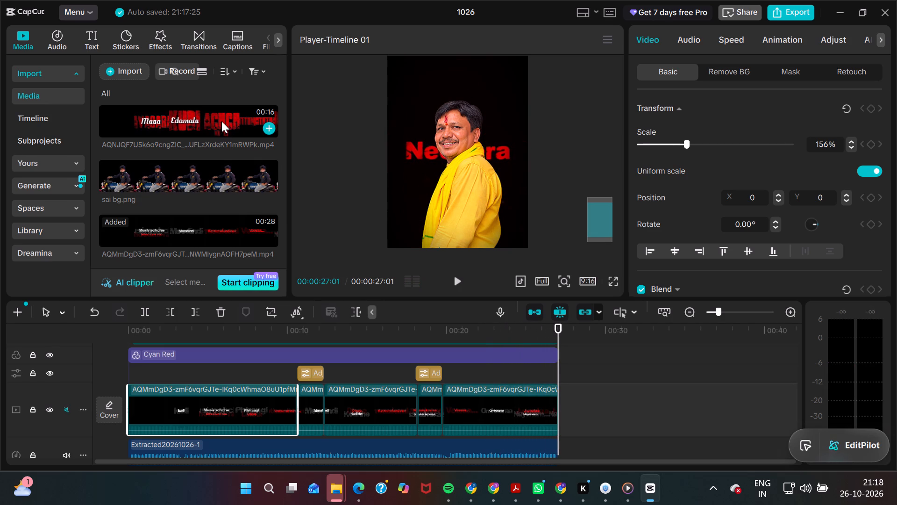
left_click_drag(221, 121, 238, 180)
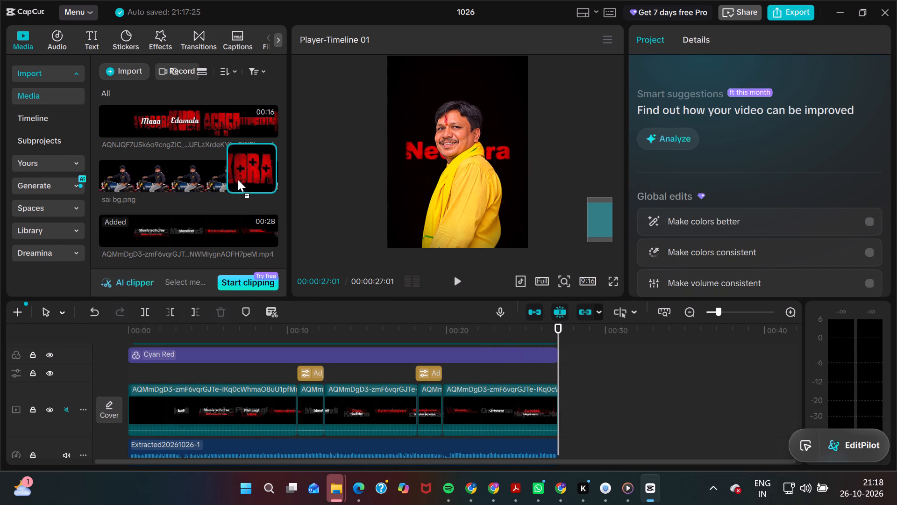
left_click_drag(238, 180, 285, 380)
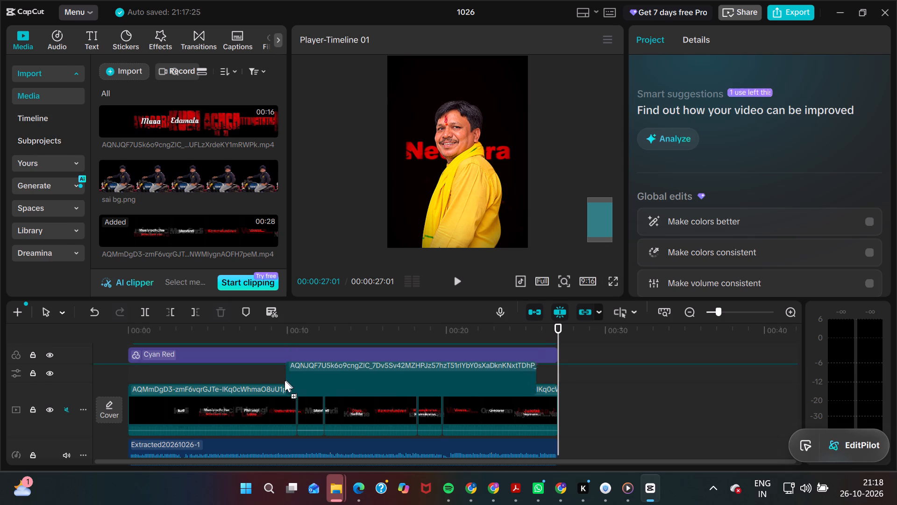
left_click_drag(285, 380, 158, 144)
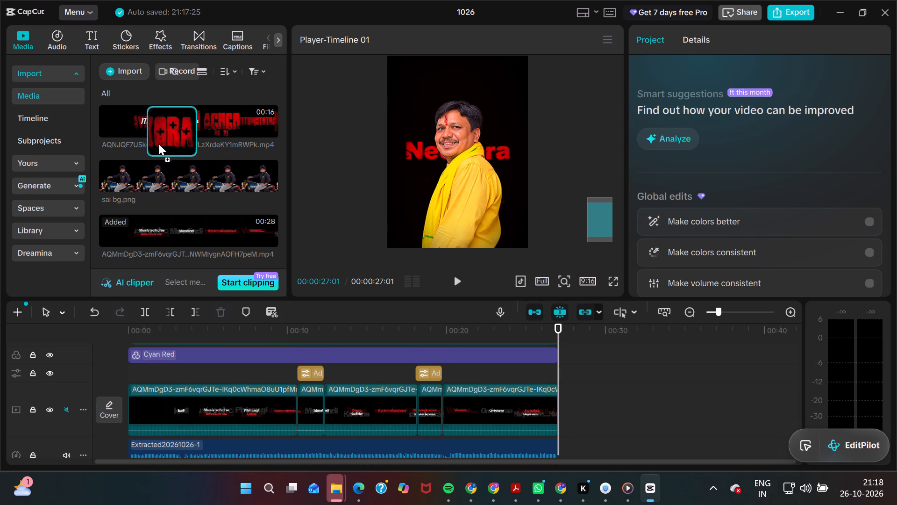
left_click_drag(158, 144, 259, 374)
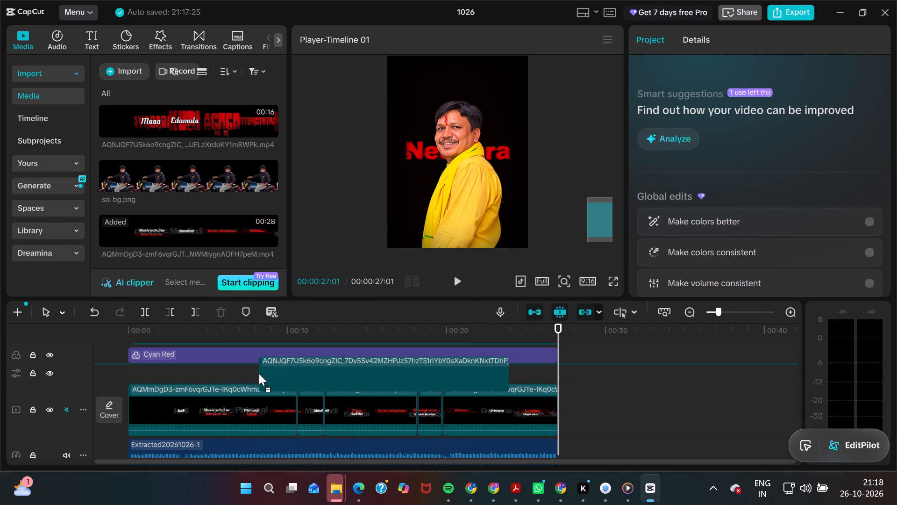
left_click_drag(259, 374, 244, 375)
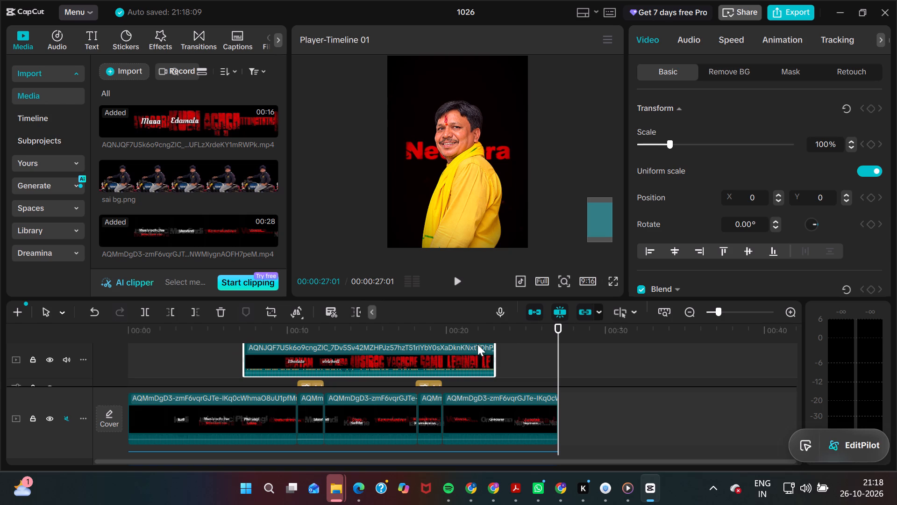
Split the red overlay lyric clip at 00:00:21:03, just as its final lyric words begin.
left_click_drag(560, 349, 451, 358)
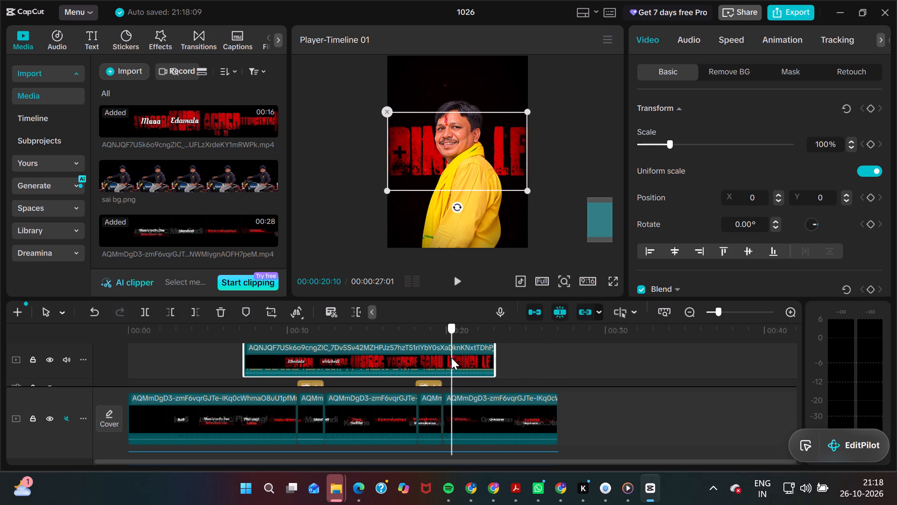
left_click_drag(451, 358, 377, 356)
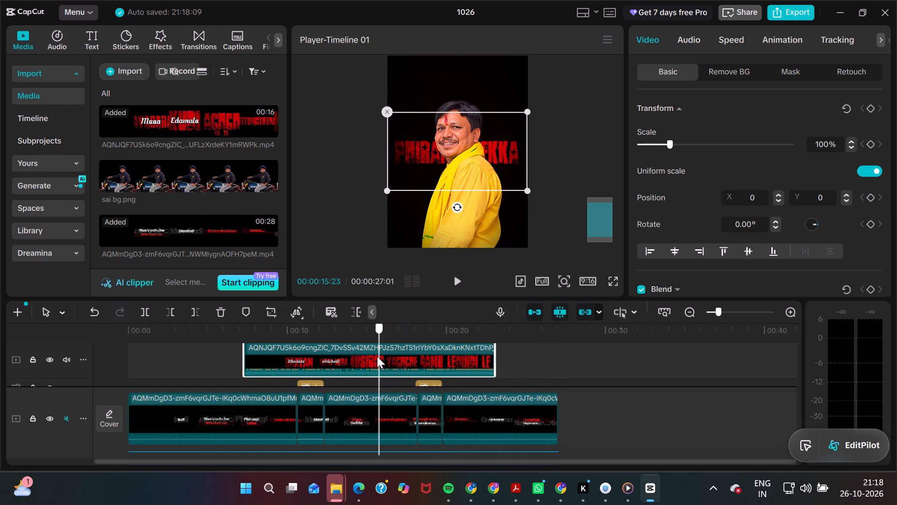
left_click_drag(377, 356, 363, 355)
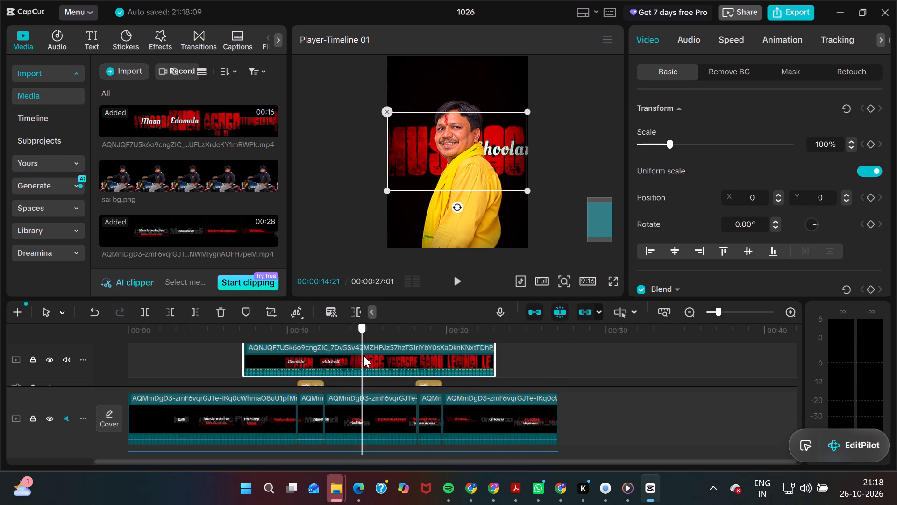
left_click_drag(363, 355, 385, 355)
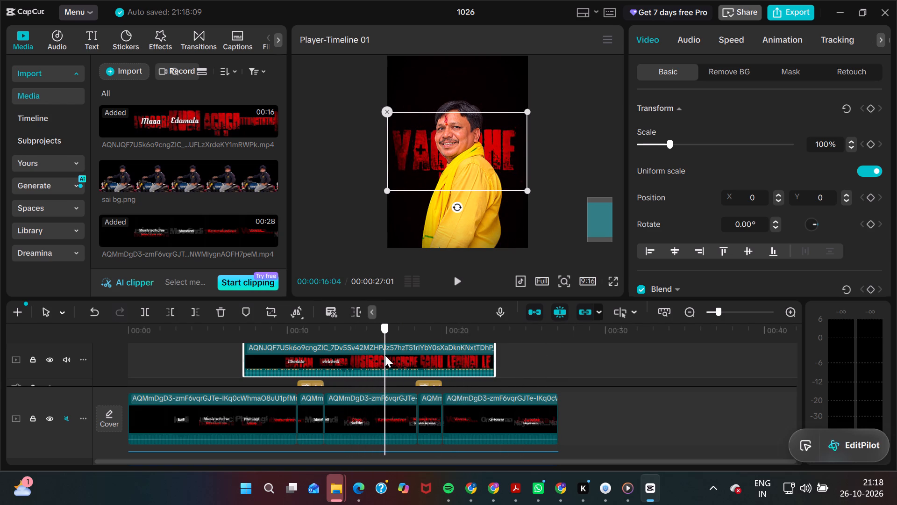
left_click_drag(385, 355, 417, 352)
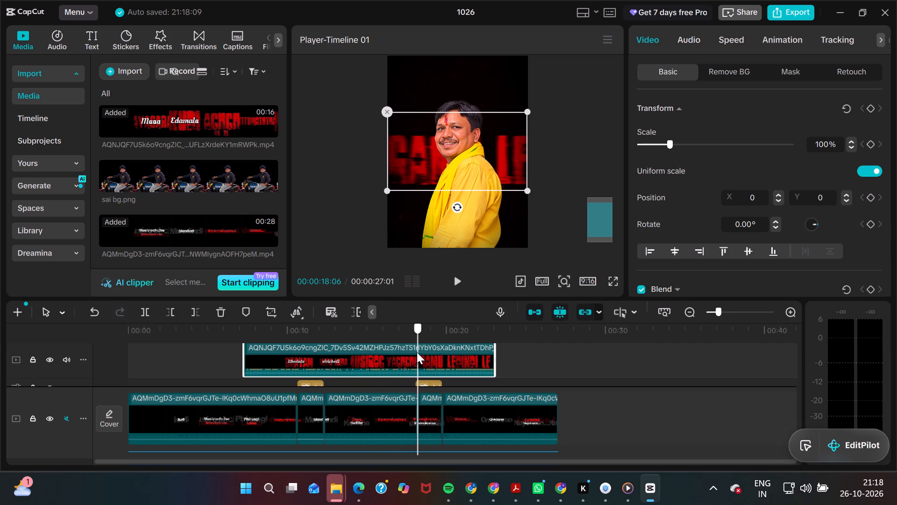
left_click_drag(417, 352, 442, 352)
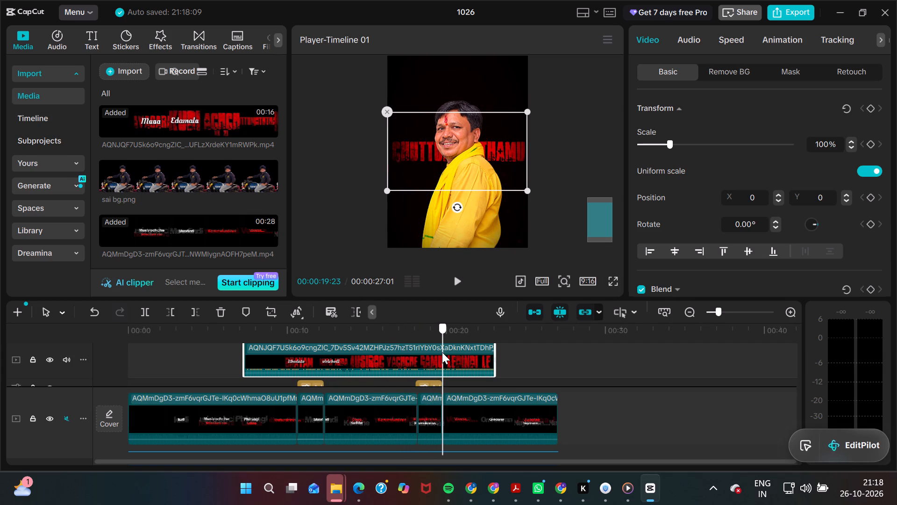
left_click_drag(442, 352, 466, 349)
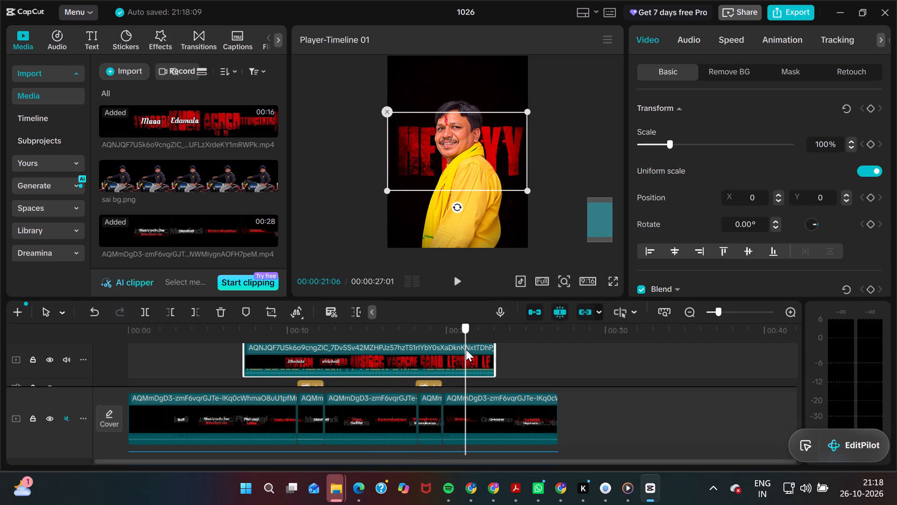
left_click_drag(466, 349, 466, 349)
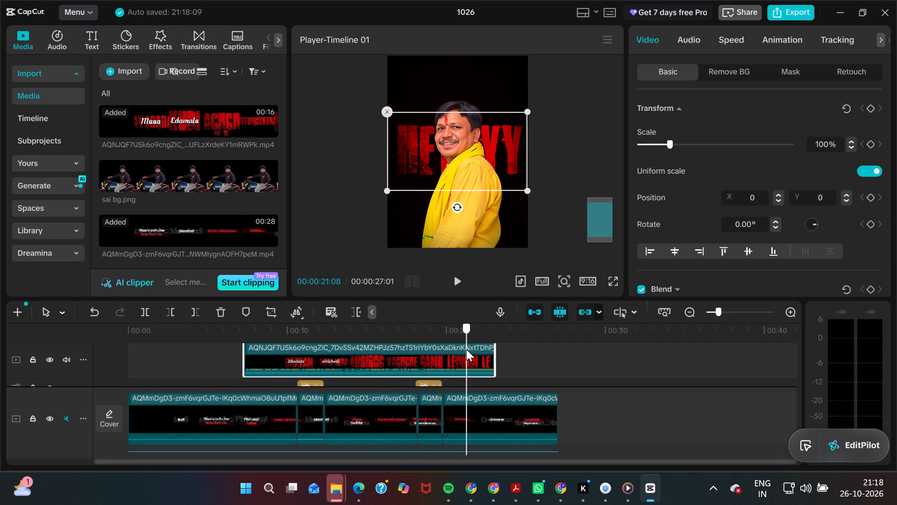
left_click_drag(466, 349, 461, 349)
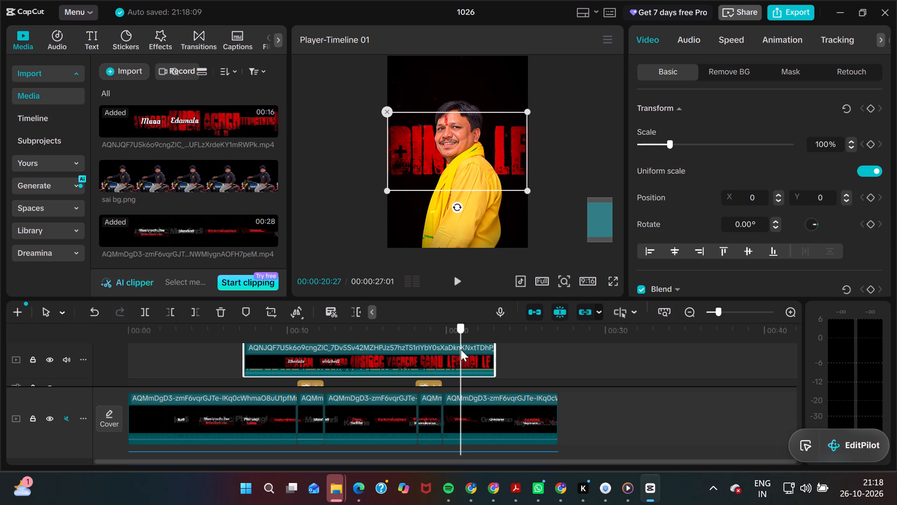
left_click_drag(461, 349, 463, 349)
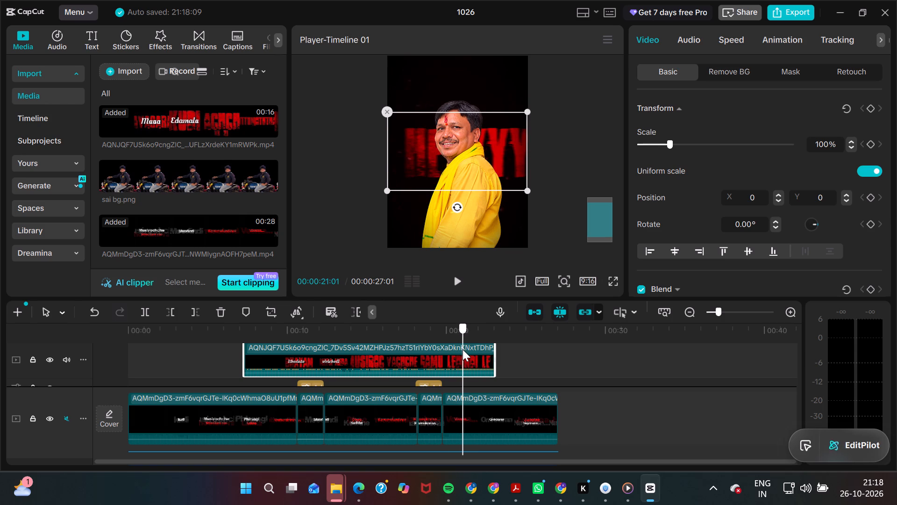
left_click_drag(463, 349, 464, 349)
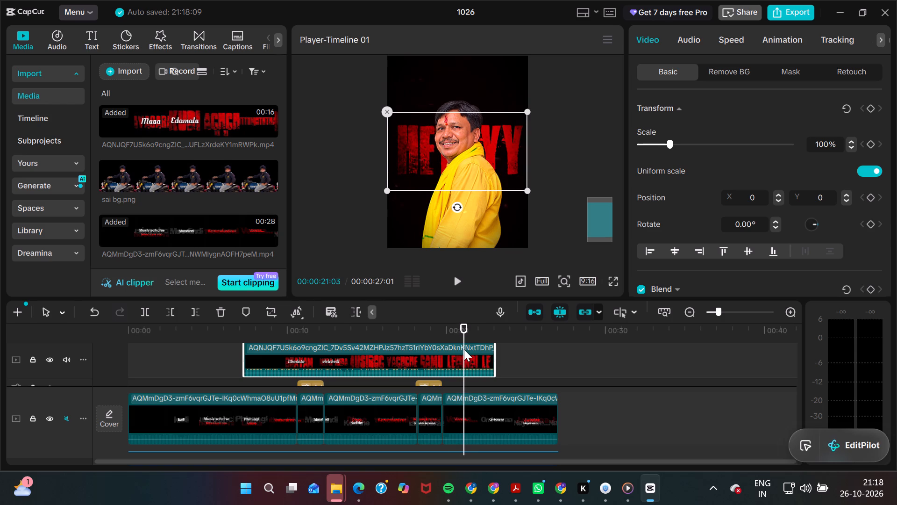
left_click(150, 312)
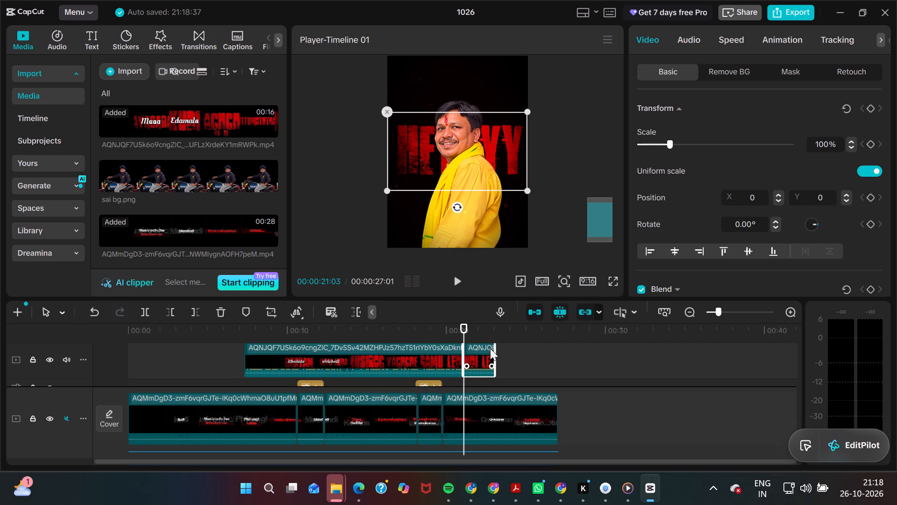
Step frame by frame through the split-off end piece of the overlay lyric clip to examine its lyric animation up to its end.
key("Right")
key("Right")
key("Right")
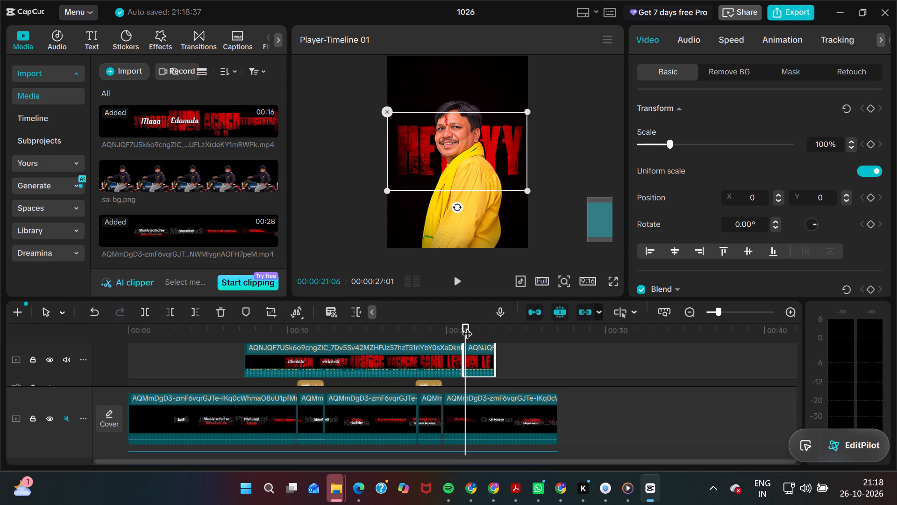
key("Right")
key("Right")
key("Right")
key("Right")
key("Right")
key("Right")
key("Right")
key("Right")
key("Right")
key("Right")
key("Right")
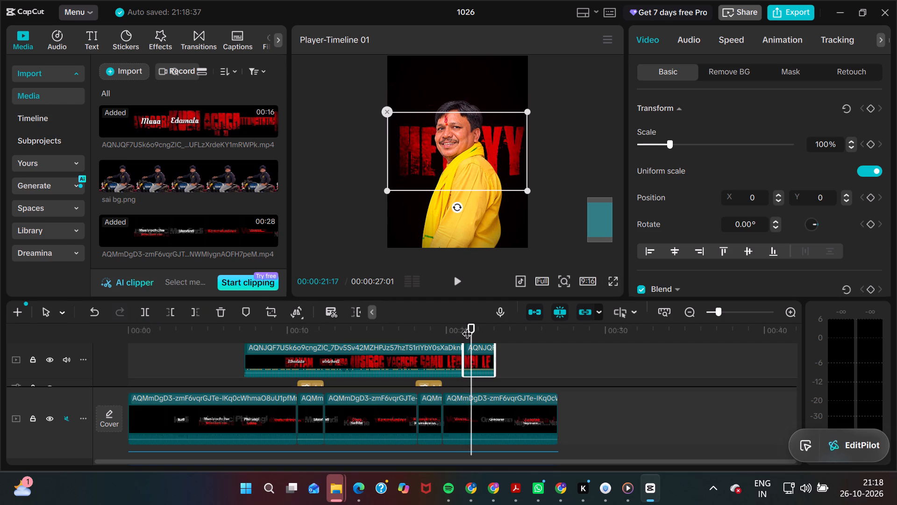
key("Right")
key("Right")
key("Right")
key("Right")
key("Right")
key("Right")
key("Right")
key("Right")
key("Right")
key("Right")
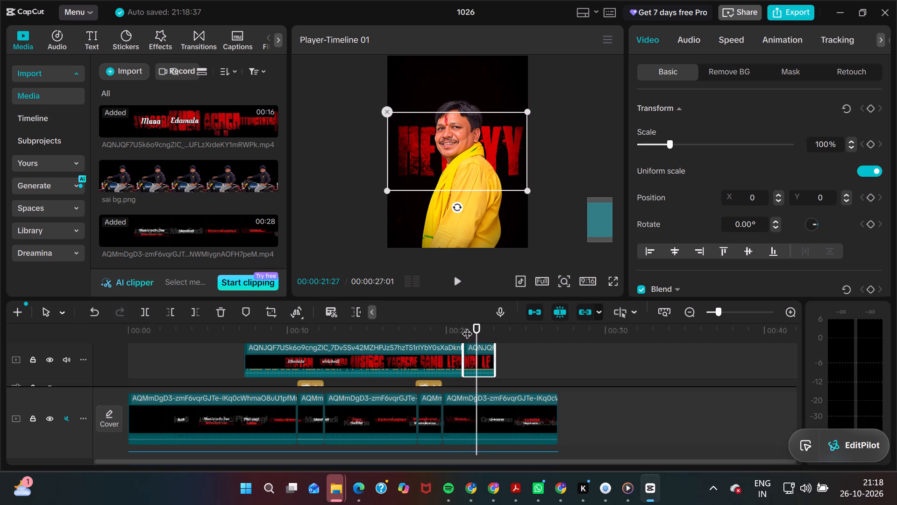
key("Right")
key("Right")
key("Right")
key("Right")
key("Right")
key("Right")
key("Right")
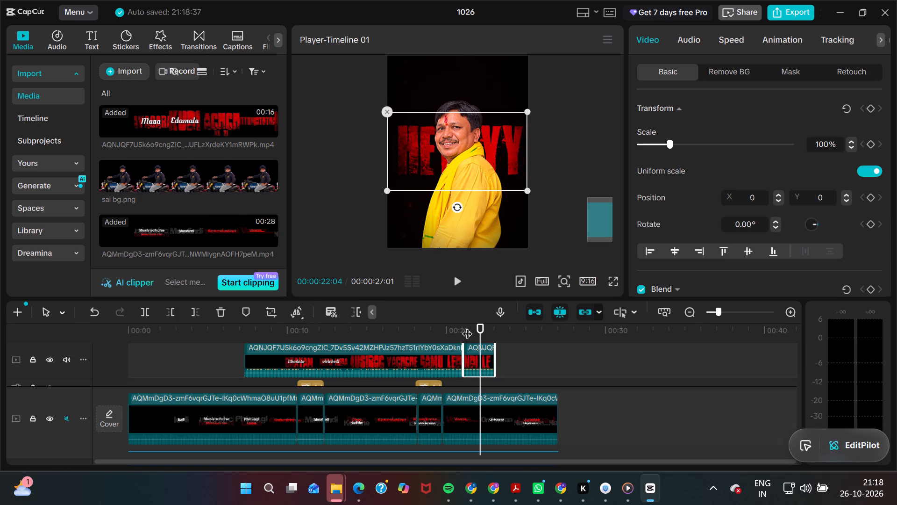
key("Right")
key("Right")
key("Right")
key("Right")
key("Right")
key("Right")
key("Right")
key("Right")
key("Right")
key("Right")
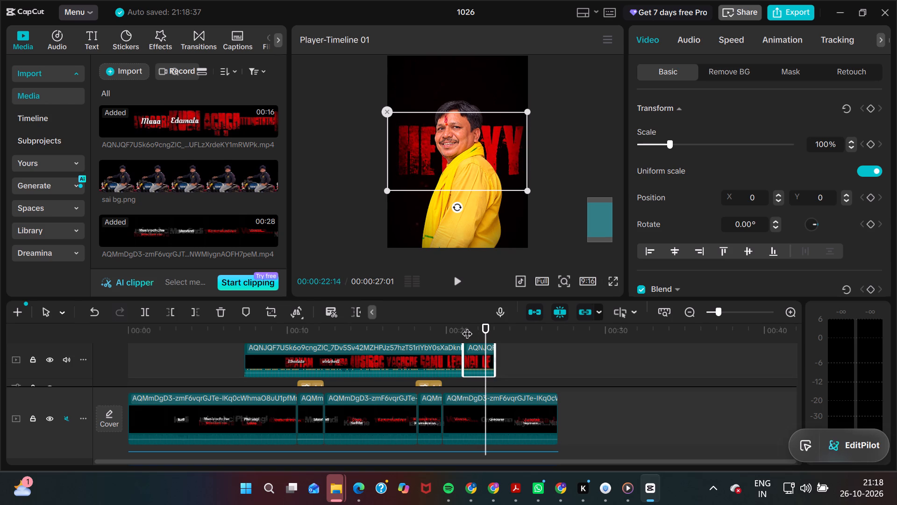
key("Right")
key("Right")
key("Right")
key("Right")
key("Right")
key("Right")
key("Right")
key("Right")
key("Right")
key("Right")
key("Right")
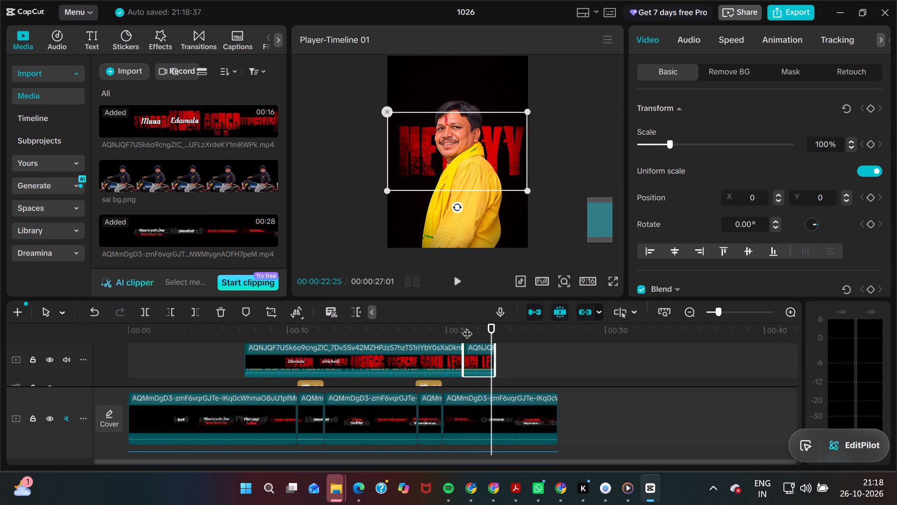
key("Right")
key("Right")
key("Right")
key("Right")
key("Right")
key("Right")
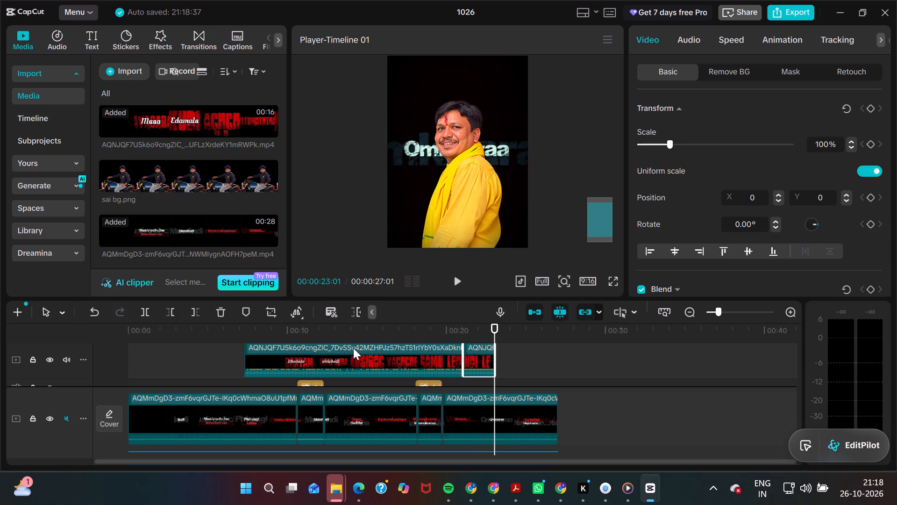
Delete the long first part of the split red overlay lyric clip, keeping only the short end piece.
left_click(379, 365)
key("BackSpace")
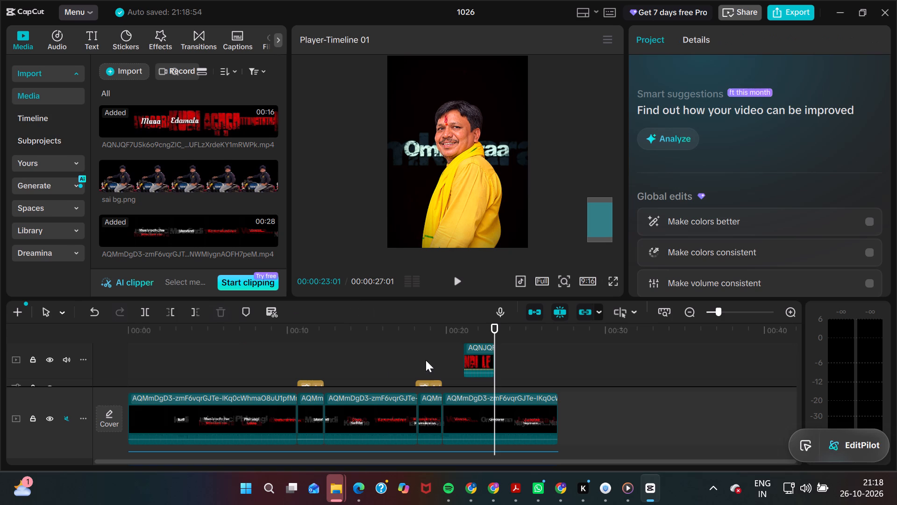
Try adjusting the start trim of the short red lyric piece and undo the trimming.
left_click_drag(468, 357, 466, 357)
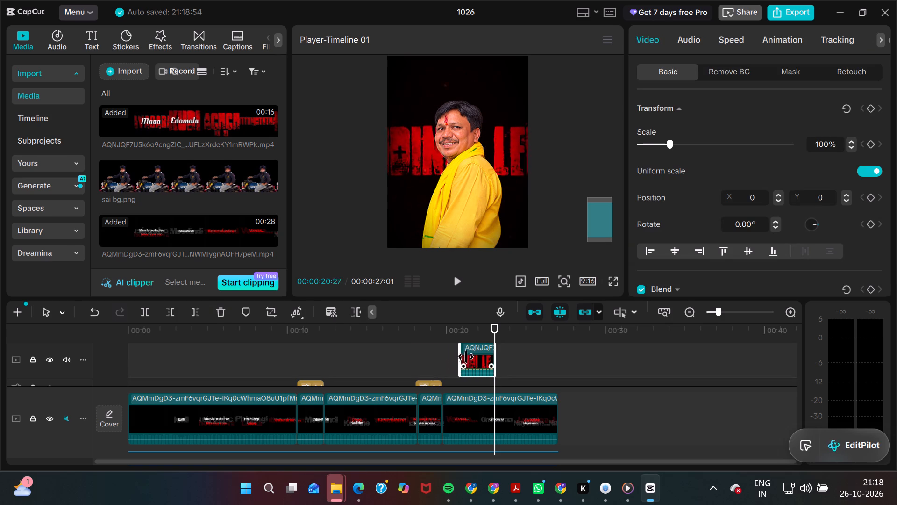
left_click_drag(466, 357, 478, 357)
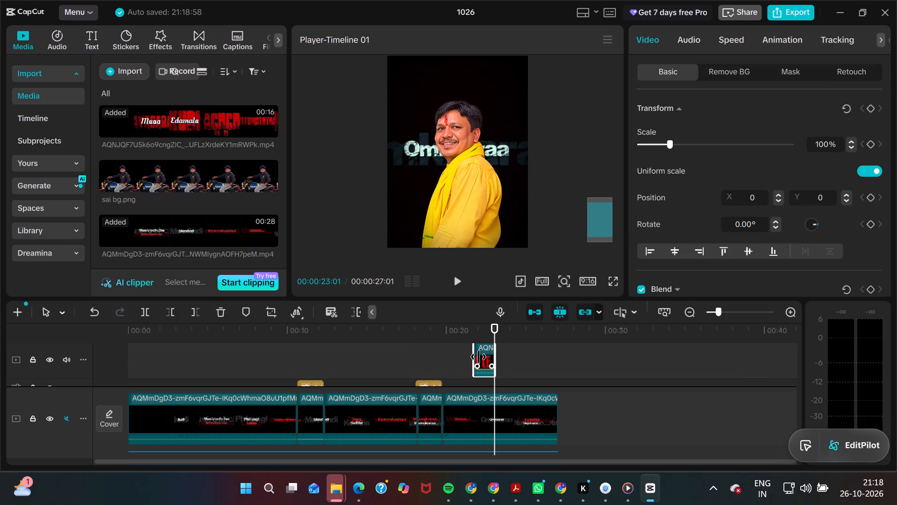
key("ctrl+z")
Move the short red lyric piece earlier on the overlay track to start at about 10 seconds, above the second main clip.
left_click_drag(480, 356, 309, 374)
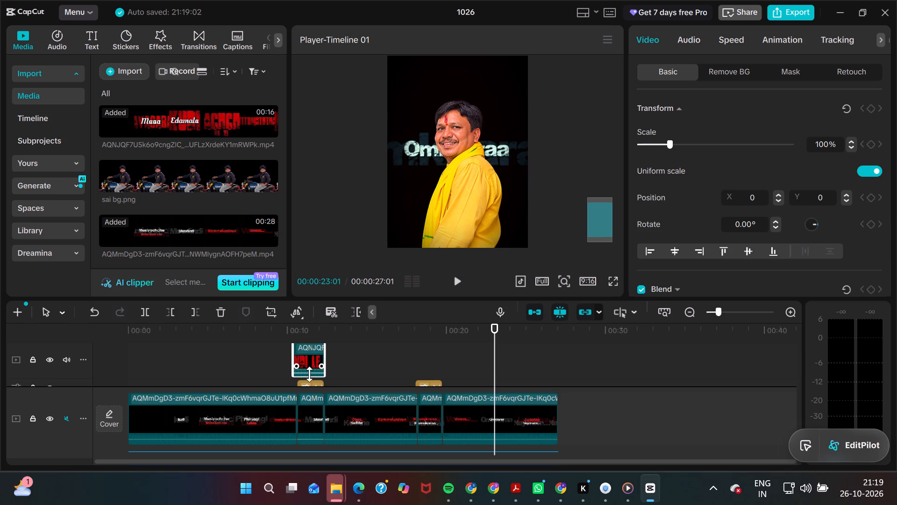
left_click_drag(492, 343, 278, 341)
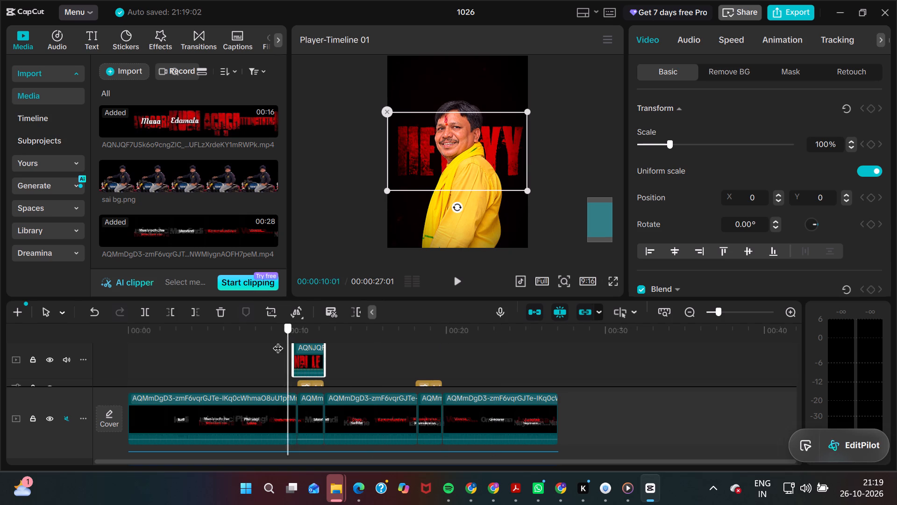
Play the video from the start and mute the overlay track holding the short red lyric piece.
left_click_drag(278, 341, 104, 418)
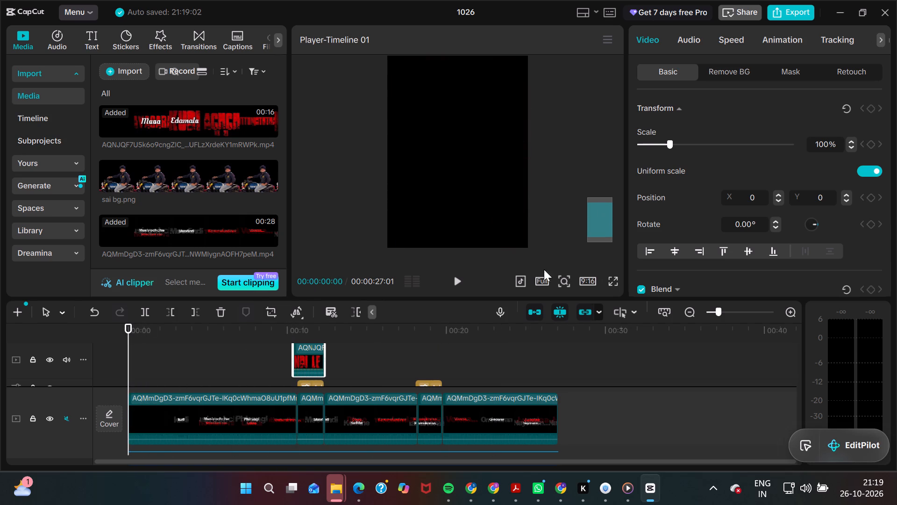
left_click(455, 289)
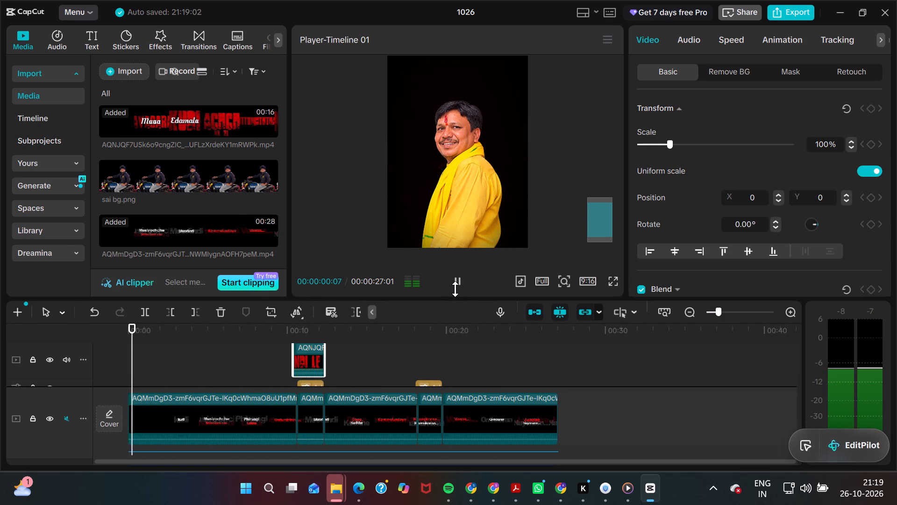
left_click(63, 362)
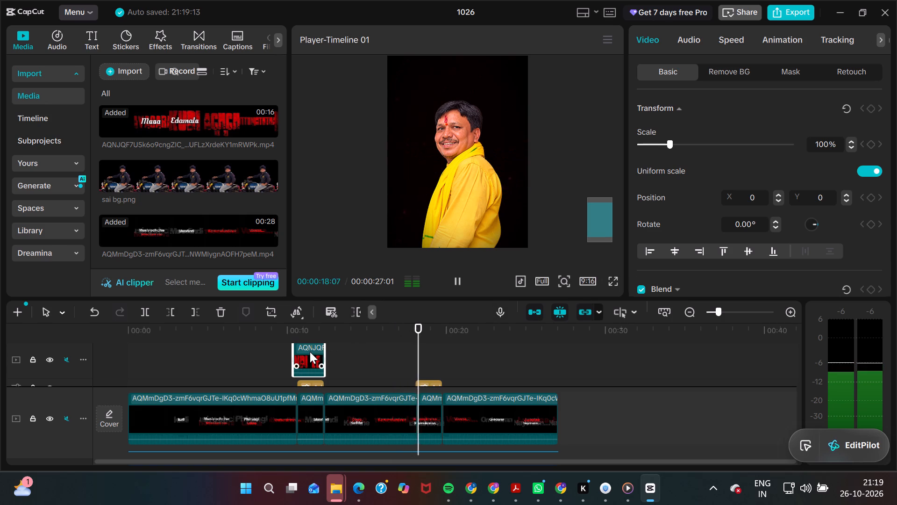
left_click(465, 278)
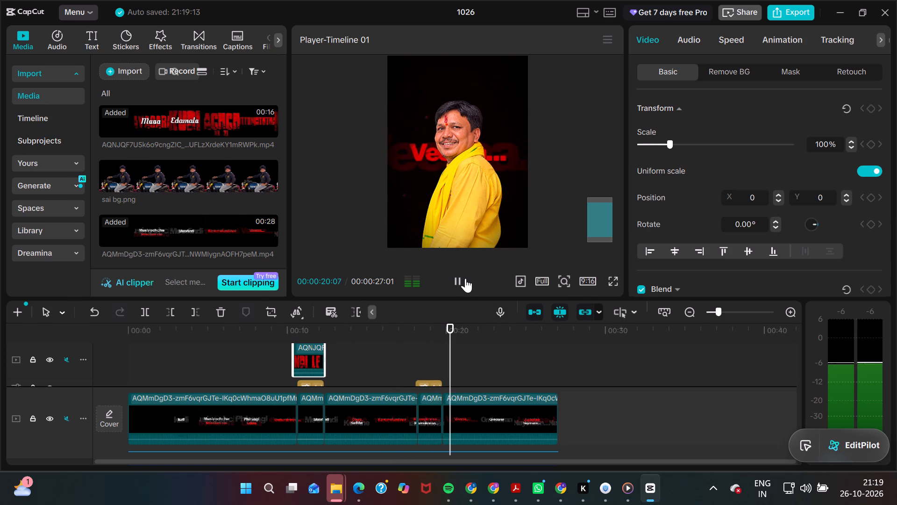
Copy the short red lyric piece and paste the duplicate at about 18 seconds, above the fourth main clip.
left_click(309, 352)
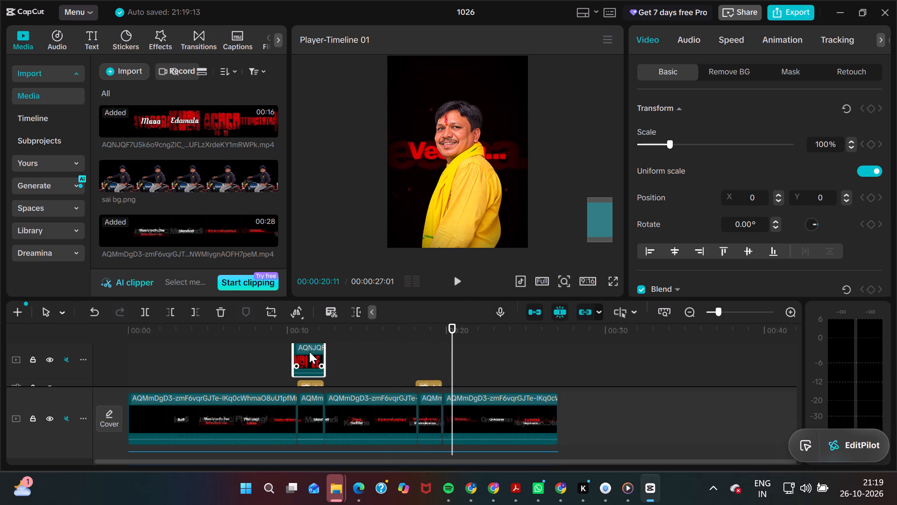
key("ctrl+c")
left_click(420, 355)
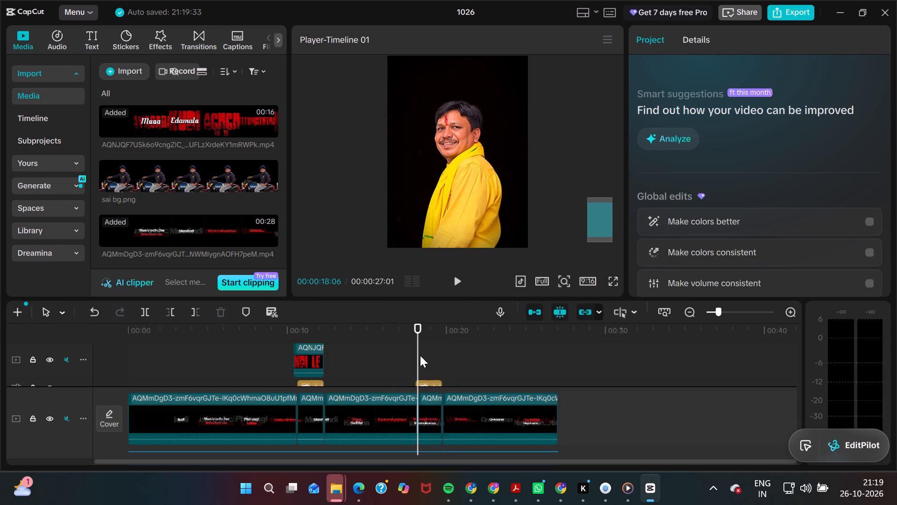
key("ctrl+v")
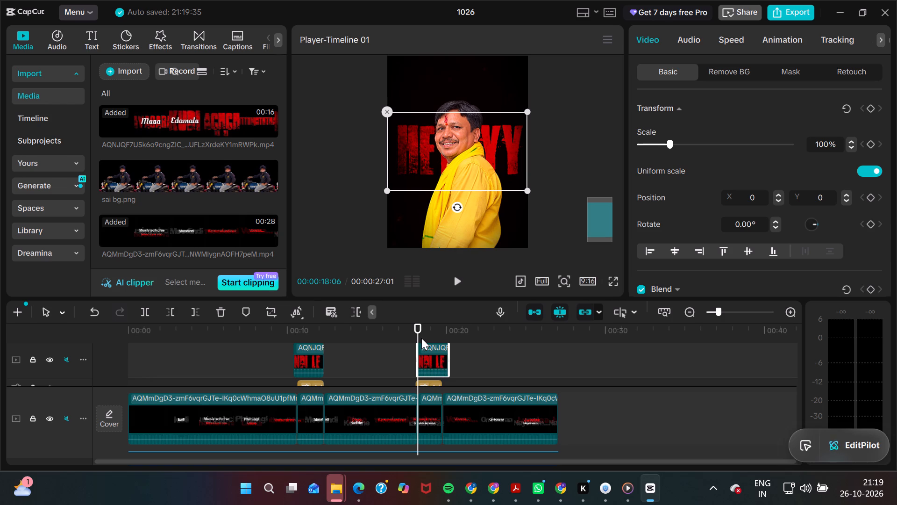
Play the video from about 16 seconds and then from the start in full screen to check the pasted lyric piece.
left_click_drag(418, 332, 391, 328)
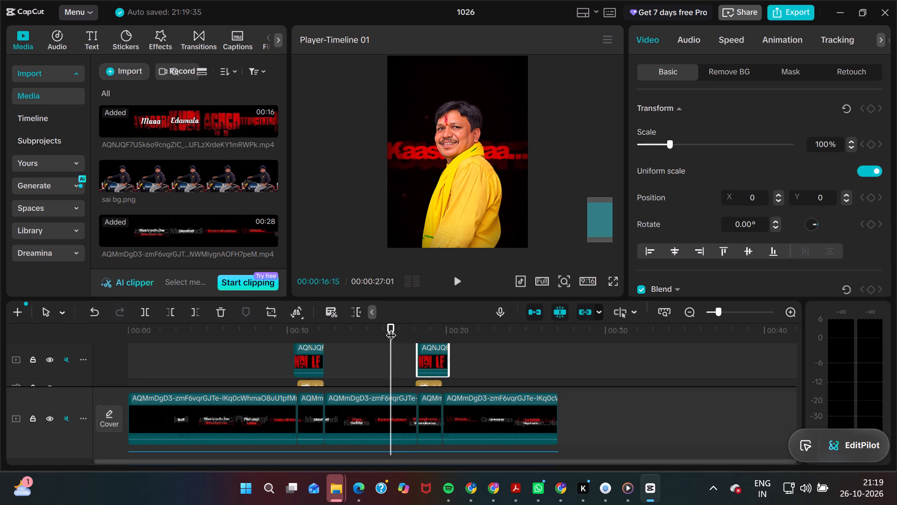
left_click(454, 281)
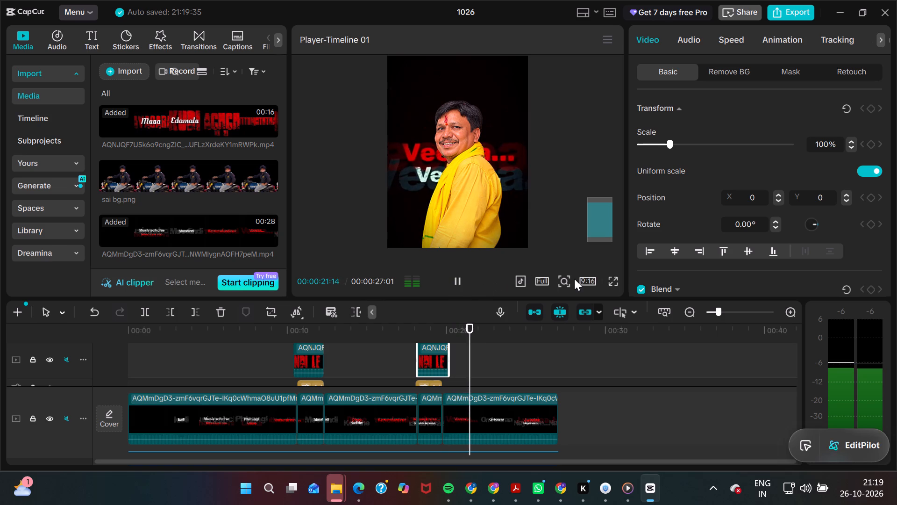
left_click(612, 284)
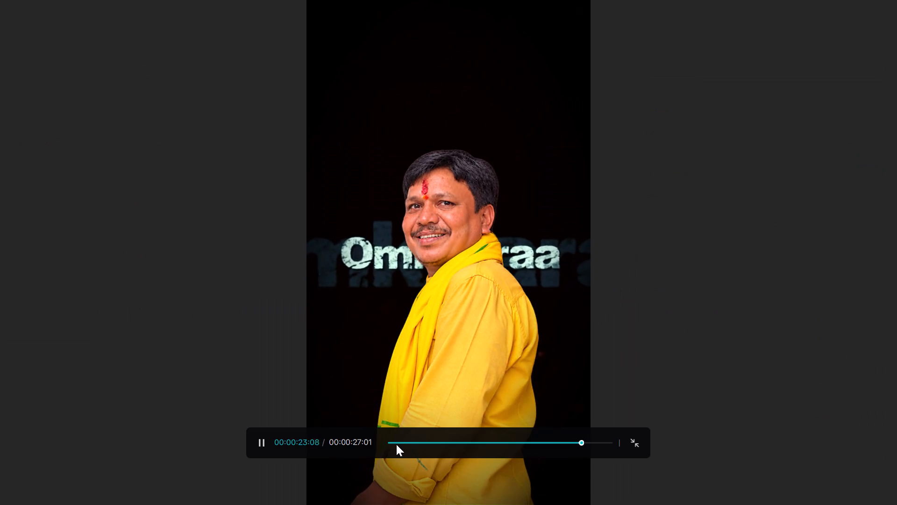
left_click(390, 440)
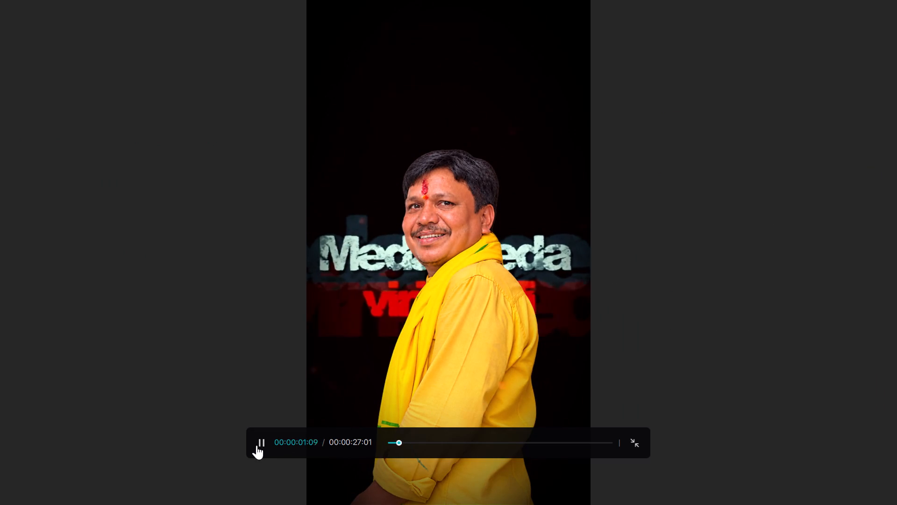
key("Escape")
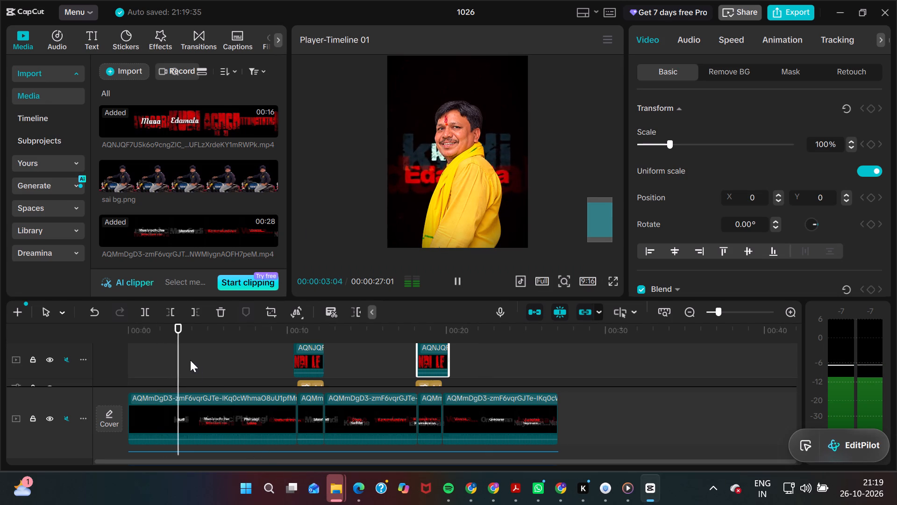
left_click(454, 276)
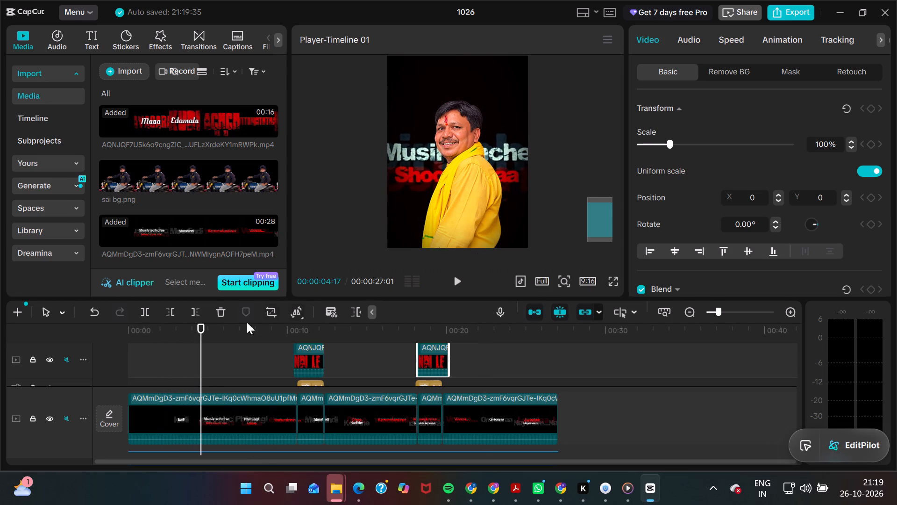
Extend the start of the Fire Ash effect back to the very beginning of the timeline.
left_click_drag(199, 329, 93, 336)
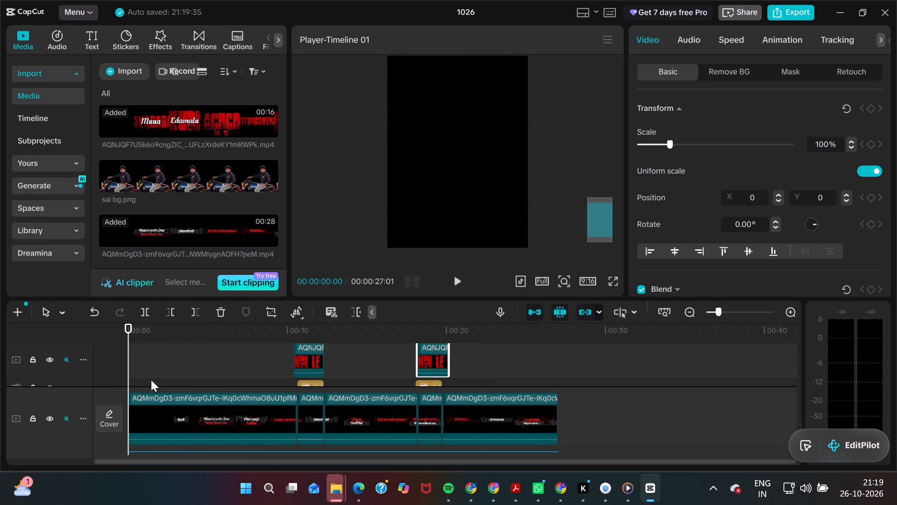
scroll(154, 378, "up", 4)
left_click(154, 378)
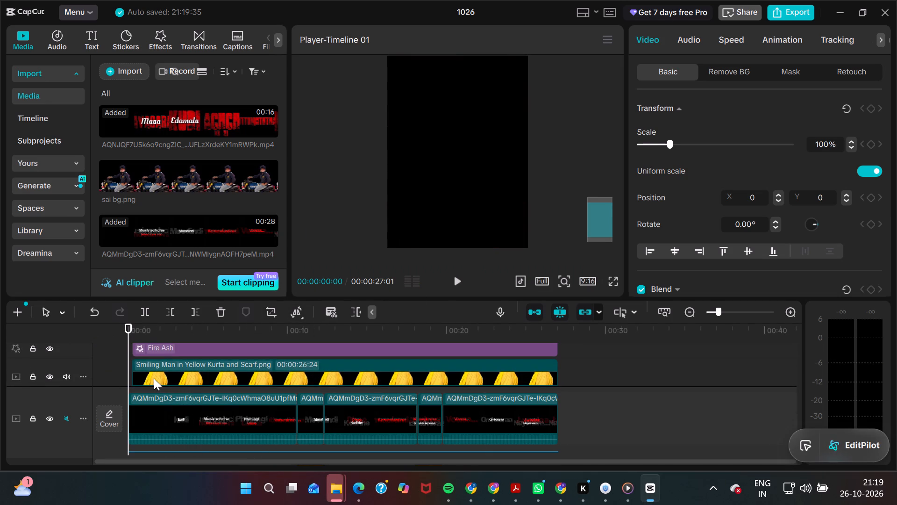
left_click(139, 343)
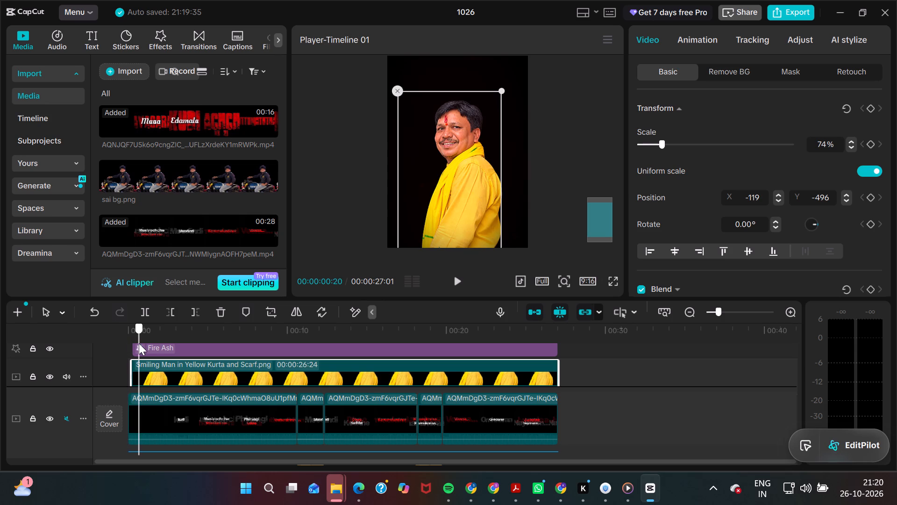
left_click(136, 350)
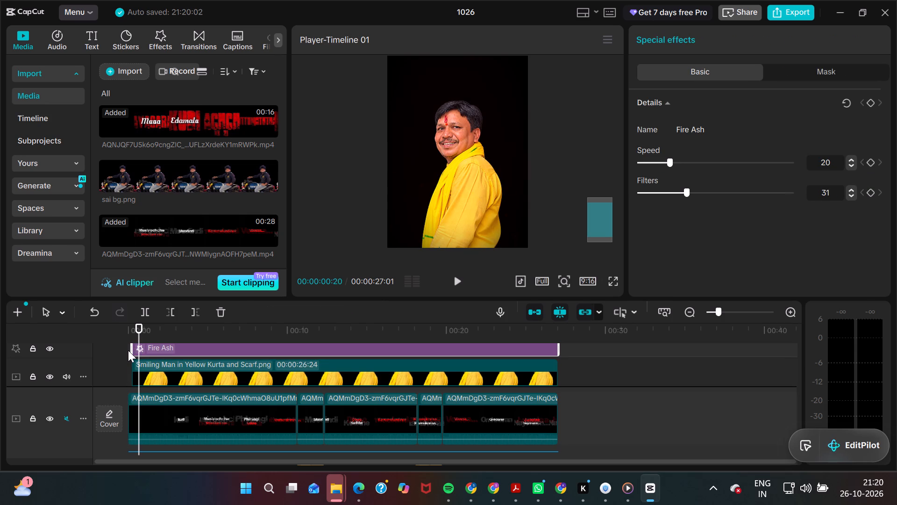
left_click_drag(128, 349, 113, 350)
Extend the start of the overlay image of the man in yellow to the beginning of the timeline, lasting 00:00:27:01.
left_click(148, 374)
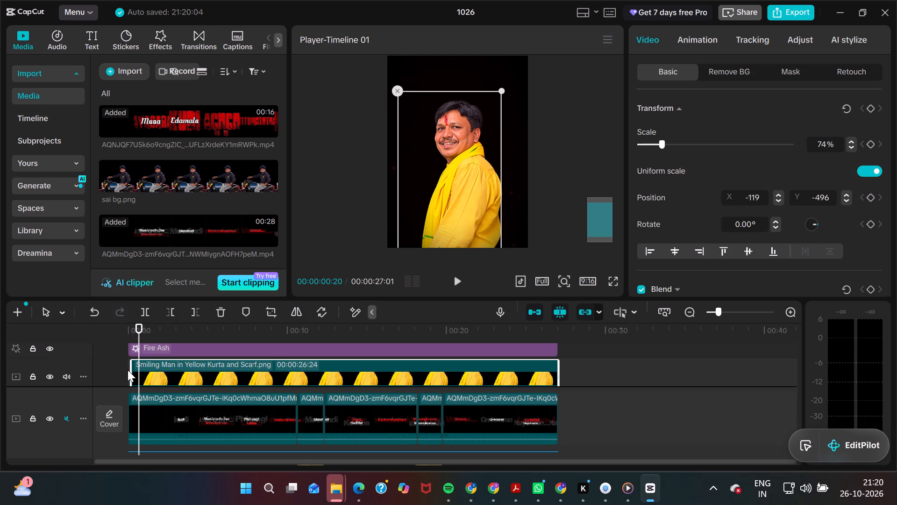
left_click(128, 370)
left_click_drag(128, 370, 116, 370)
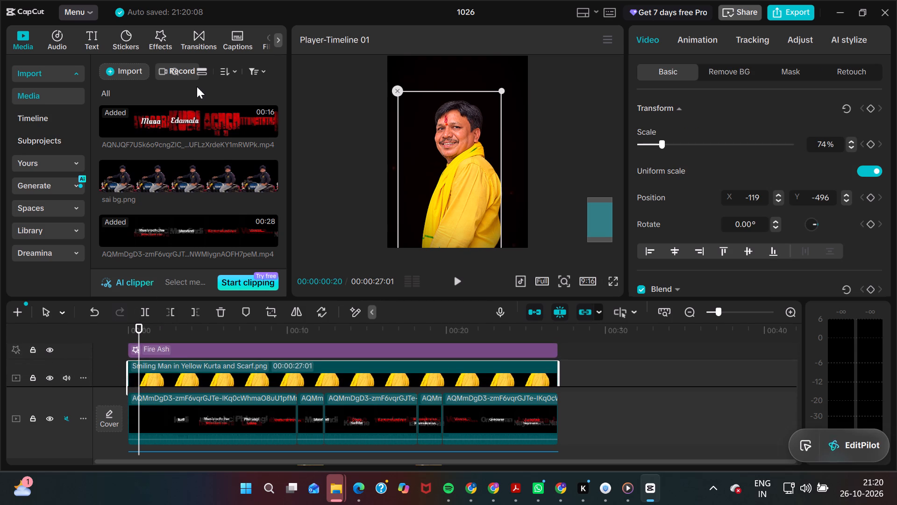
Search the video effects for "shaking" and add the Shake effect near the start of the timeline.
left_click(171, 39)
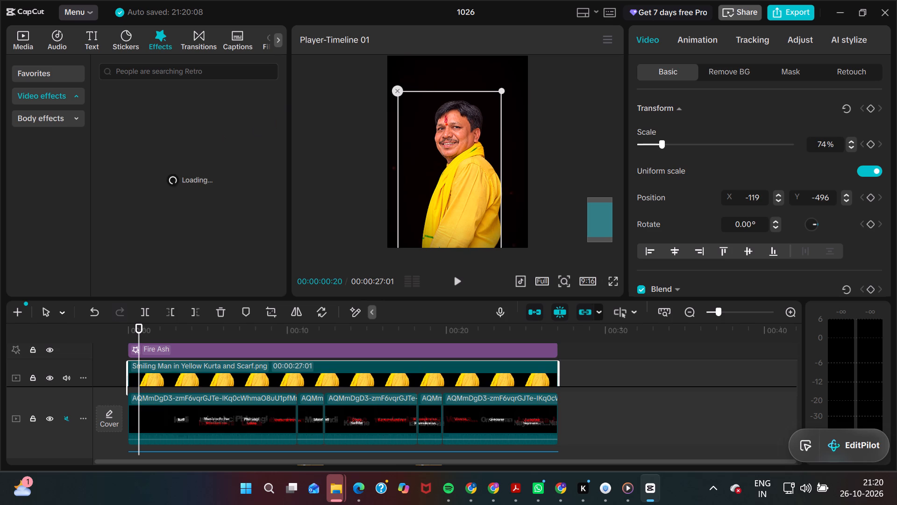
left_click(197, 72)
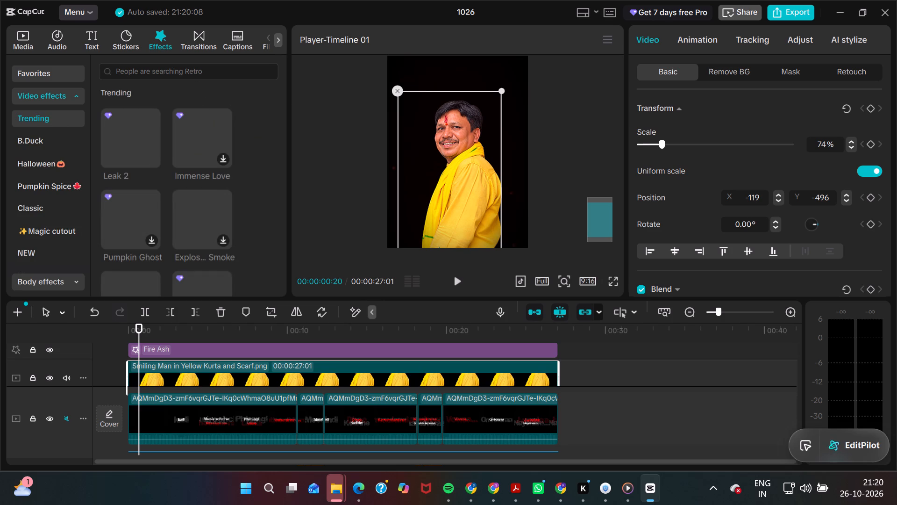
left_click(193, 106)
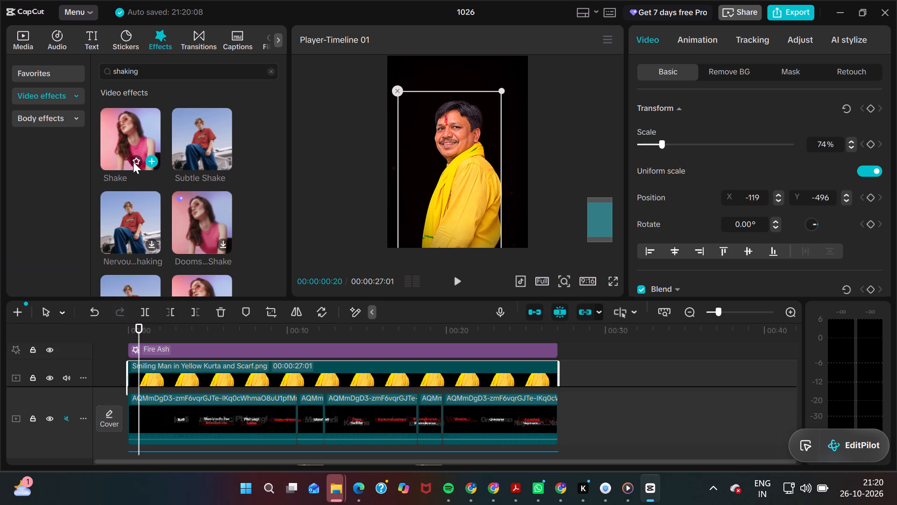
left_click_drag(128, 142, 135, 356)
Stretch the Shake effect to run from about 00:00:00:09 or earlier to the end of the video at 00:00:27:01.
left_click_drag(137, 361, 133, 362)
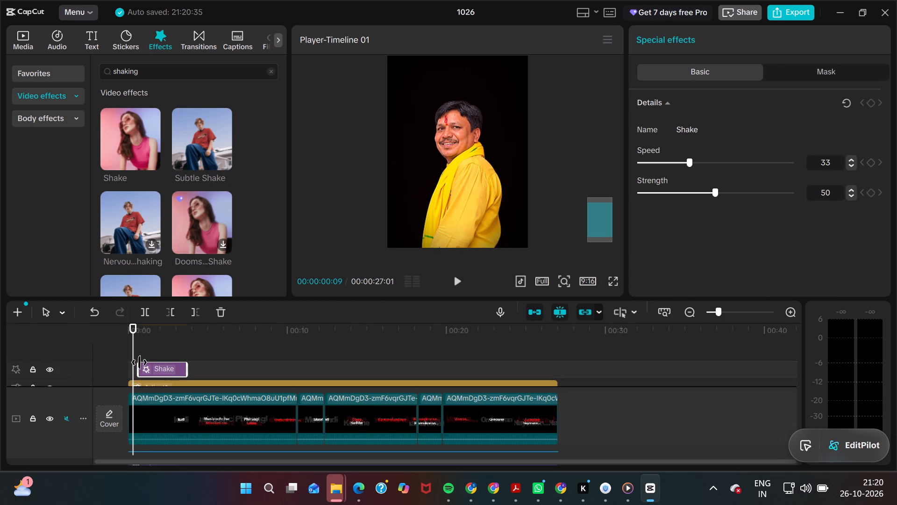
left_click_drag(139, 363, 133, 363)
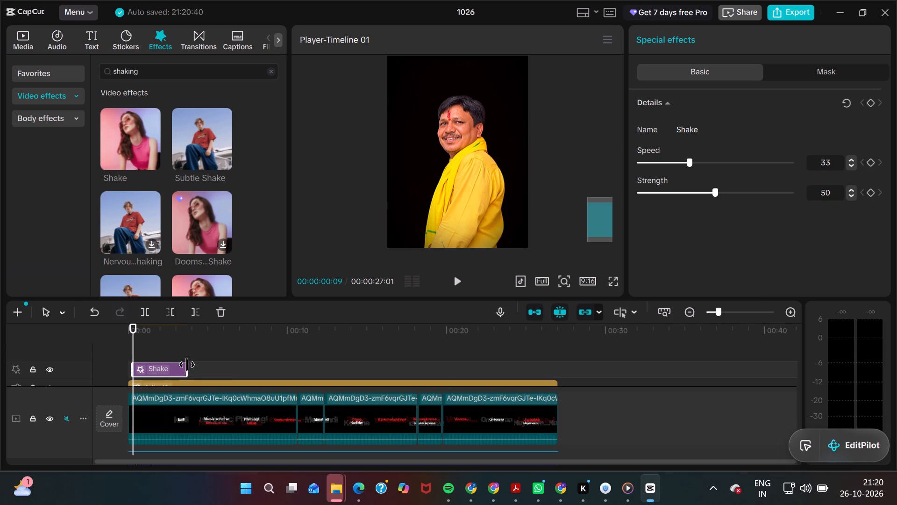
left_click_drag(188, 365, 420, 356)
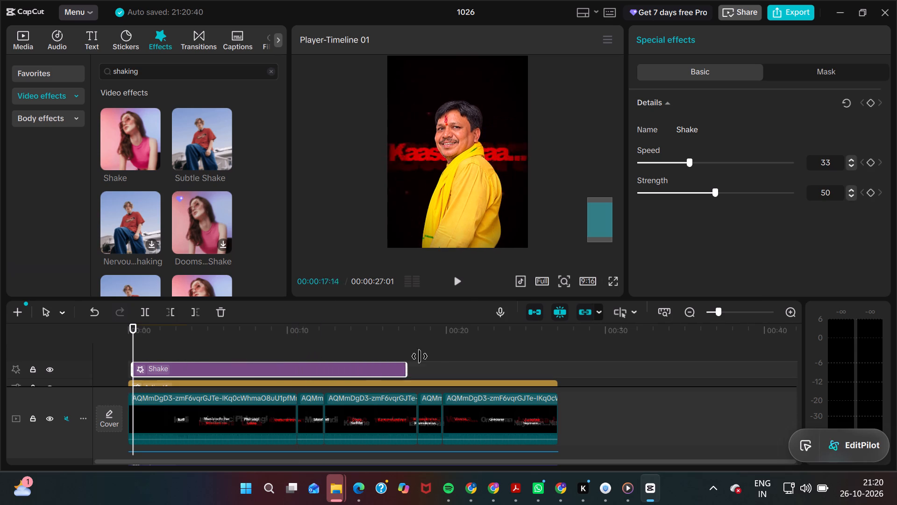
left_click_drag(420, 356, 543, 360)
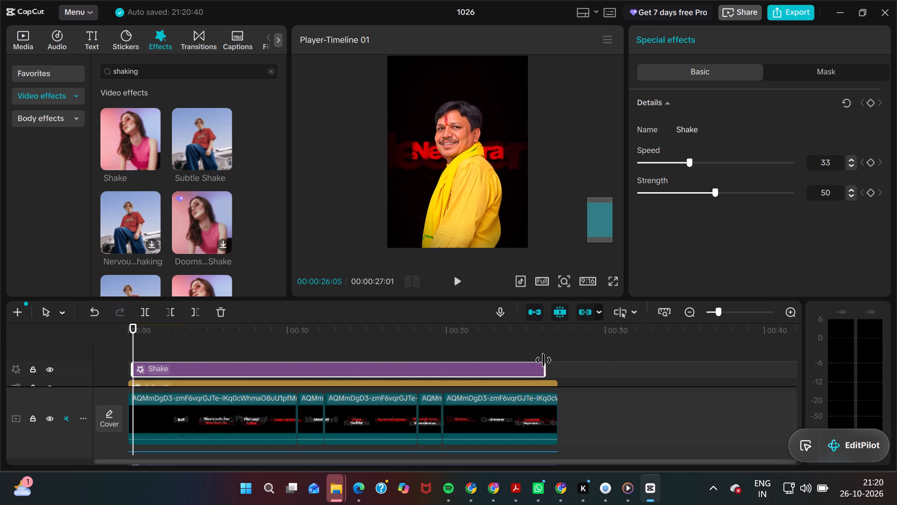
left_click_drag(543, 360, 556, 373)
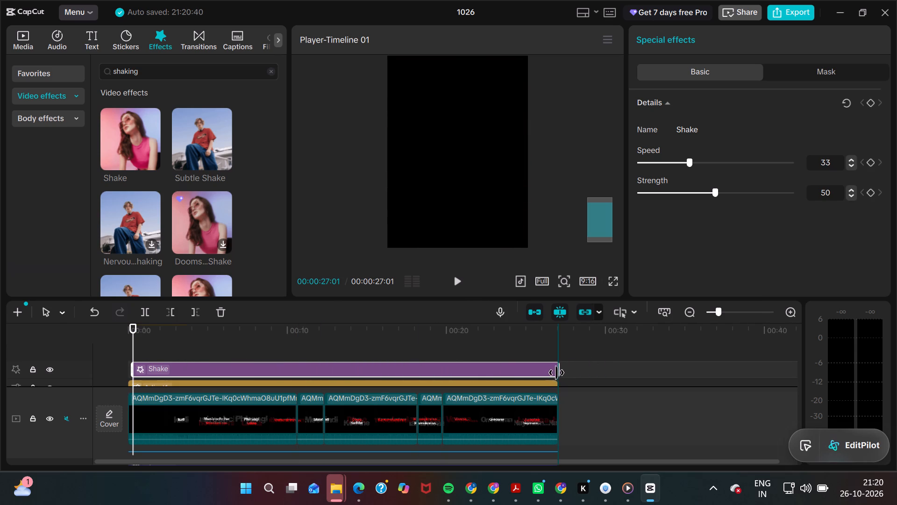
left_click_drag(556, 373, 555, 374)
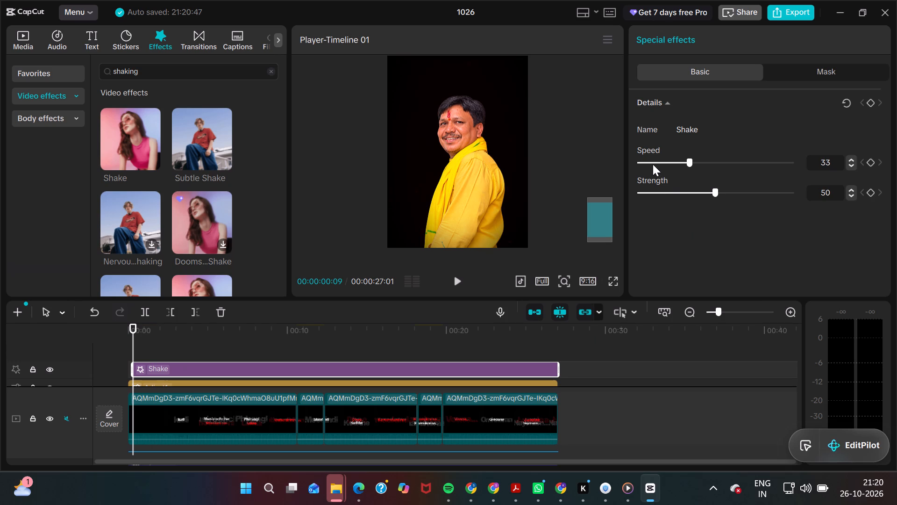
Set the Shake effect's speed to 9 and strength to 11, and play the video to check the motion.
left_click(654, 164)
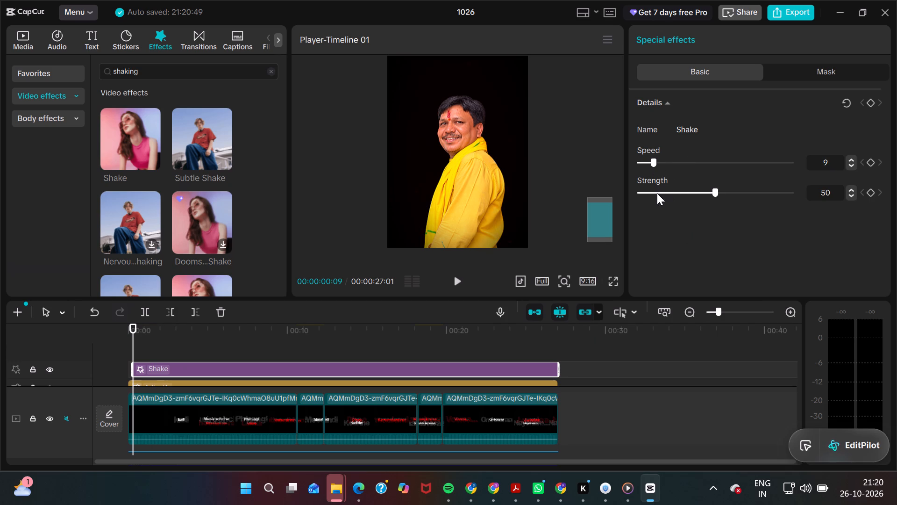
left_click(657, 193)
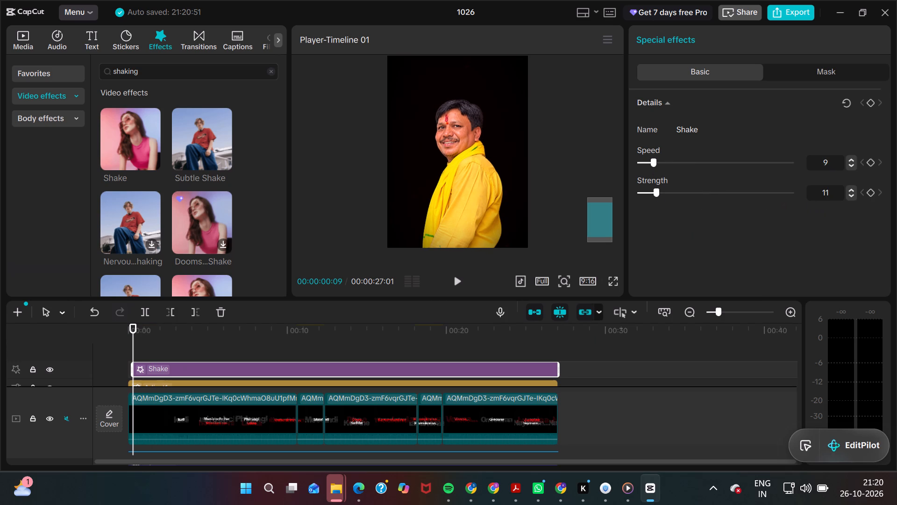
left_click(459, 281)
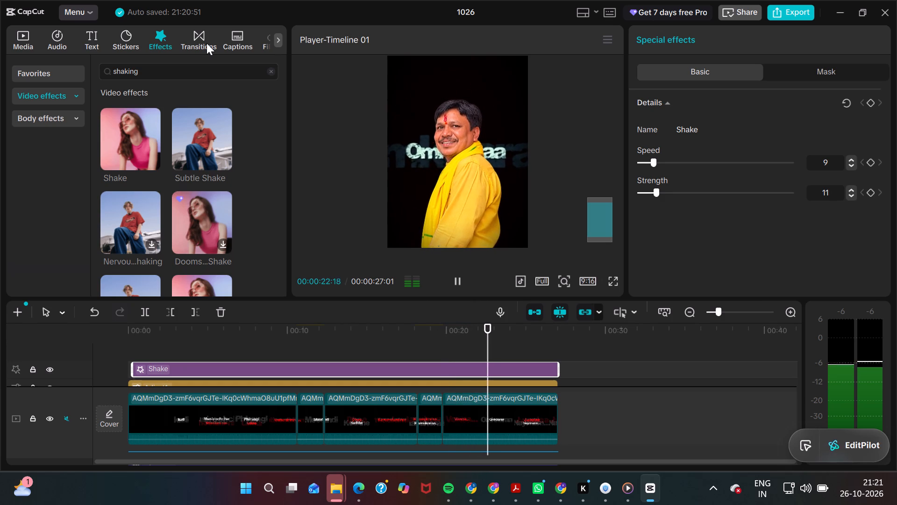
Clear the RED search in the filter library and browse the Featured filters for a suitable look.
left_click(263, 41)
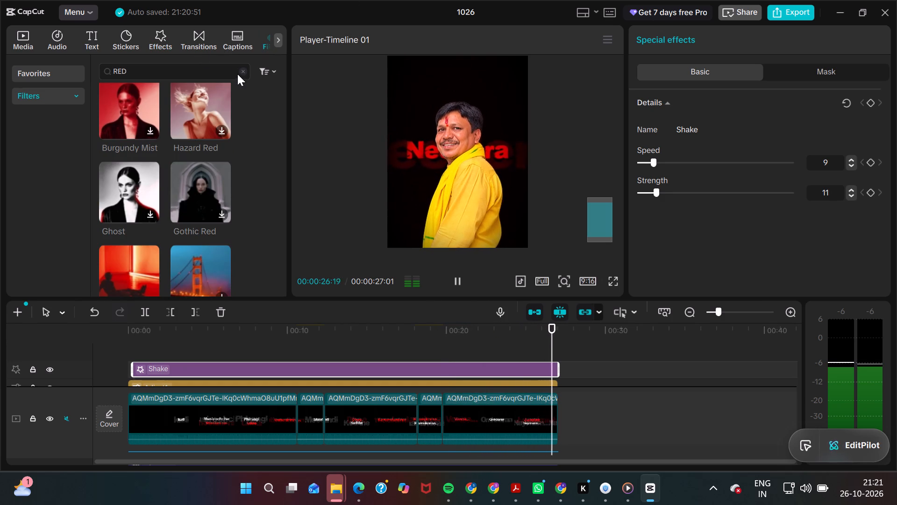
left_click(244, 71)
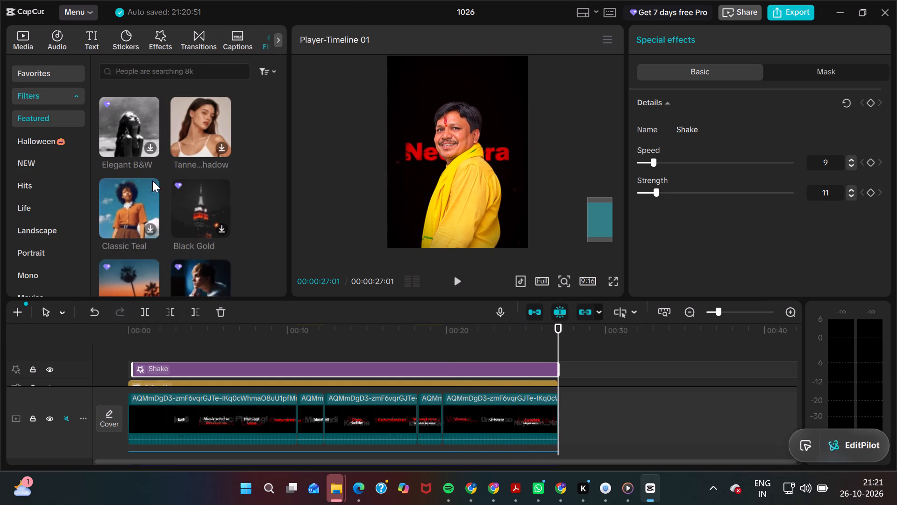
scroll(165, 171, "up", 2)
scroll(165, 171, "down", 1)
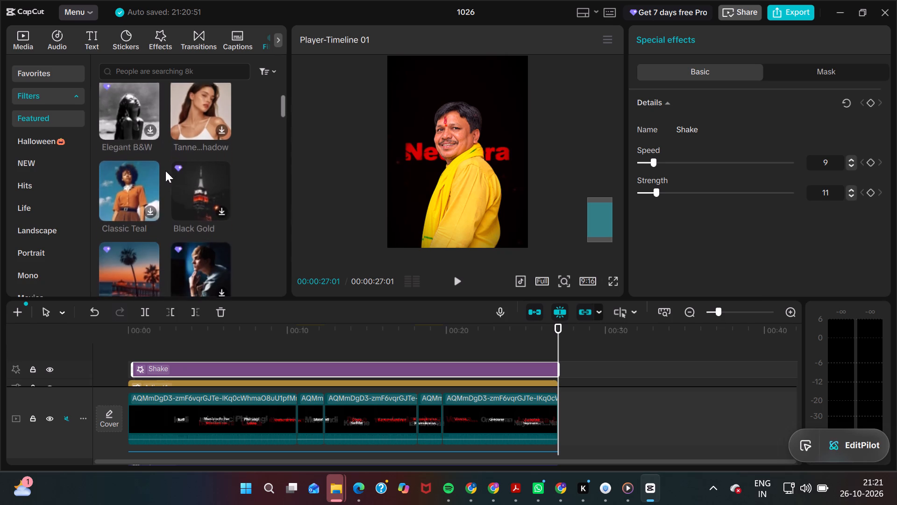
scroll(165, 171, "down", 2)
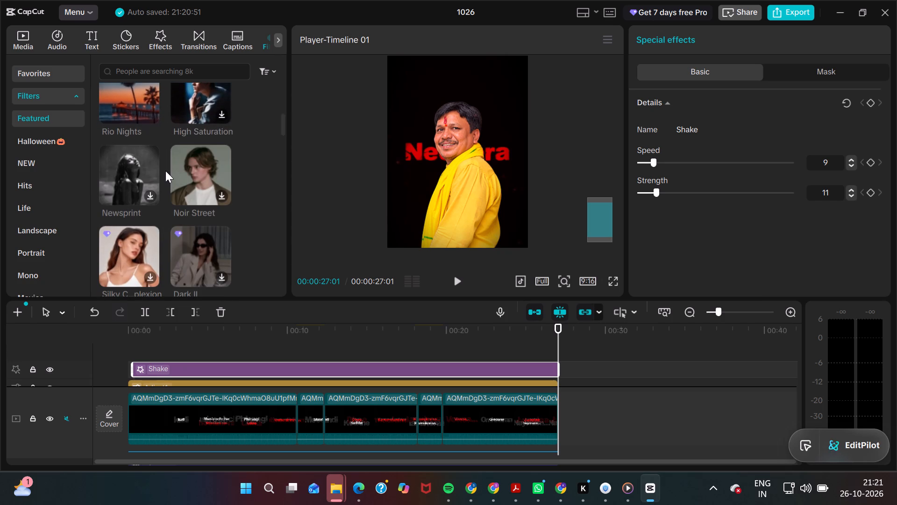
scroll(165, 171, "down", 1)
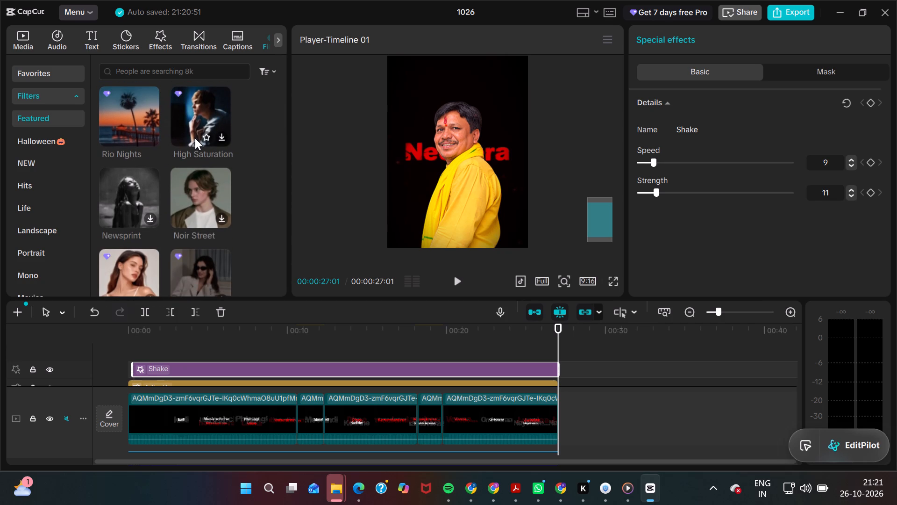
scroll(178, 190, "down", 2)
scroll(178, 190, "up", 4)
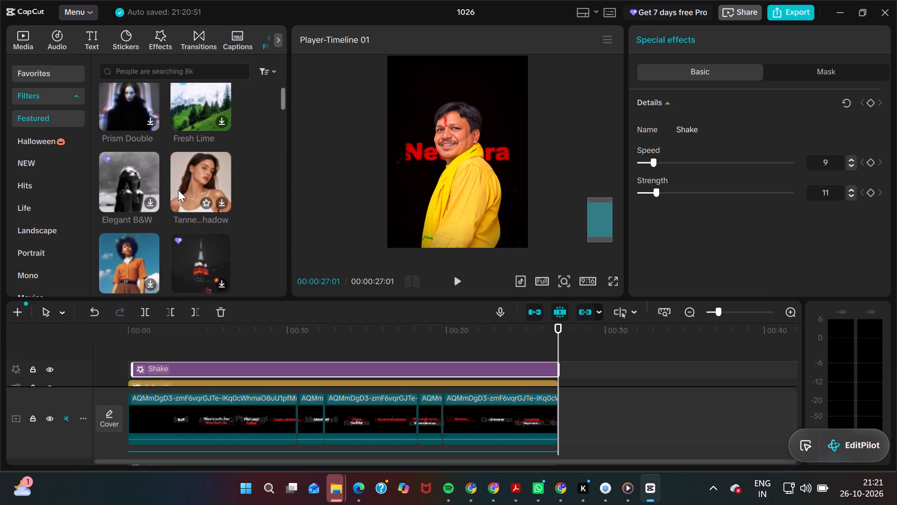
scroll(178, 190, "up", 1)
scroll(180, 239, "down", 1)
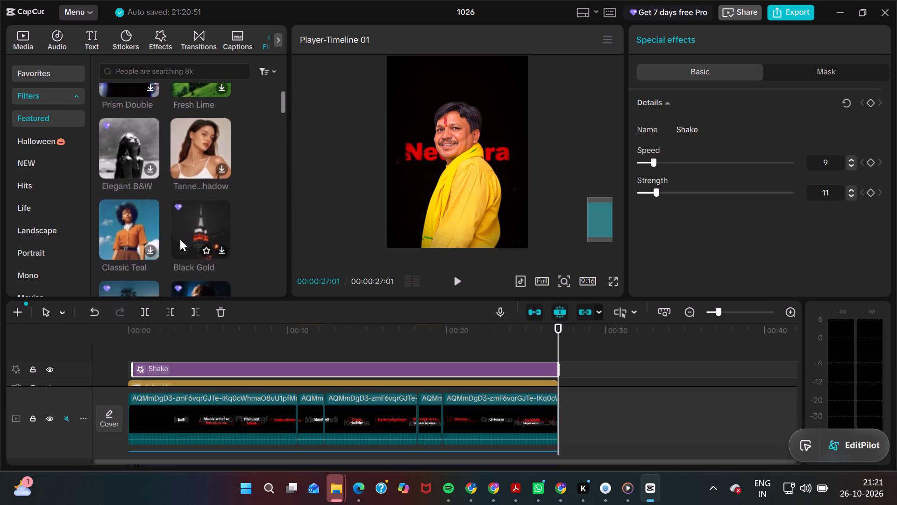
scroll(180, 239, "down", 1)
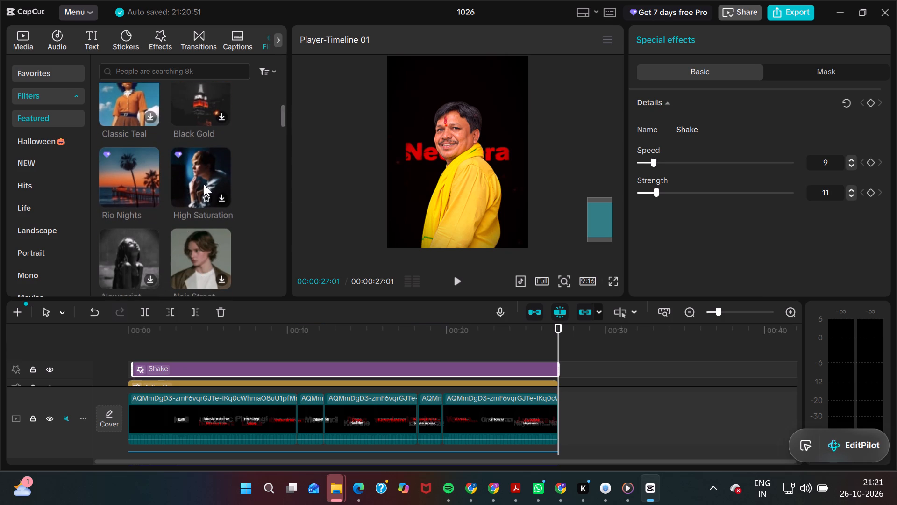
scroll(175, 211, "down", 1)
scroll(127, 238, "down", 1)
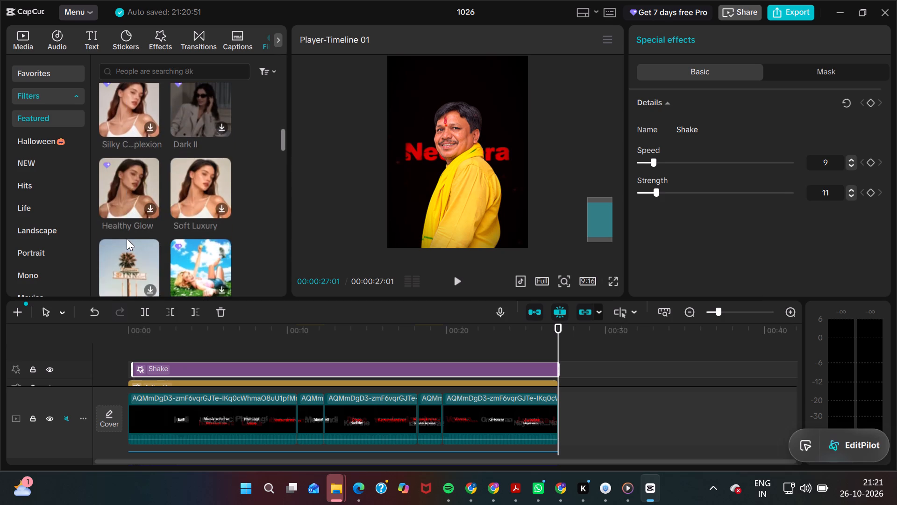
scroll(127, 238, "down", 1)
scroll(164, 186, "down", 1)
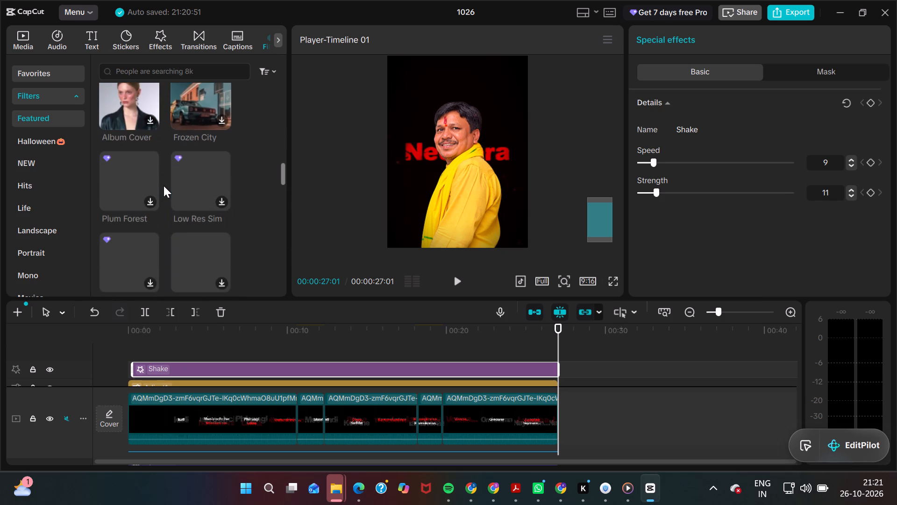
scroll(164, 186, "down", 1)
scroll(164, 186, "up", 1)
scroll(164, 186, "down", 1)
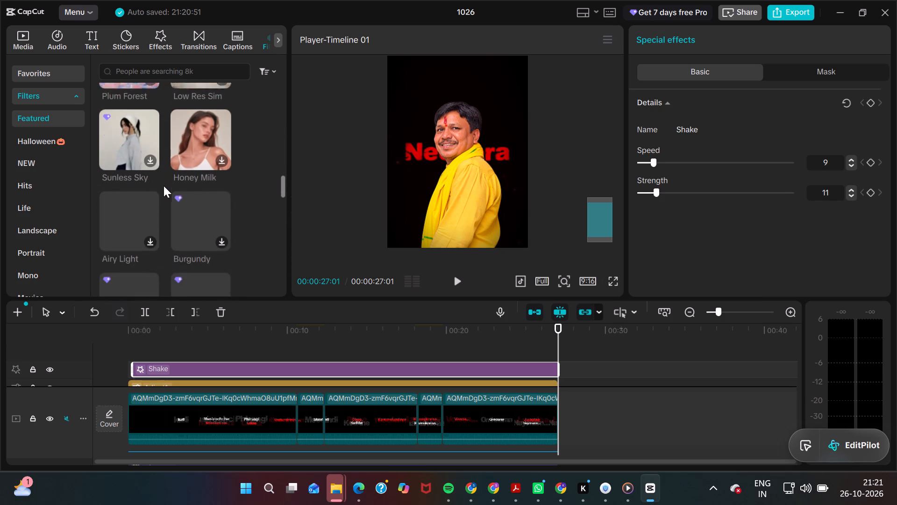
scroll(164, 186, "down", 1)
scroll(164, 186, "up", 1)
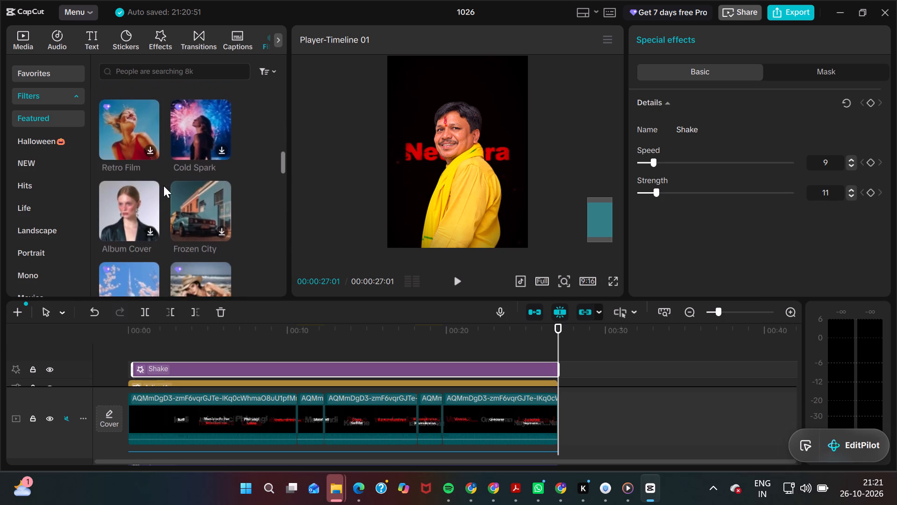
scroll(172, 358, "down", 3)
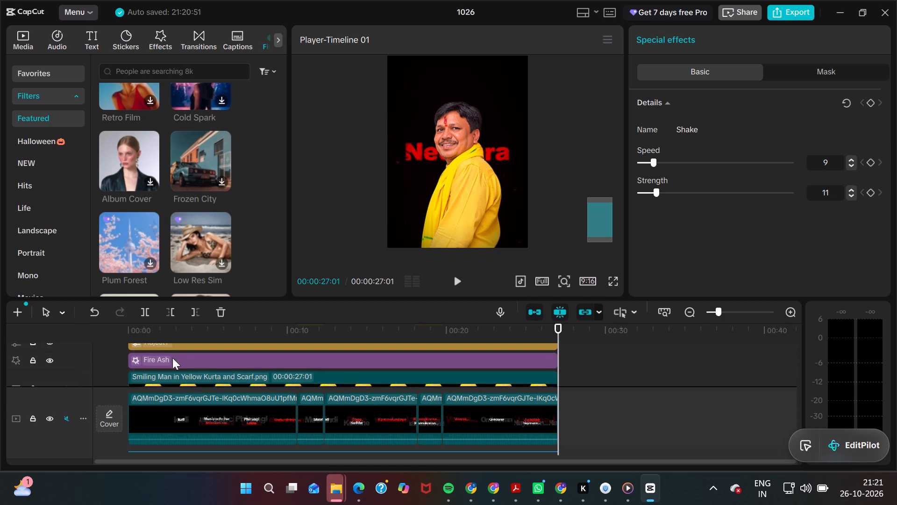
Look over the timeline's tracks and play the video full screen from the beginning.
scroll(172, 358, "down", 3)
scroll(172, 358, "up", 2)
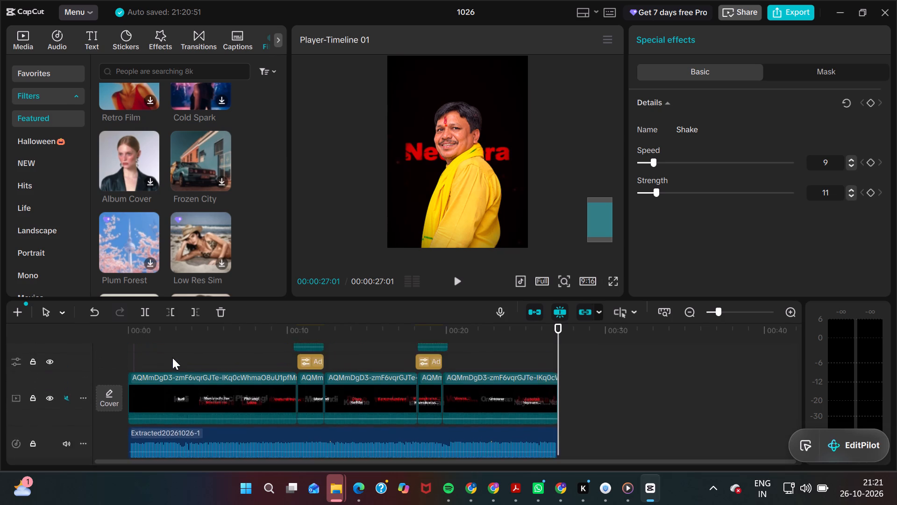
scroll(172, 358, "up", 1)
left_click(610, 284)
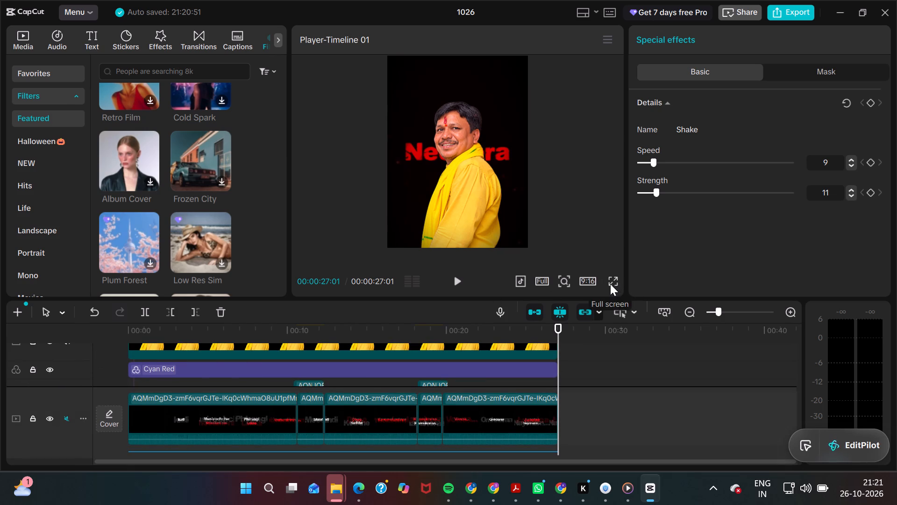
left_click(387, 442)
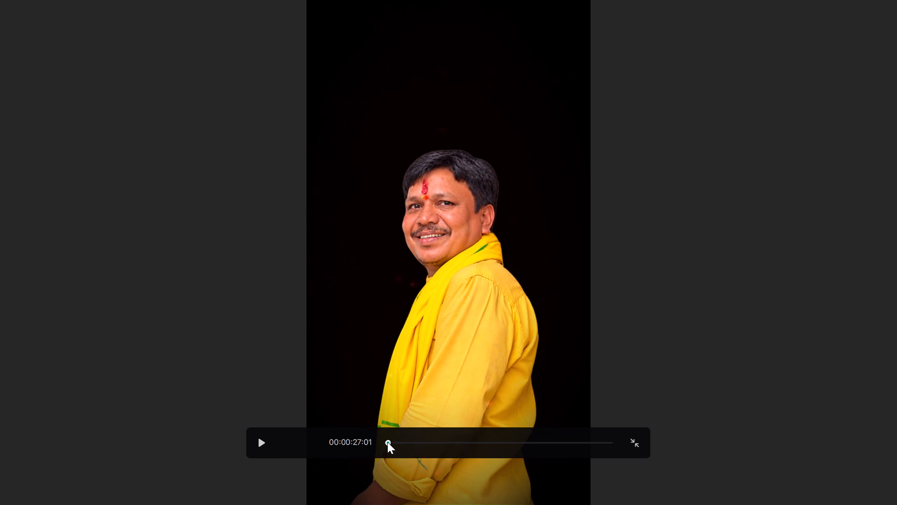
left_click(258, 442)
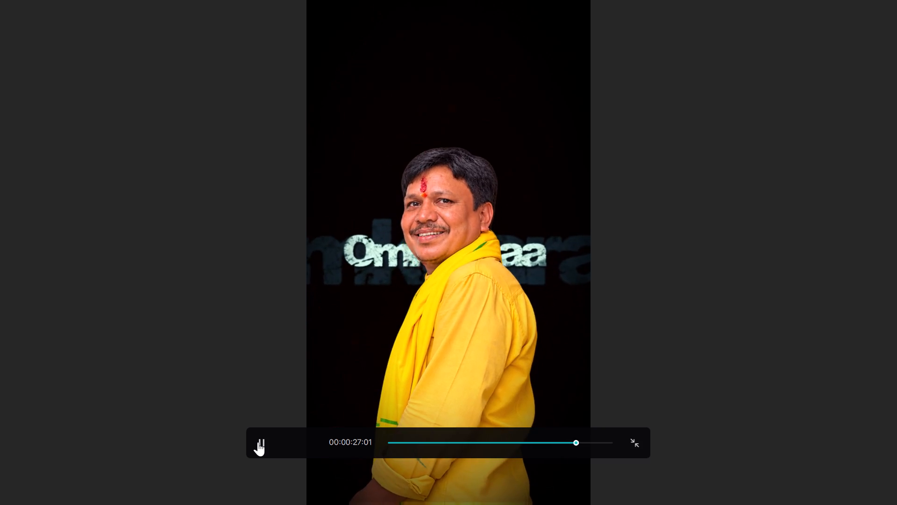
key("Escape")
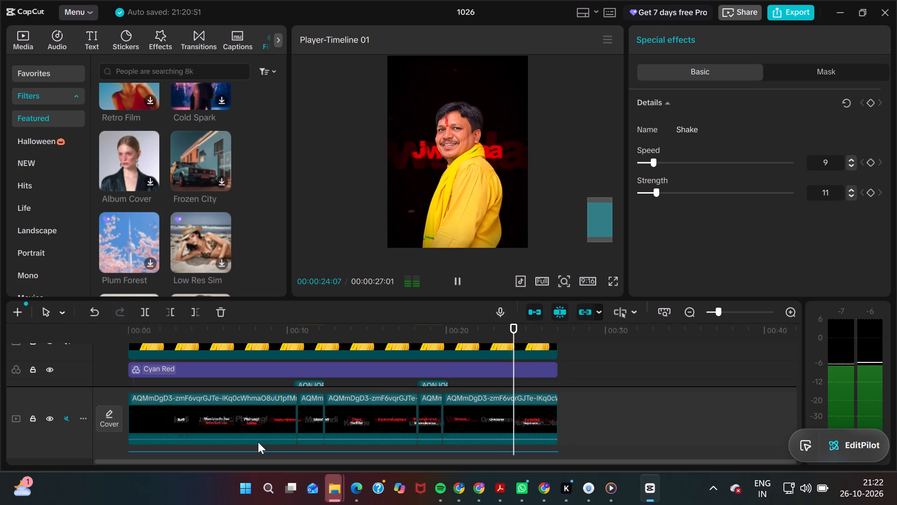
Lower the last lyric clip on the main track to position X 0, Y -377.
left_click(253, 421)
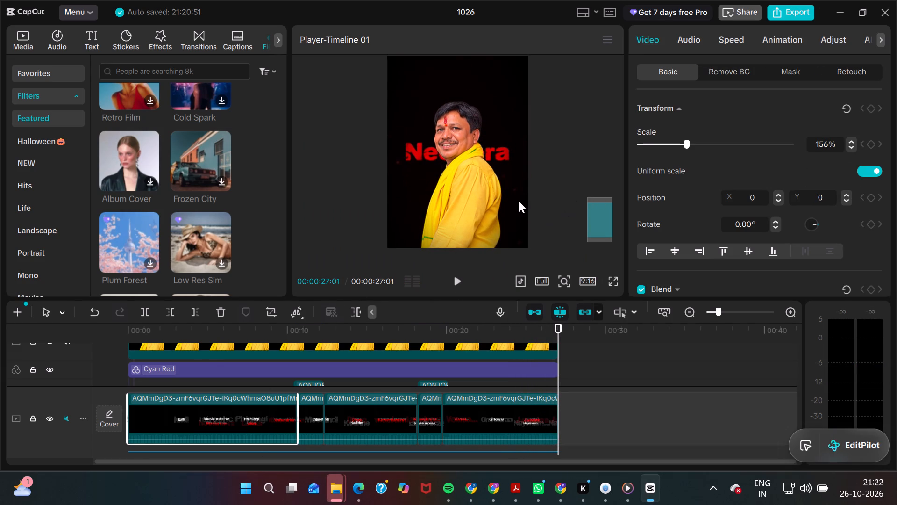
left_click_drag(502, 197, 502, 202)
left_click(256, 423)
double_click(519, 233)
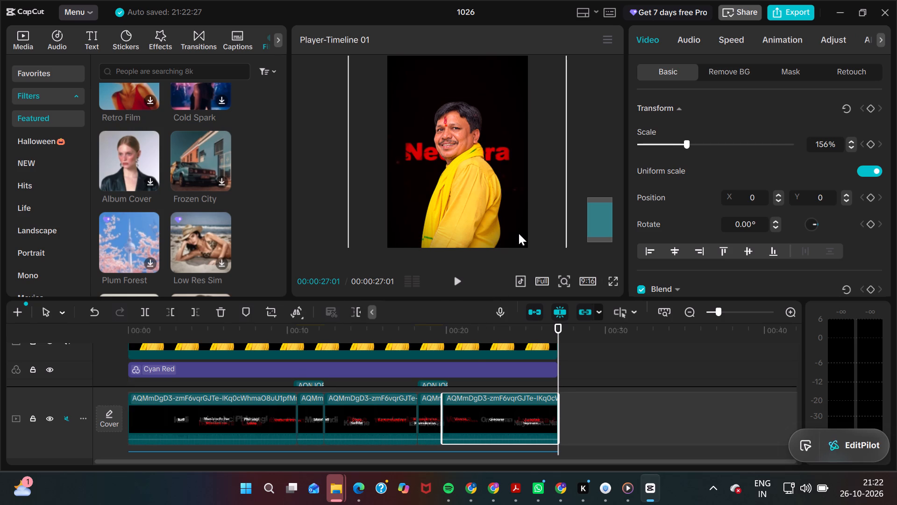
left_click_drag(519, 233, 519, 229)
left_click_drag(519, 229, 513, 252)
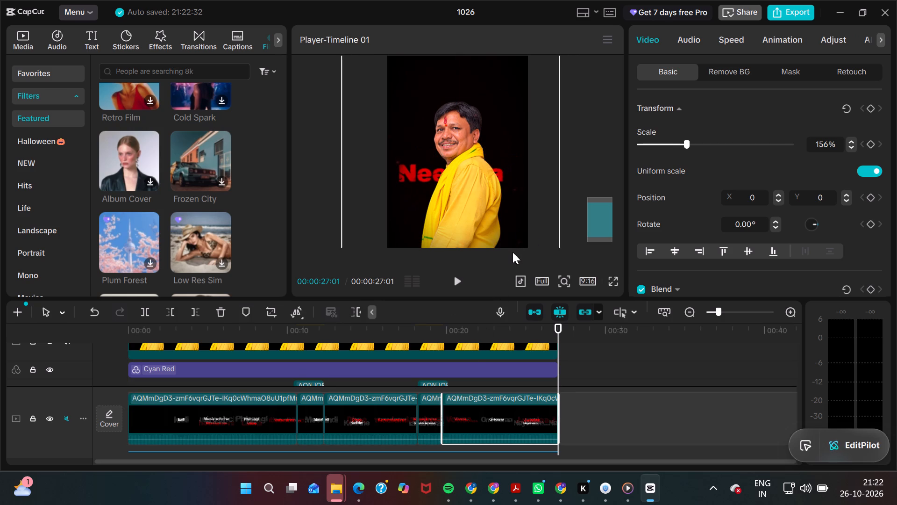
left_click_drag(513, 252, 516, 253)
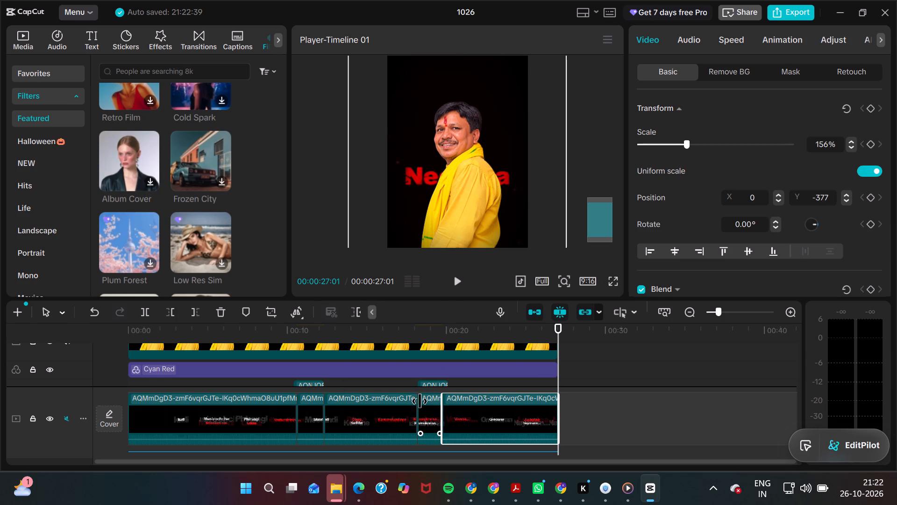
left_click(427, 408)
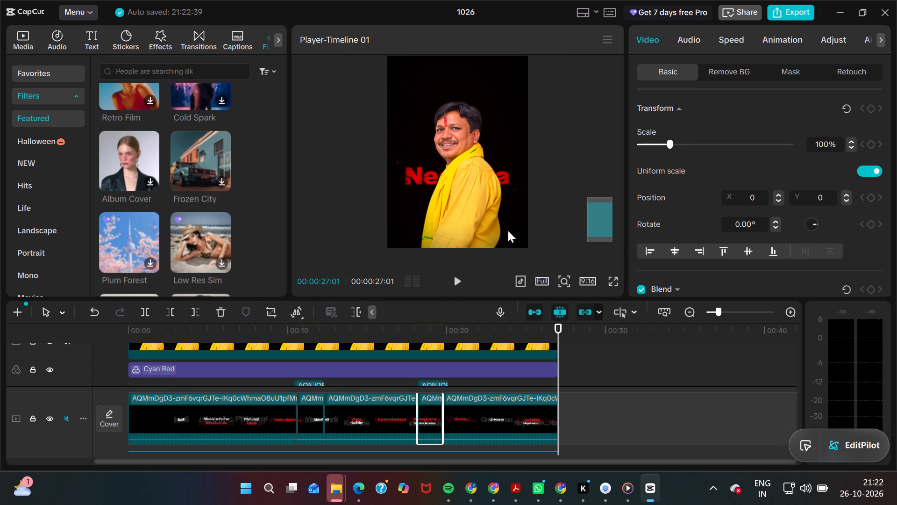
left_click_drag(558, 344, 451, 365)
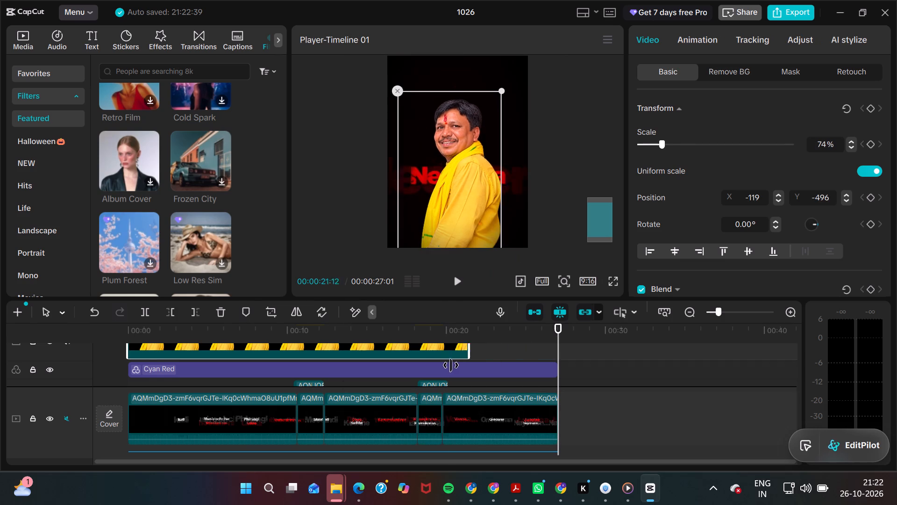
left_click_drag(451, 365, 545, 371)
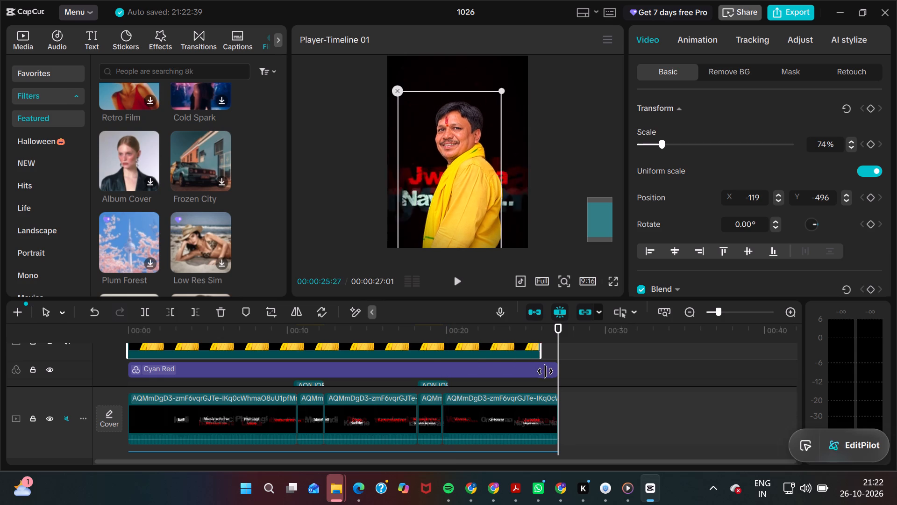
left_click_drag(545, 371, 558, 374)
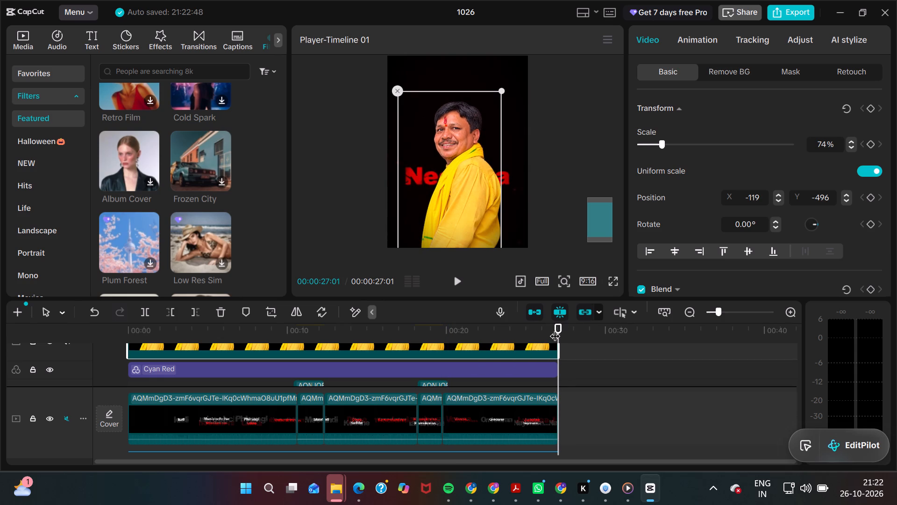
At about 00:00:19:10, shift the overlay image of the man in yellow slightly rightward in the frame.
left_click_drag(555, 331, 438, 353)
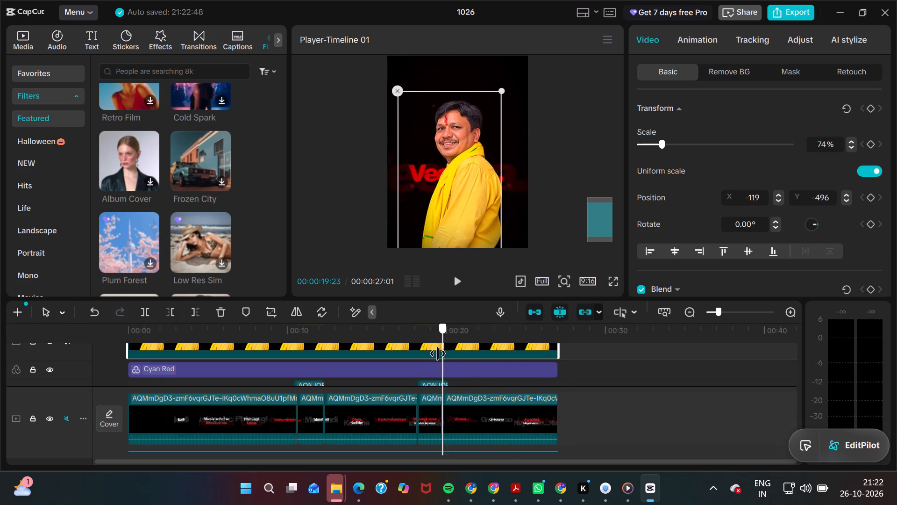
left_click_drag(438, 353, 436, 353)
left_click(466, 202)
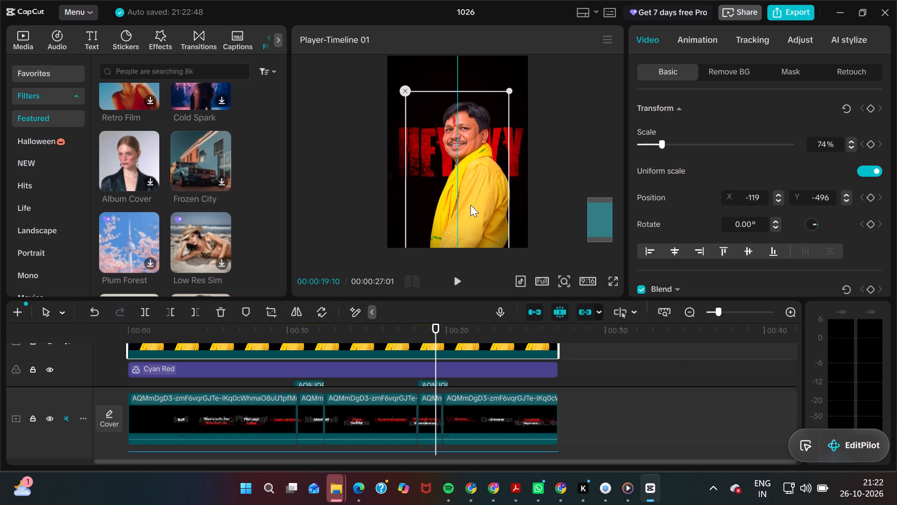
Lower the large red text overlay clip at 00:00:19:10 to position X 0, Y -275.
left_click(521, 189)
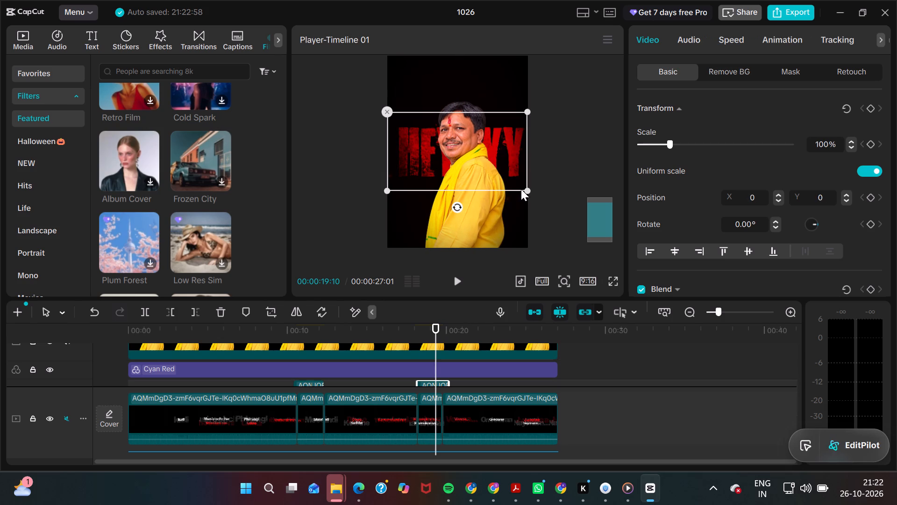
left_click_drag(521, 189, 518, 184)
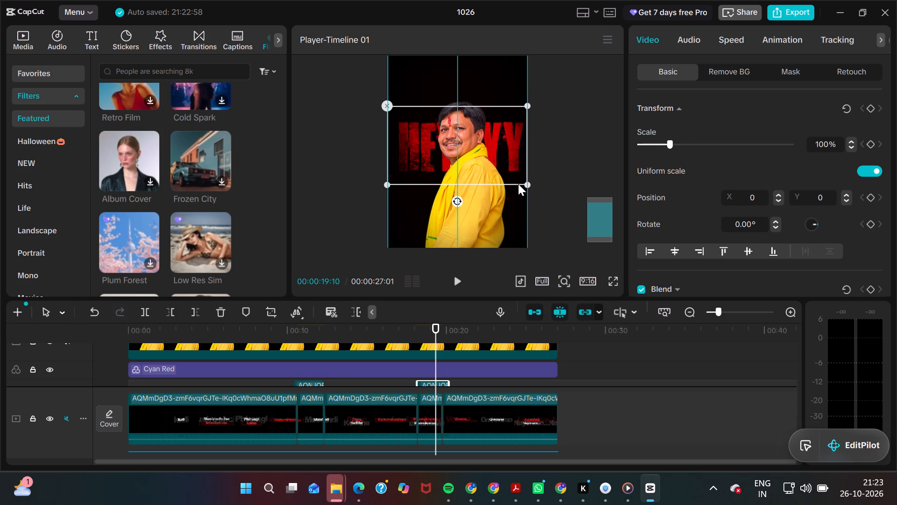
left_click_drag(518, 184, 520, 205)
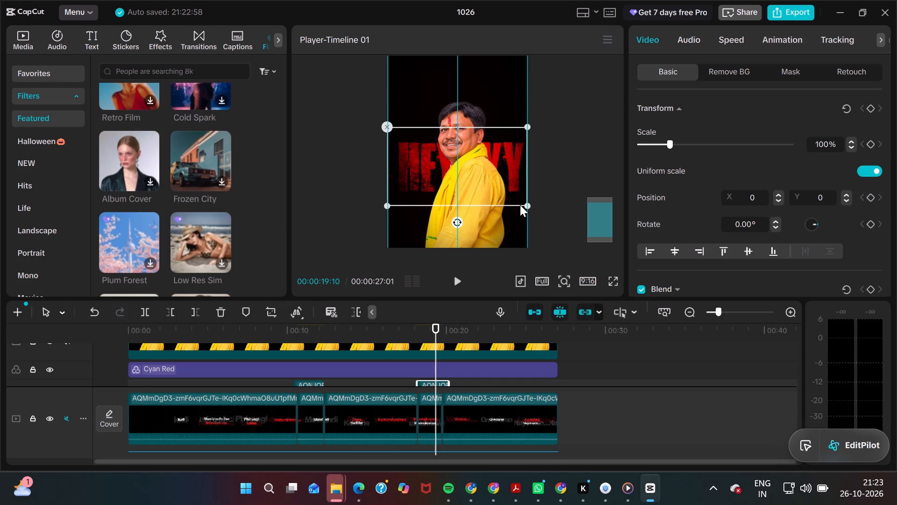
left_click_drag(520, 205, 520, 207)
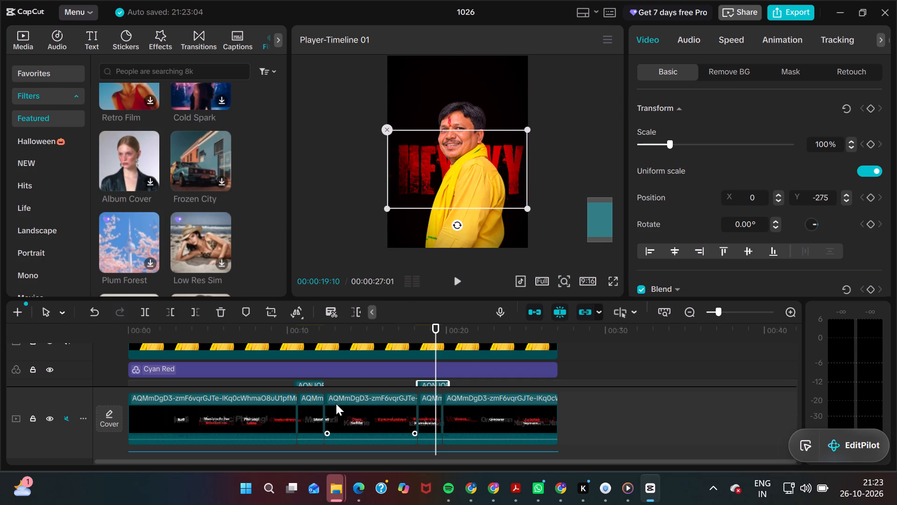
At 00:00:16:12, move the third lyric clip on the main track to position X 194, Y -248.
left_click(350, 412)
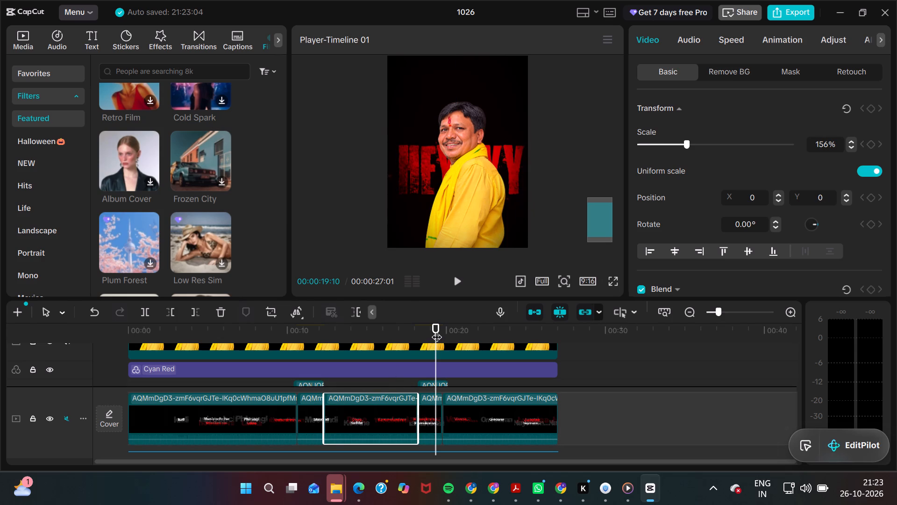
left_click_drag(436, 329, 389, 344)
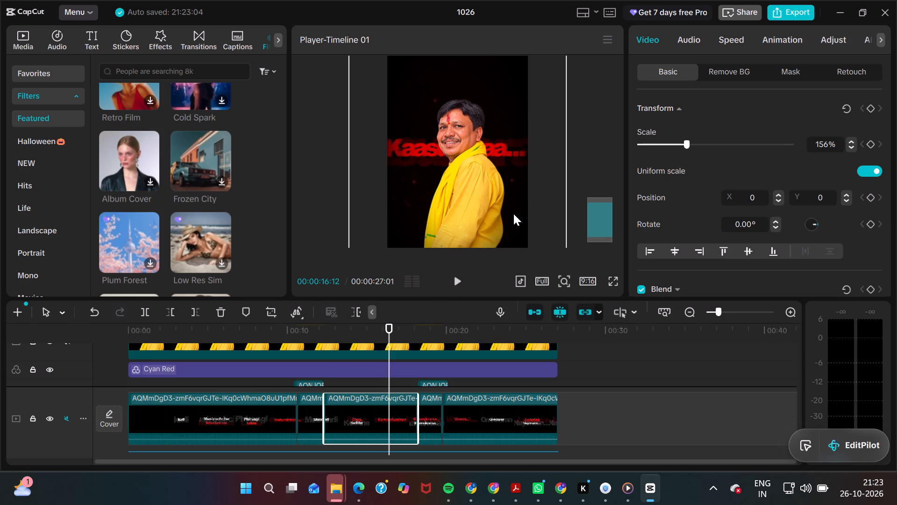
double_click(513, 214)
left_click(513, 214)
left_click_drag(513, 214, 519, 222)
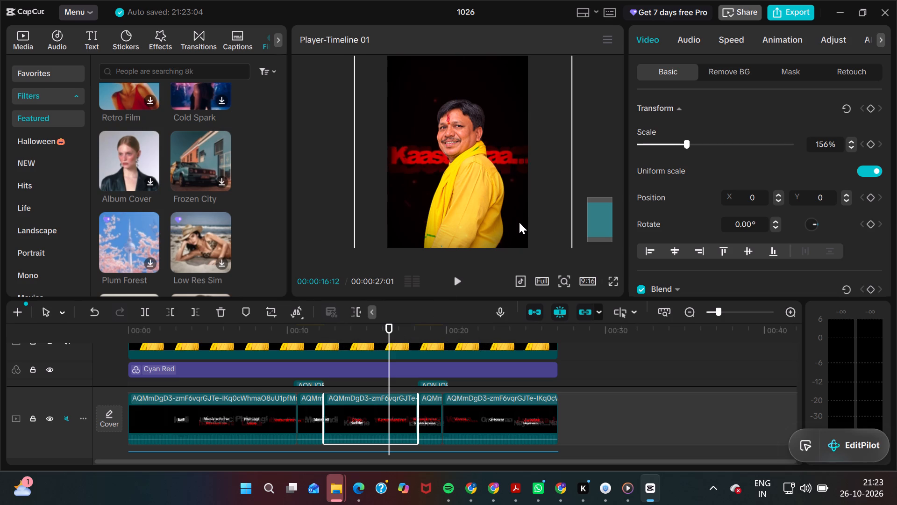
left_click_drag(519, 222, 526, 230)
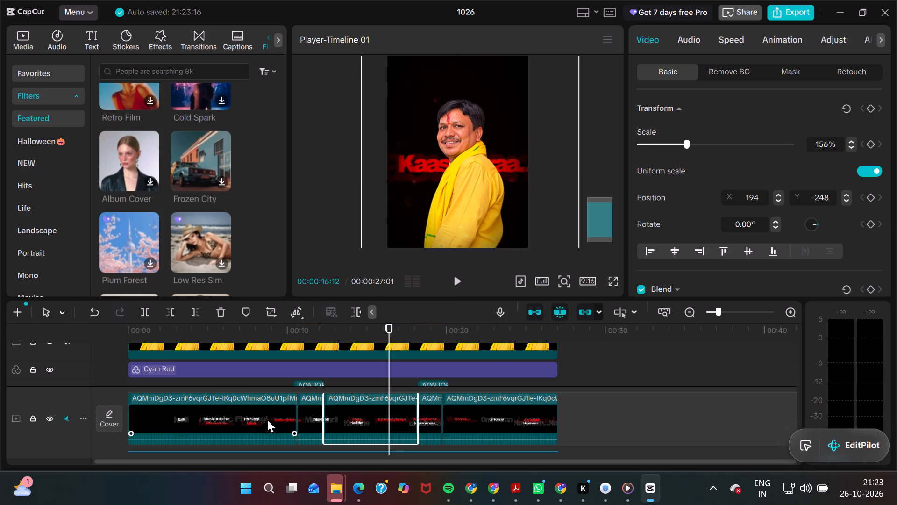
Lower the first large red text overlay clip at 00:00:11:07 to position X 0, Y -243.
left_click(303, 416)
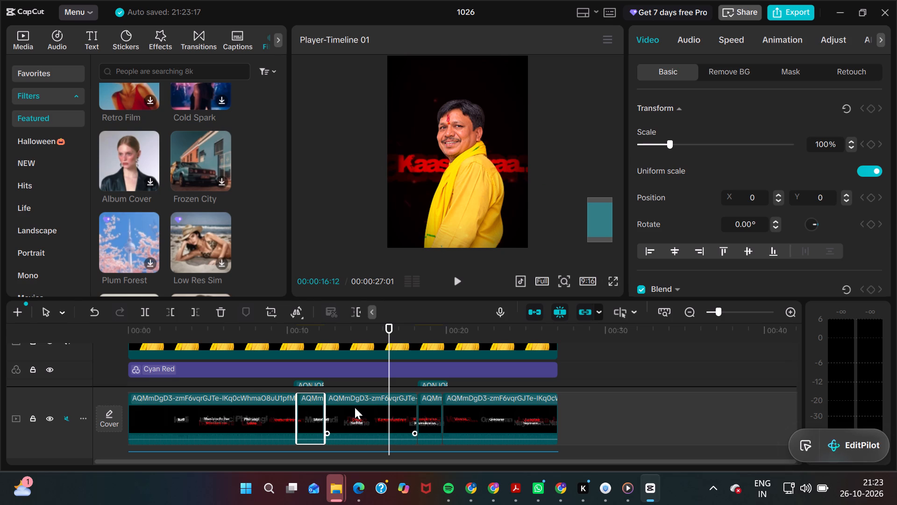
scroll(355, 407, "down", 1)
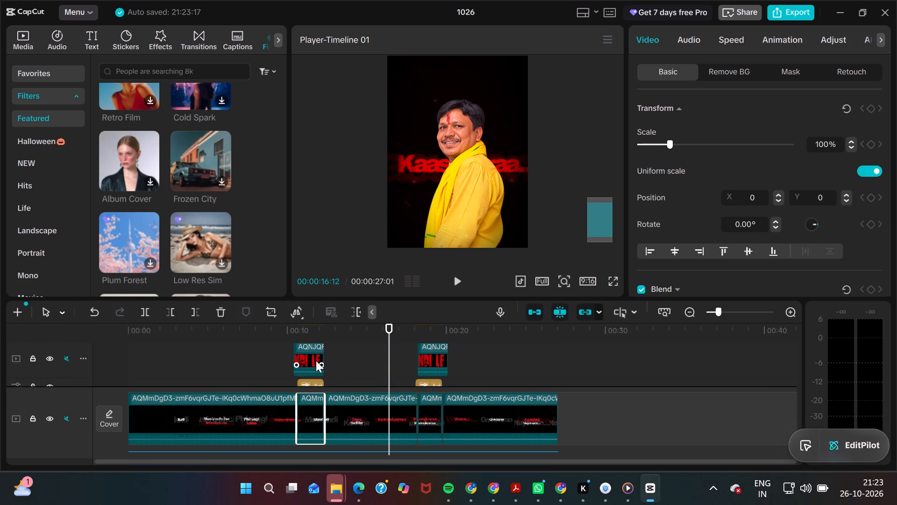
left_click(311, 361)
left_click_drag(389, 346, 307, 349)
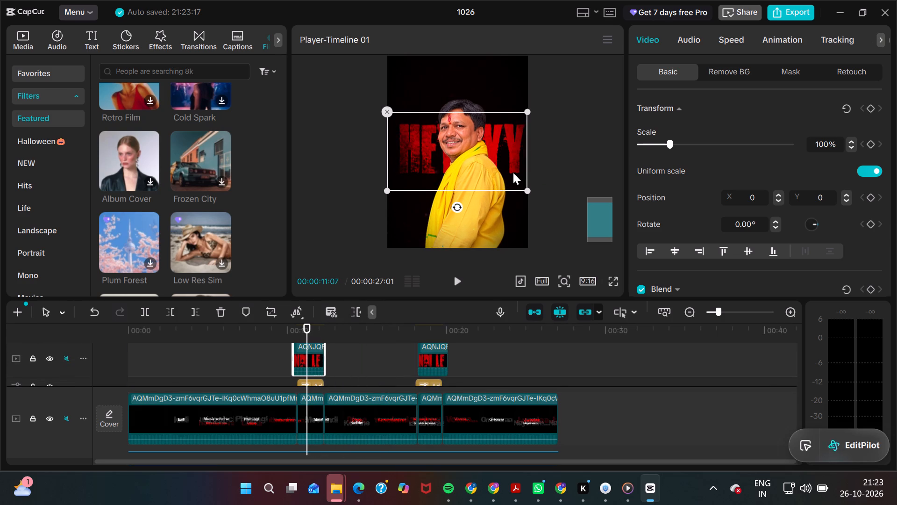
left_click_drag(504, 168, 505, 186)
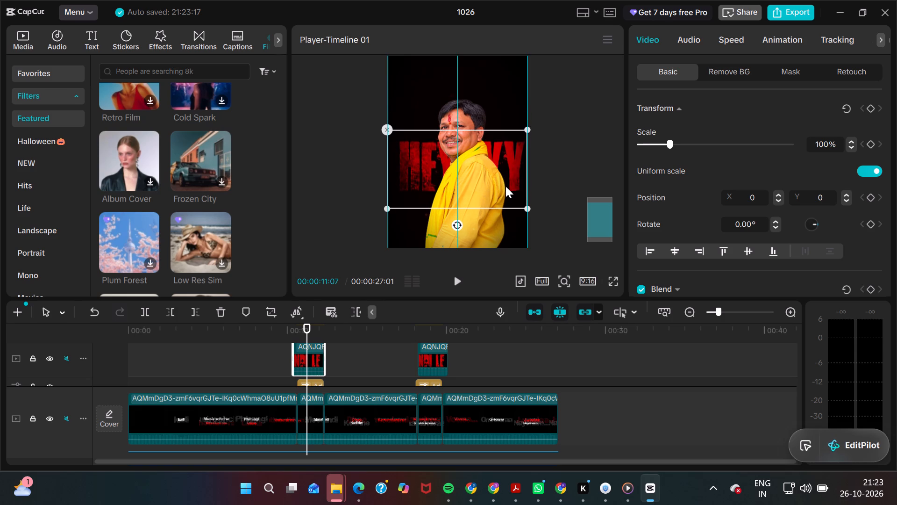
left_click_drag(505, 186, 509, 184)
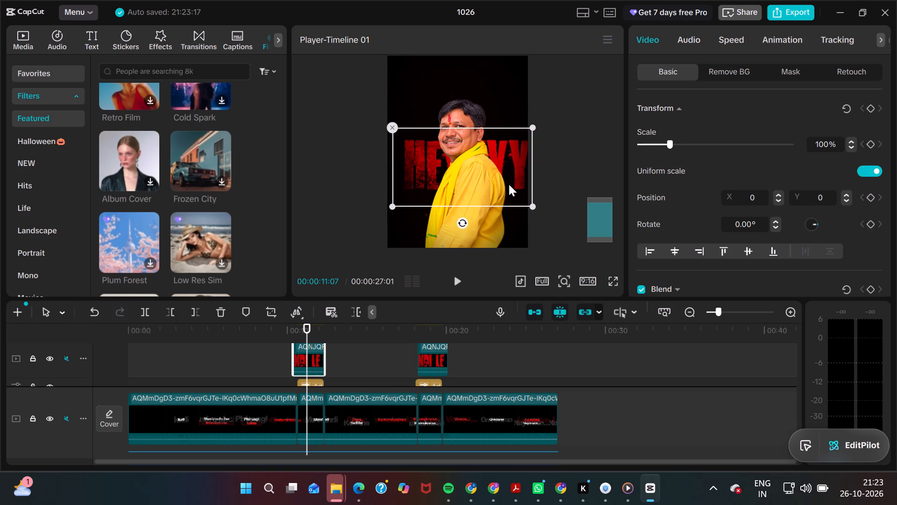
left_click_drag(509, 184, 505, 184)
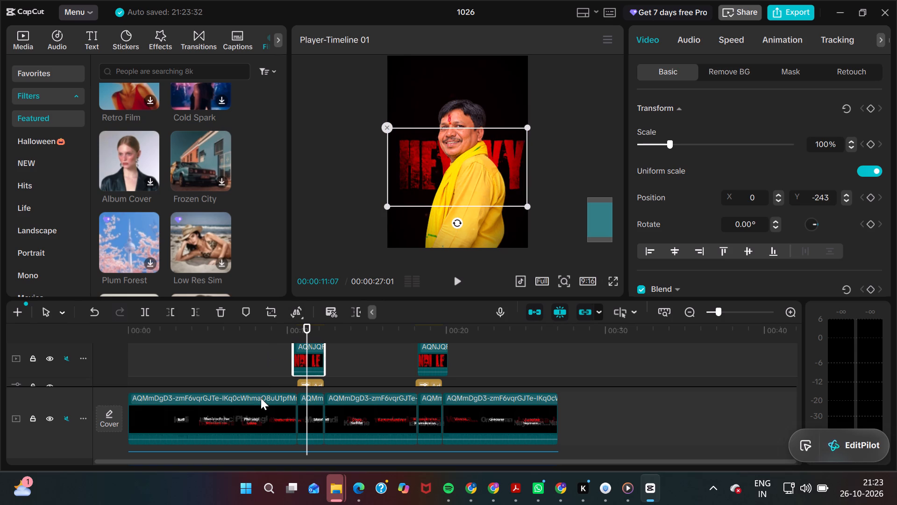
At 00:00:08:04, move the first lyric clip on the main track to position X 97, Y -199.
left_click(261, 403)
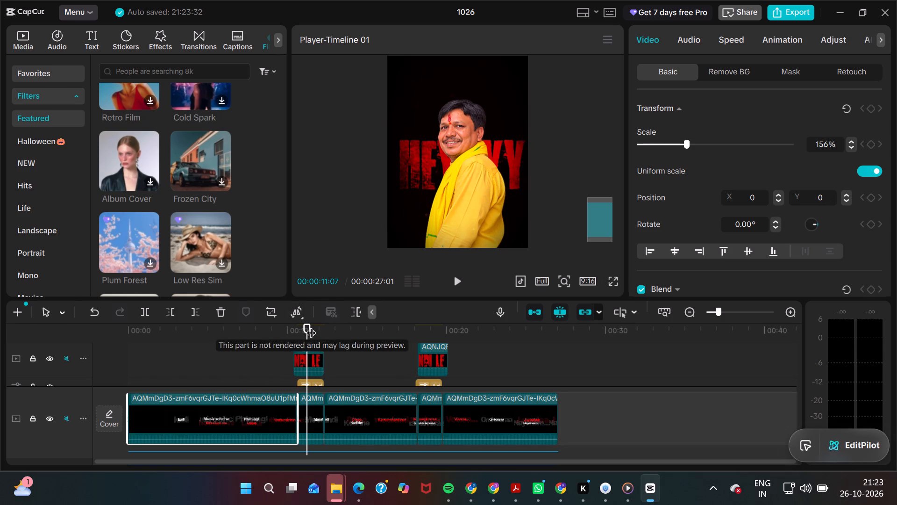
left_click_drag(307, 325, 257, 324)
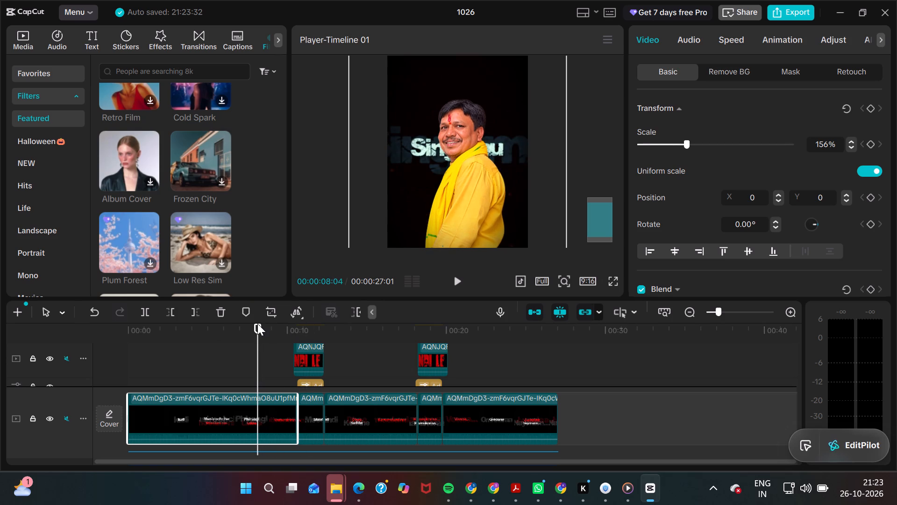
left_click_drag(518, 150, 522, 162)
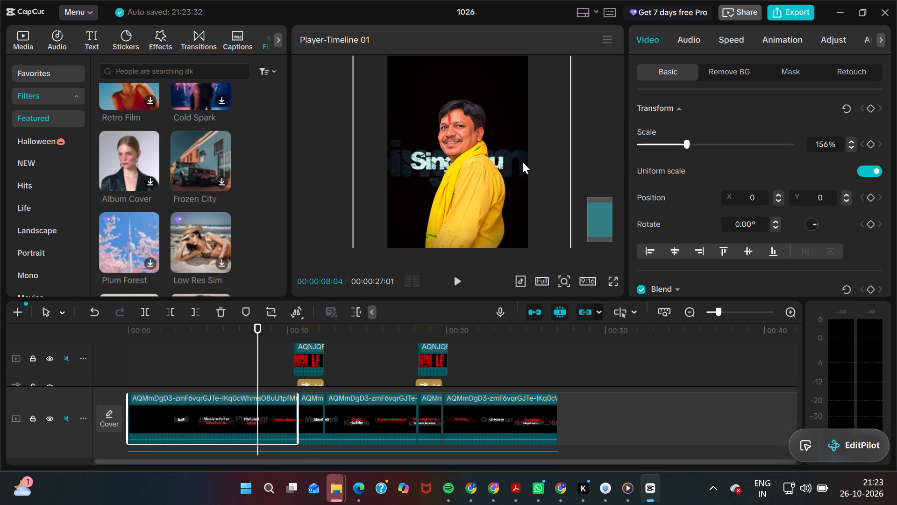
left_click_drag(522, 162, 525, 160)
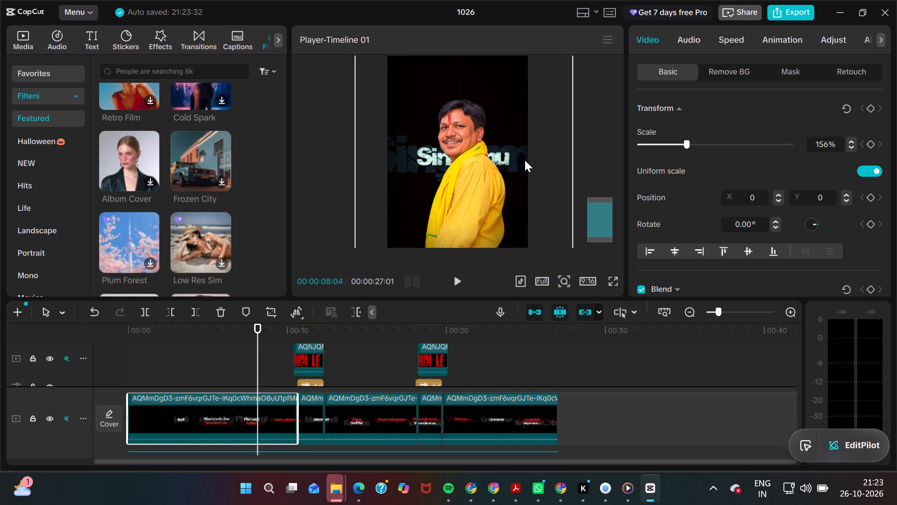
left_click_drag(525, 160, 523, 164)
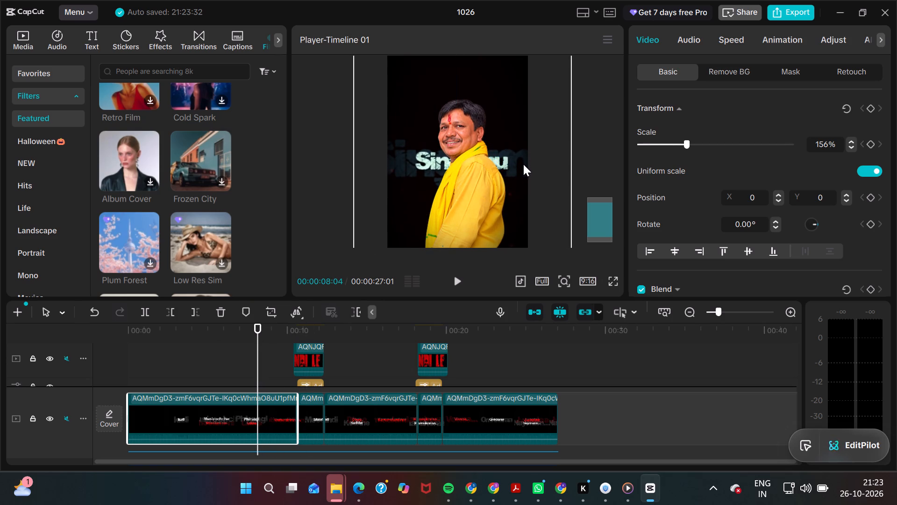
left_click_drag(523, 164, 525, 163)
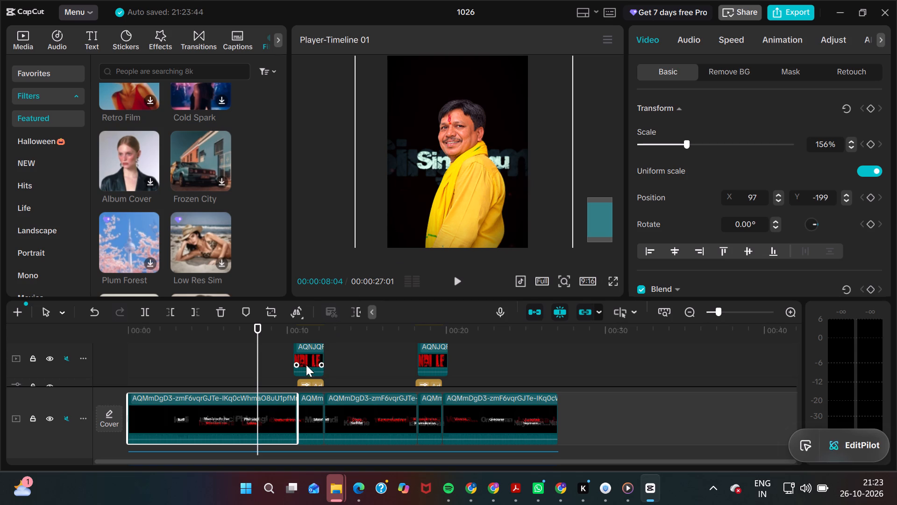
Play the video from 00:00:09:26 to review the section around the first red text overlay.
left_click(299, 379)
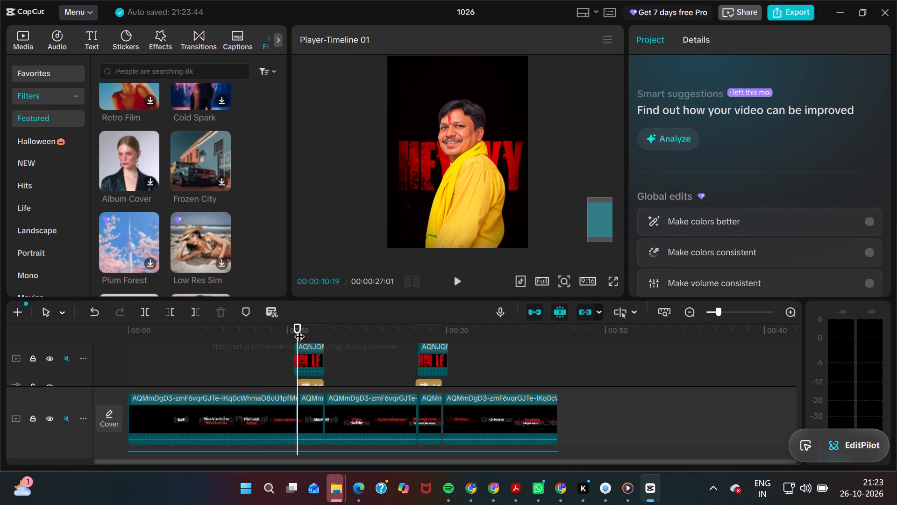
left_click_drag(298, 329, 285, 327)
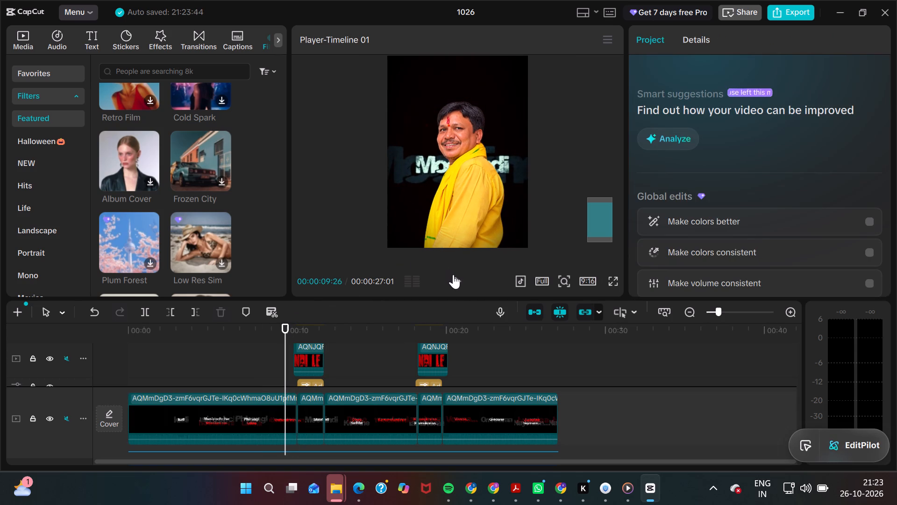
left_click(453, 274)
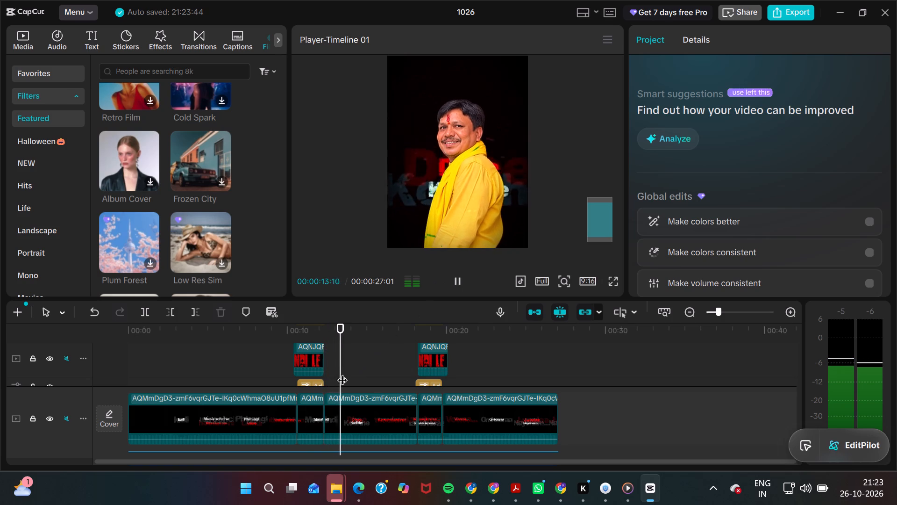
Extend the end of the first adjustment clip slightly past the end of the first red text overlay.
left_click(321, 381)
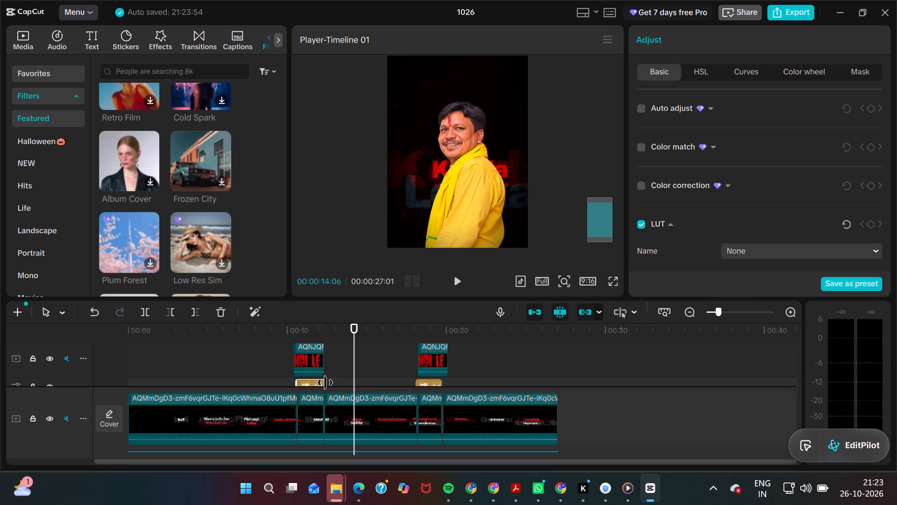
left_click(325, 382)
Play the video from 00:00:08:12 to the end, viewing it full screen, and return to the editor.
left_click_drag(352, 339, 262, 353)
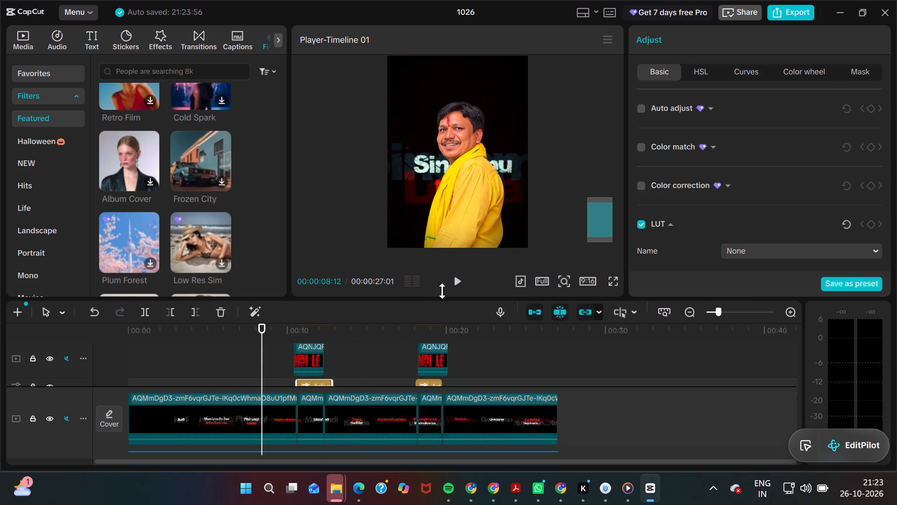
left_click(458, 291)
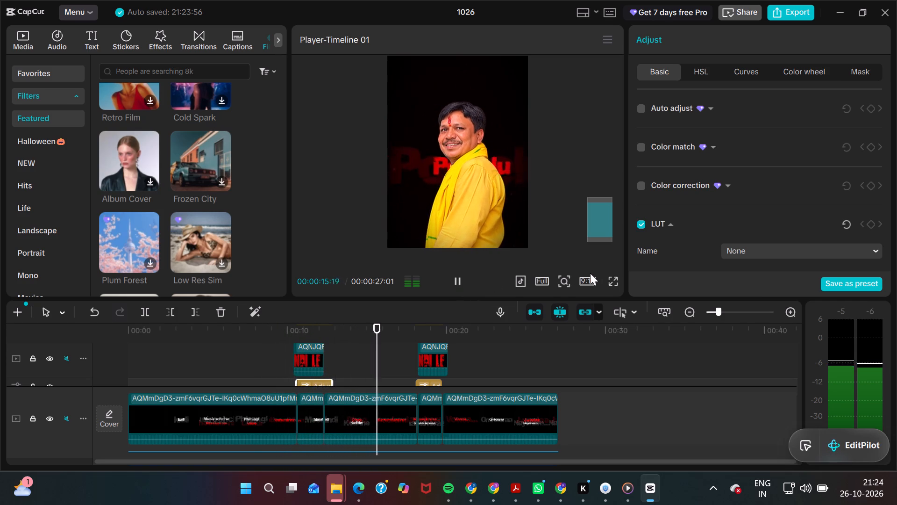
left_click(614, 278)
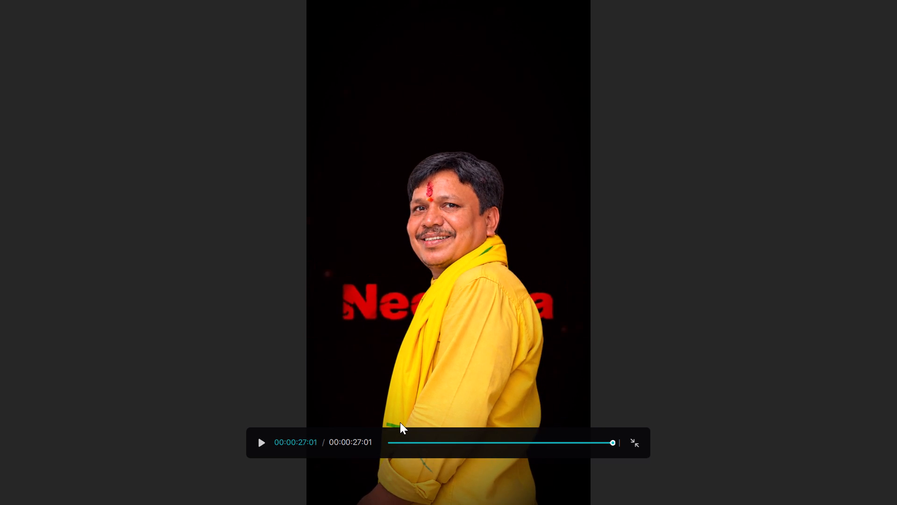
key("Escape")
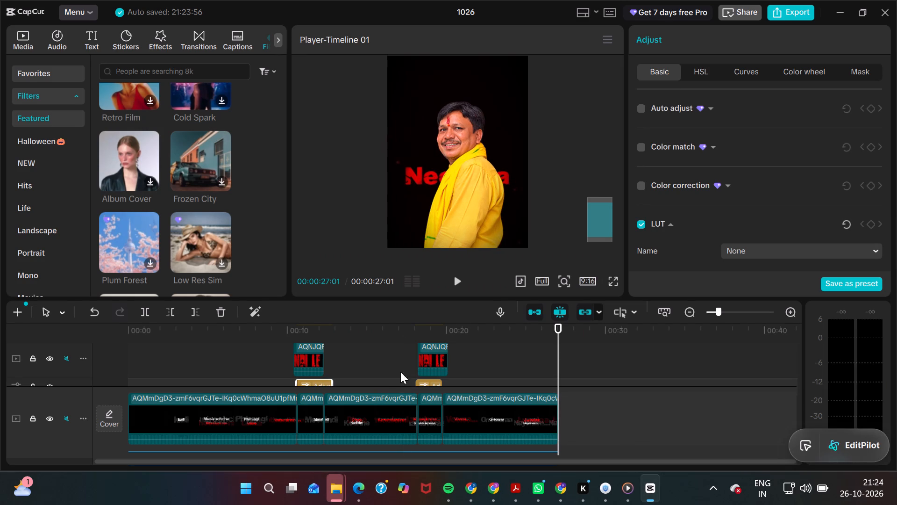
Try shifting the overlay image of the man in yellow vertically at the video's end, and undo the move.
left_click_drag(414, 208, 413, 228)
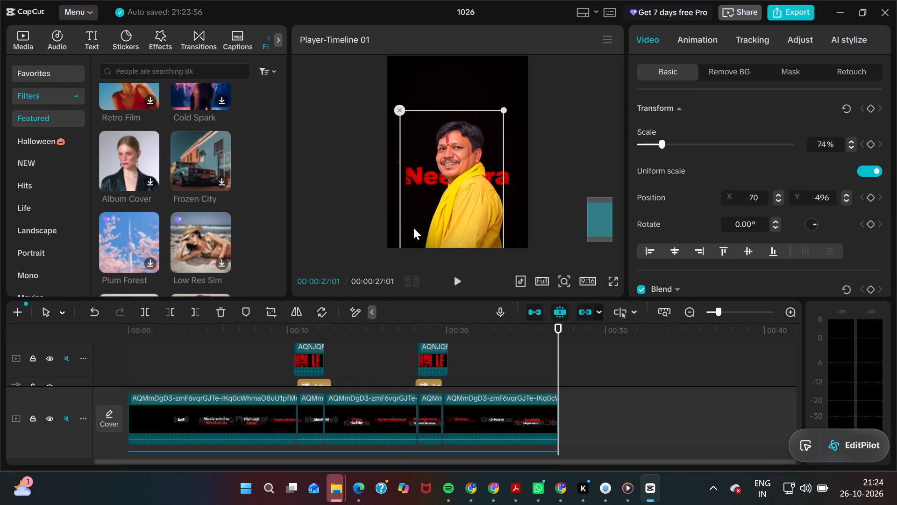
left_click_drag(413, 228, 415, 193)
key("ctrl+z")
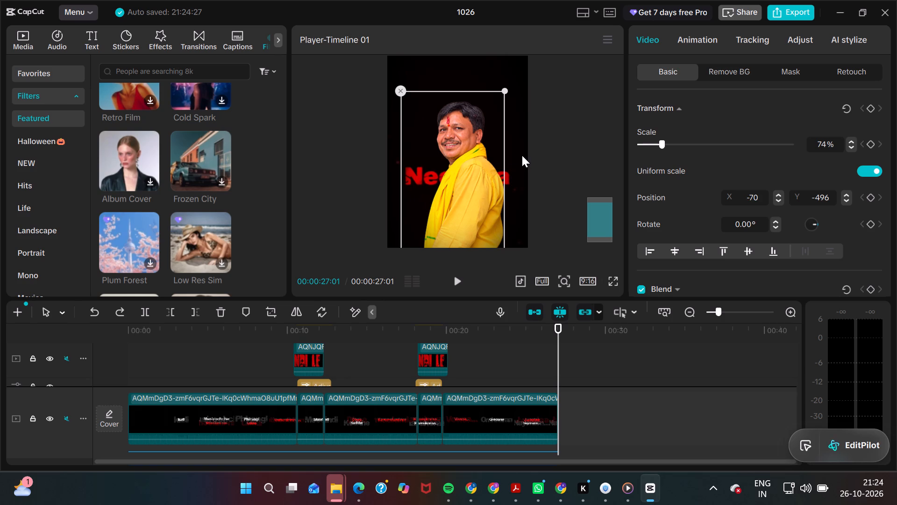
Enlarge the third lyric clip on the main track to a scale of 187%.
left_click(522, 156)
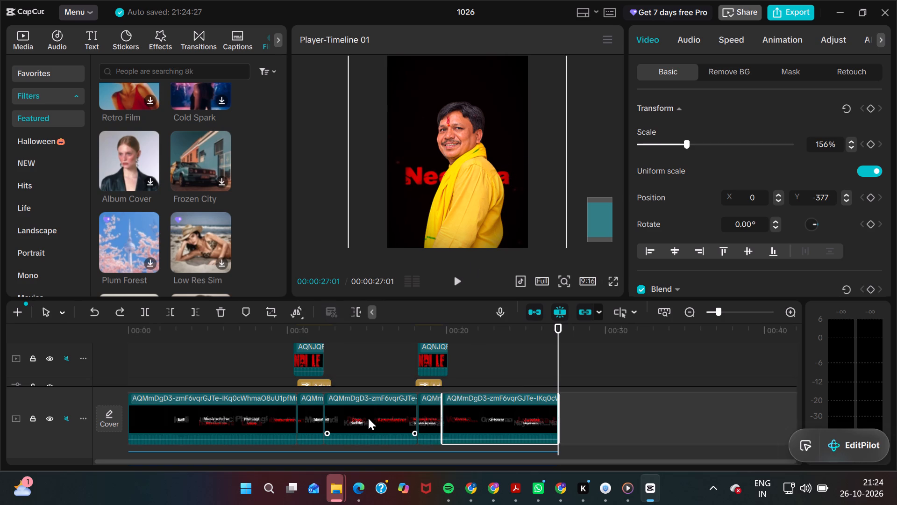
left_click(368, 418)
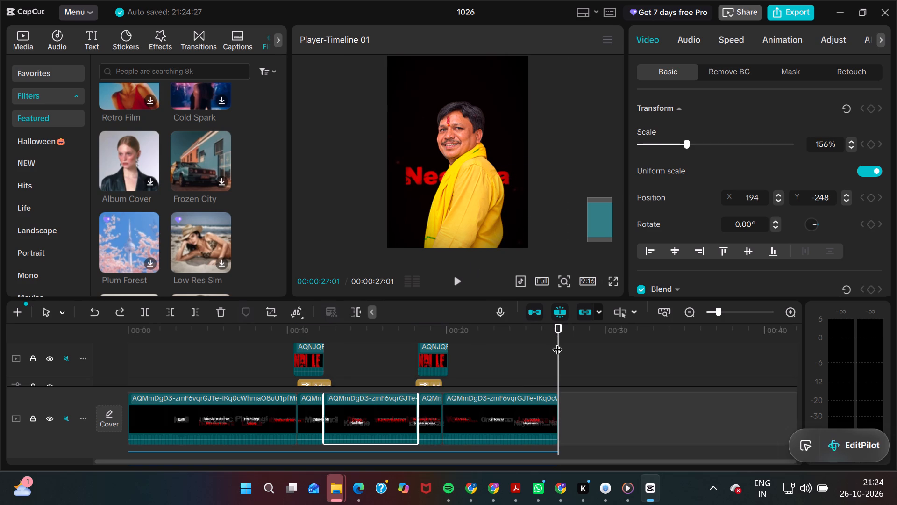
left_click_drag(557, 342, 370, 352)
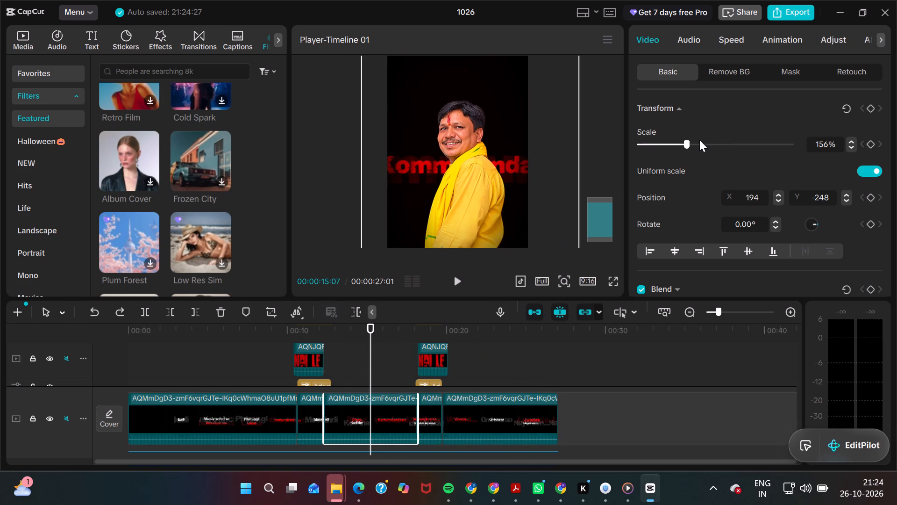
left_click(696, 141)
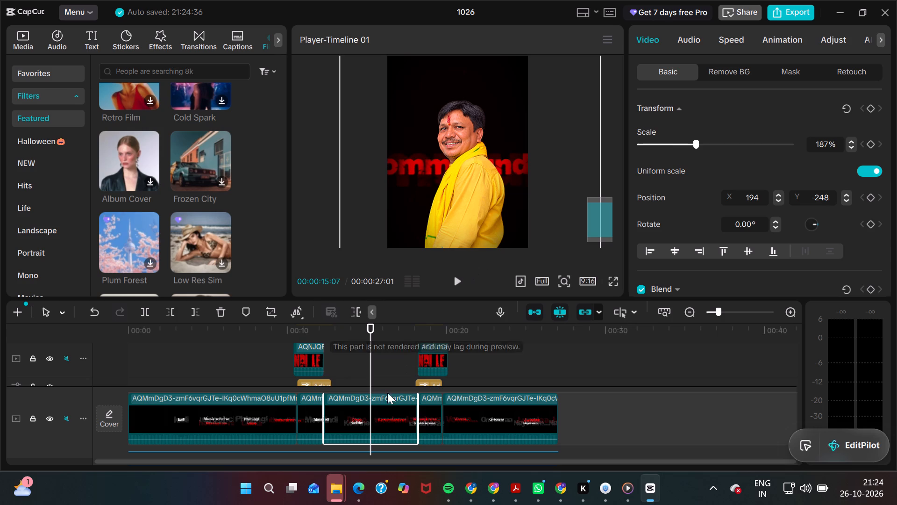
Enlarge the short second clip on the main track to a scale of 176%.
left_click(309, 418)
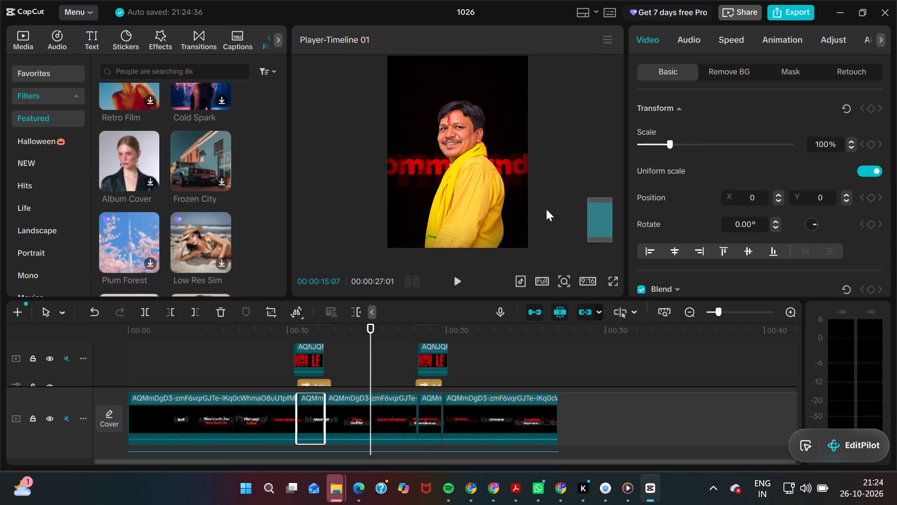
left_click(675, 139)
left_click(686, 142)
left_click(689, 142)
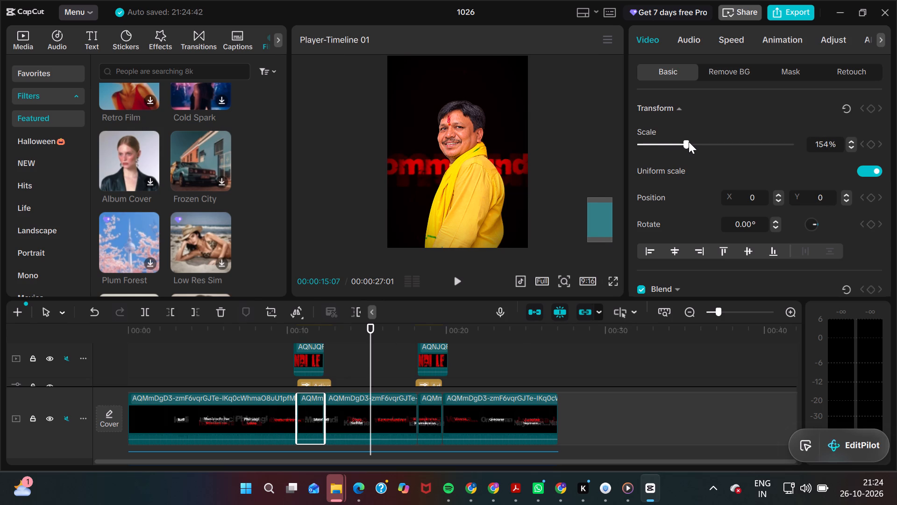
left_click(693, 142)
Enlarge the first lyric clip on the main track to a scale of 173%.
left_click(223, 413)
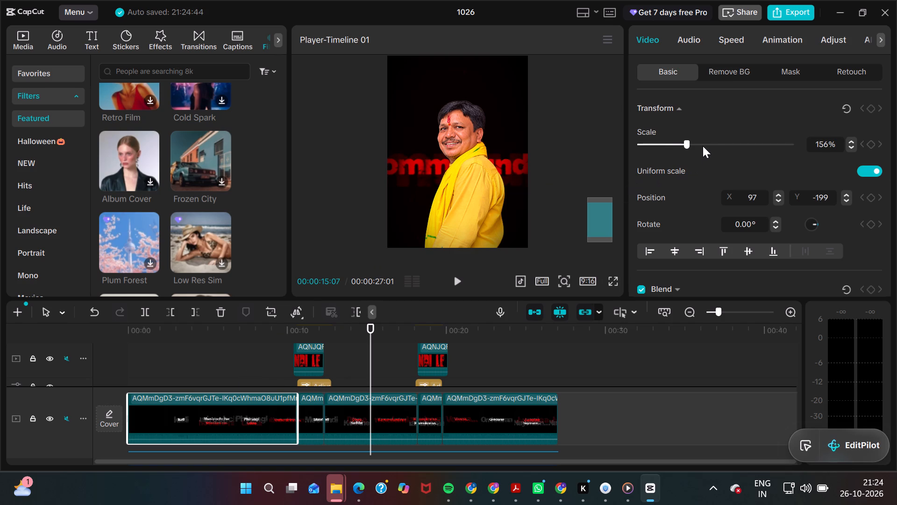
left_click(692, 140)
Set the scale of the last lyric clip on the main track to 180%.
left_click(485, 421)
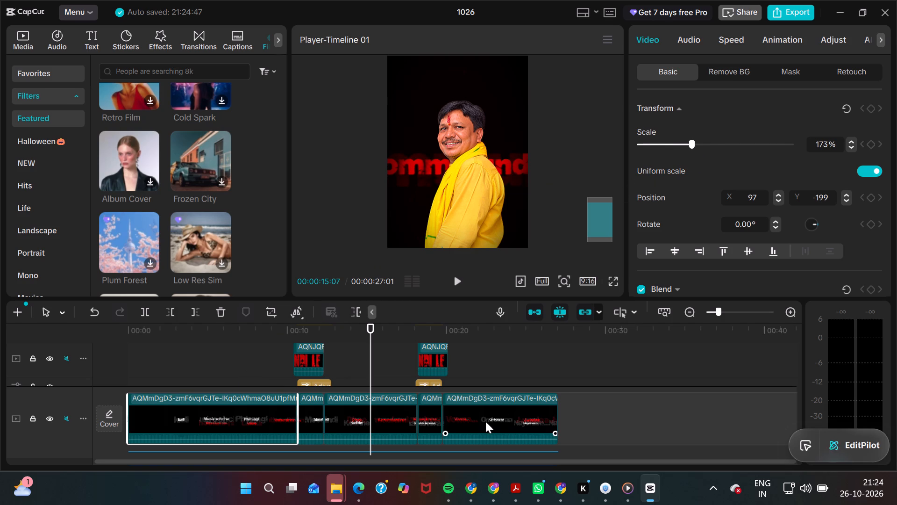
left_click(698, 140)
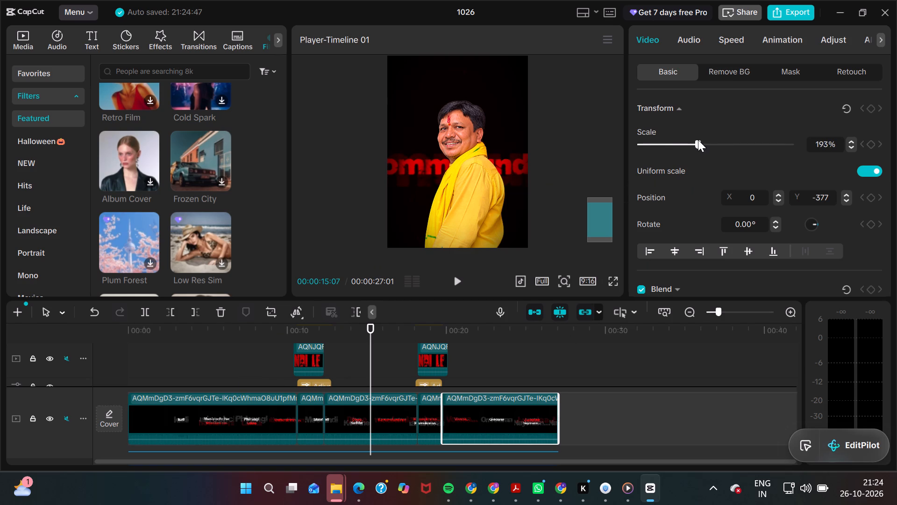
left_click(694, 145)
Play the video full screen from near its beginning to review the enlarged lyrics, and return to the editor.
left_click(609, 278)
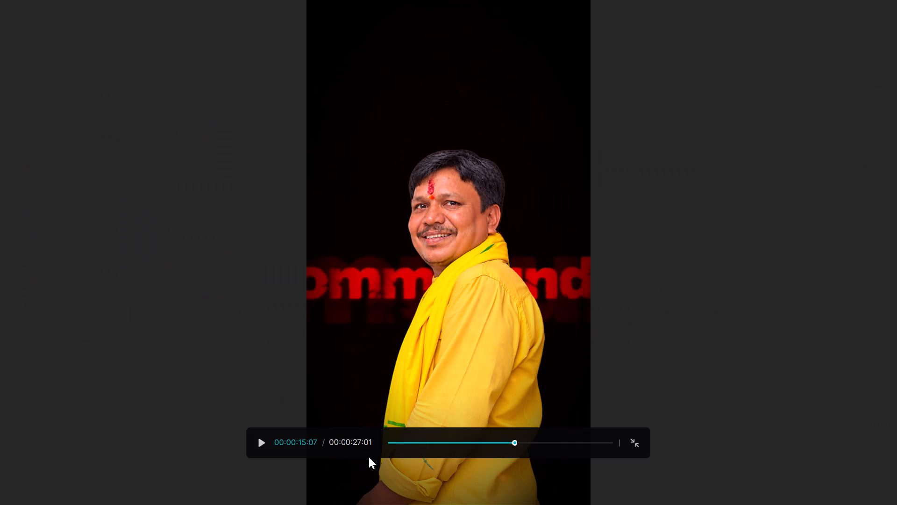
left_click(390, 440)
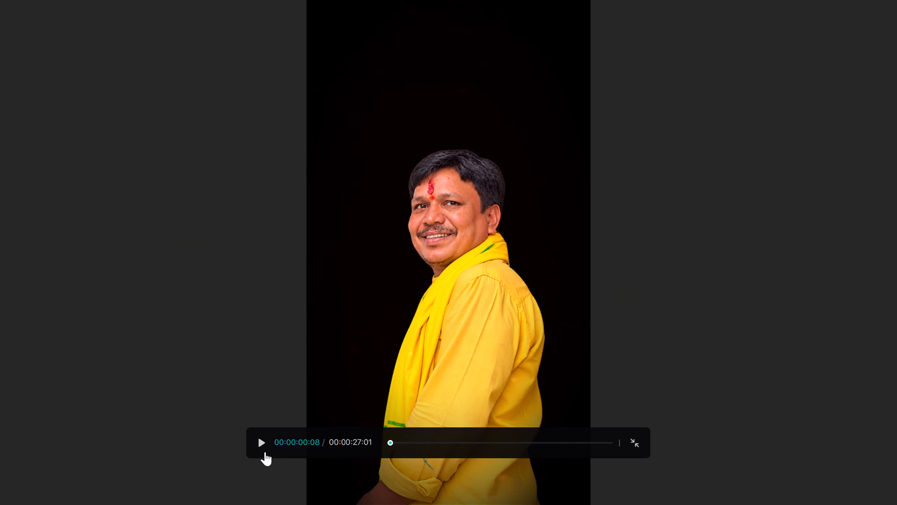
left_click(264, 449)
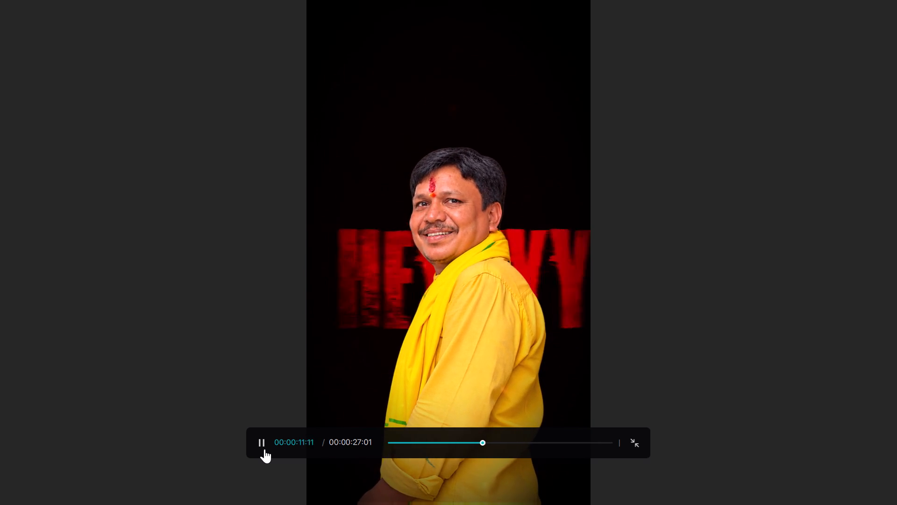
key("Escape")
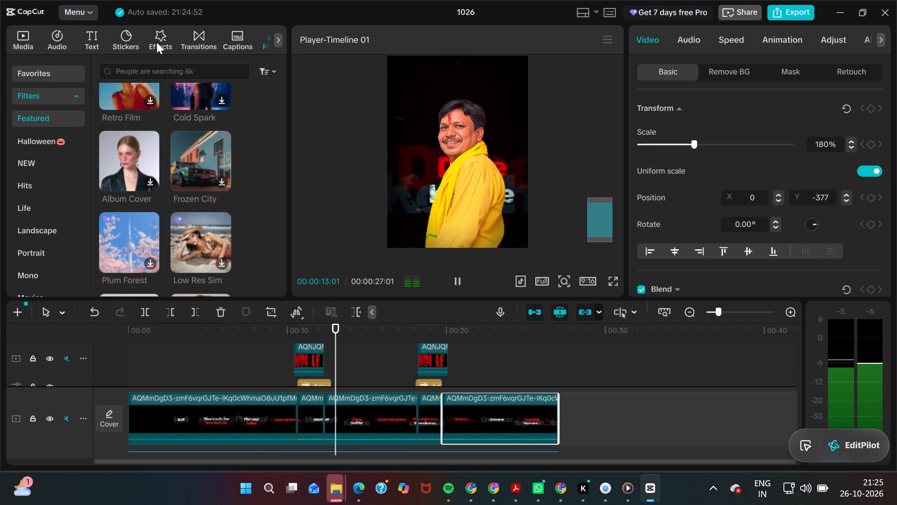
Search the filters for PINK and add the Pink Fuzz filter to the timeline just above the main track.
scroll(157, 42, "left", 1)
left_click(193, 74)
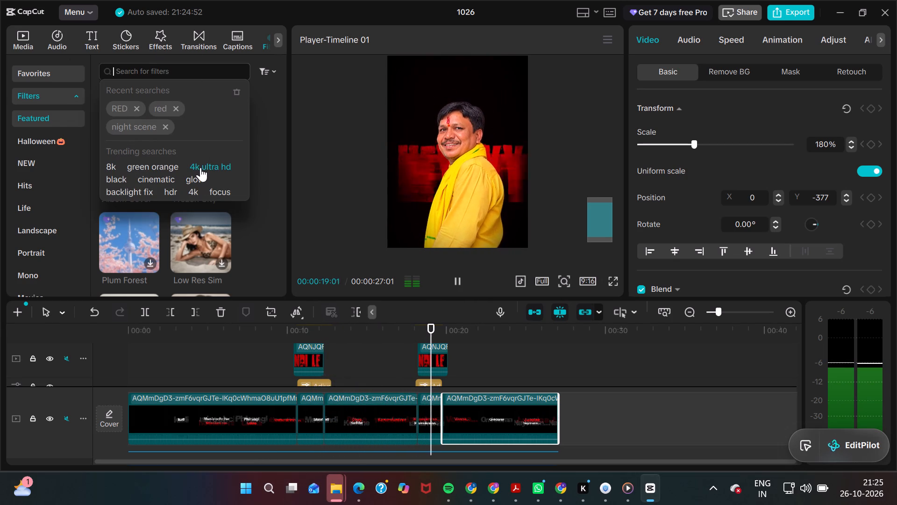
type("PINK")
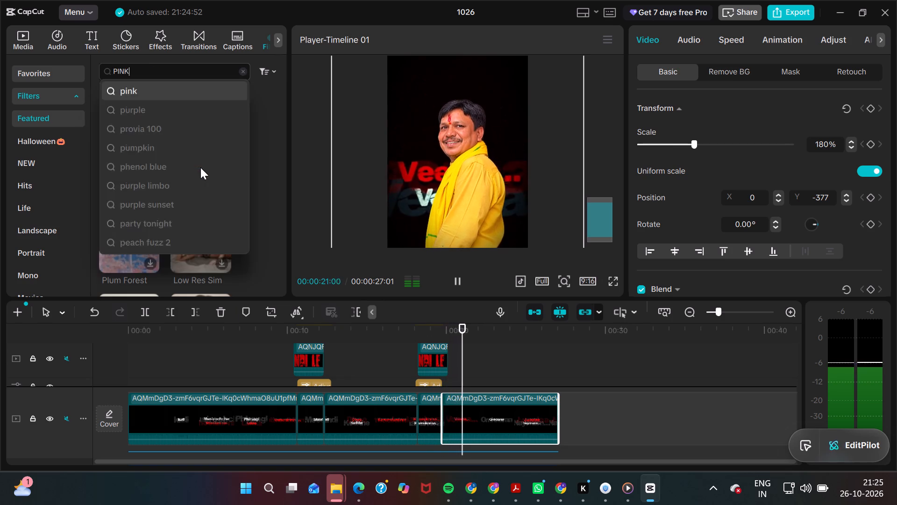
key("Return")
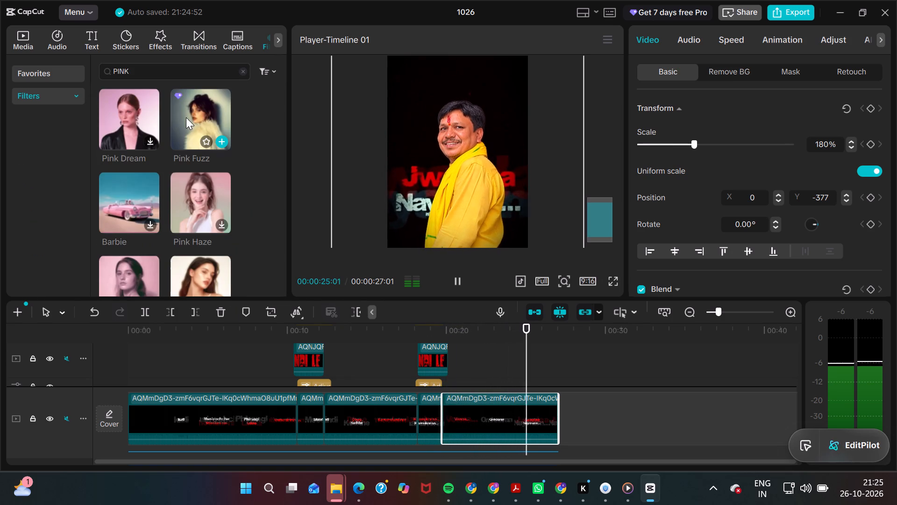
left_click_drag(186, 117, 168, 383)
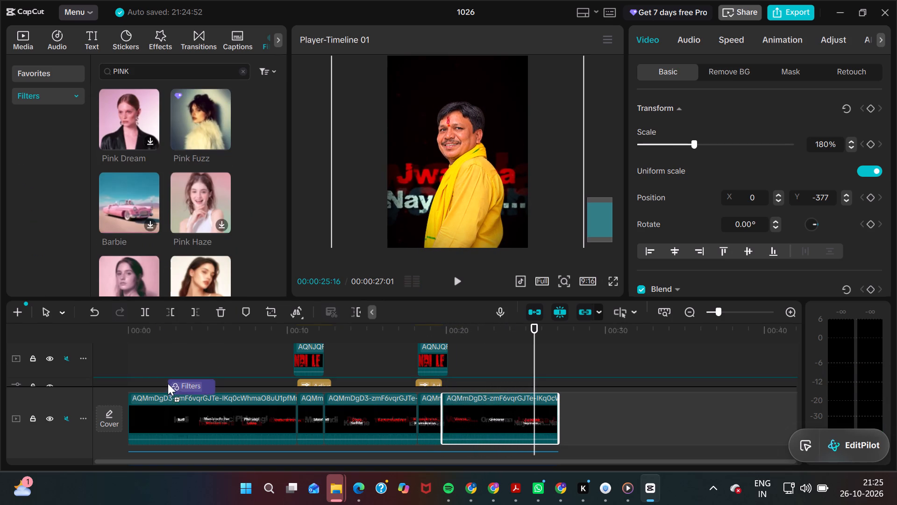
left_click_drag(168, 383, 163, 370)
Move the Pink Fuzz filter to its own track between the Fire Ash effect and the overlay image of the man in yellow.
scroll(163, 370, "up", 2)
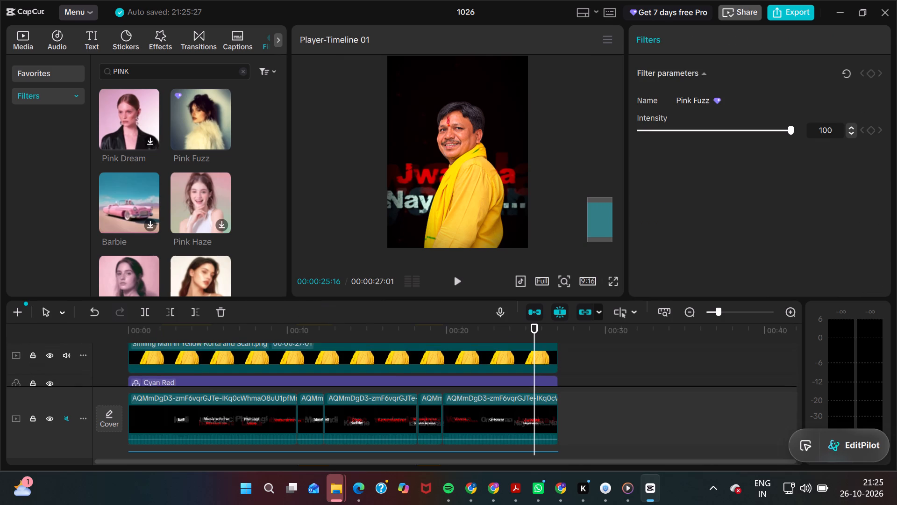
scroll(163, 370, "down", 1)
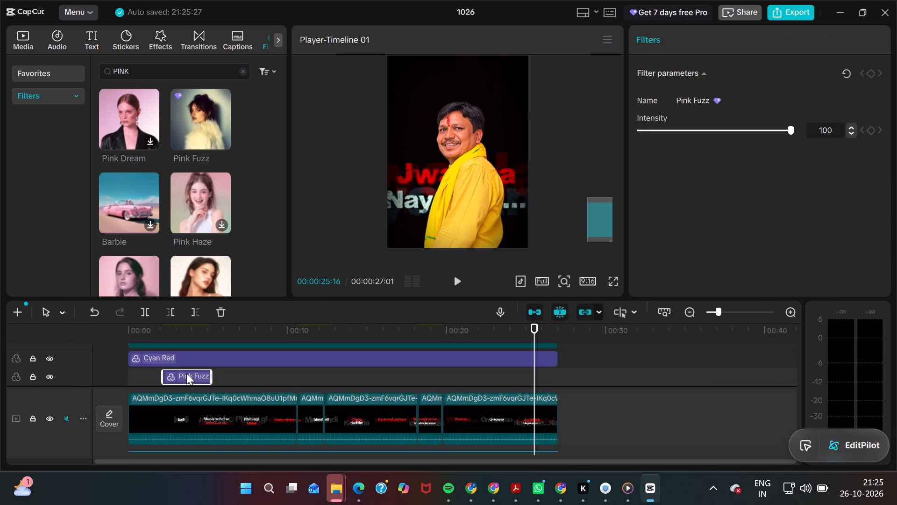
left_click_drag(186, 373, 189, 339)
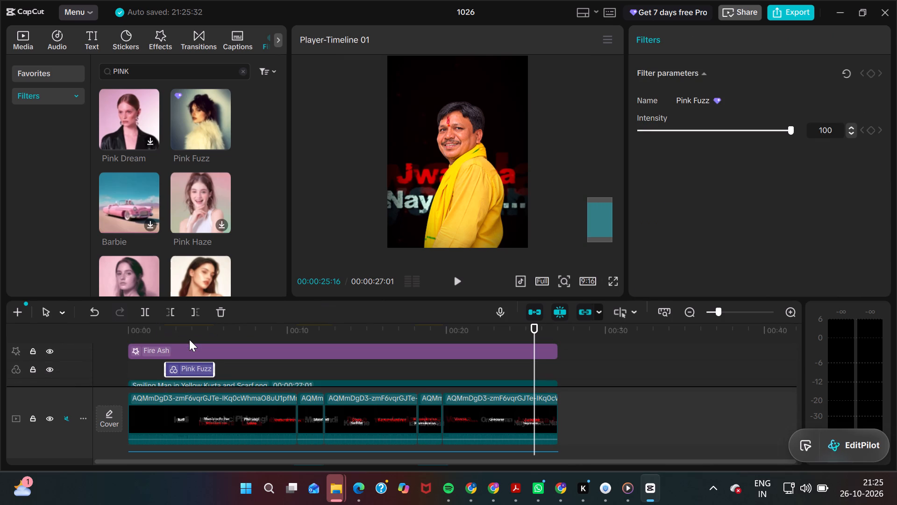
Extend the Pink Fuzz filter at both ends to span the whole video, from 00:00 to 00:00:27:01.
scroll(189, 339, "up", 1)
scroll(189, 339, "down", 1)
scroll(209, 371, "down", 1)
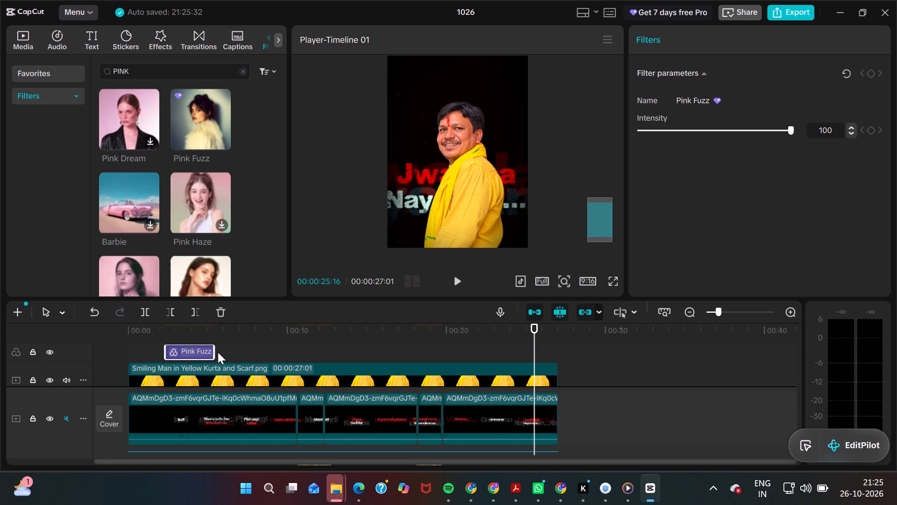
left_click_drag(214, 348, 427, 366)
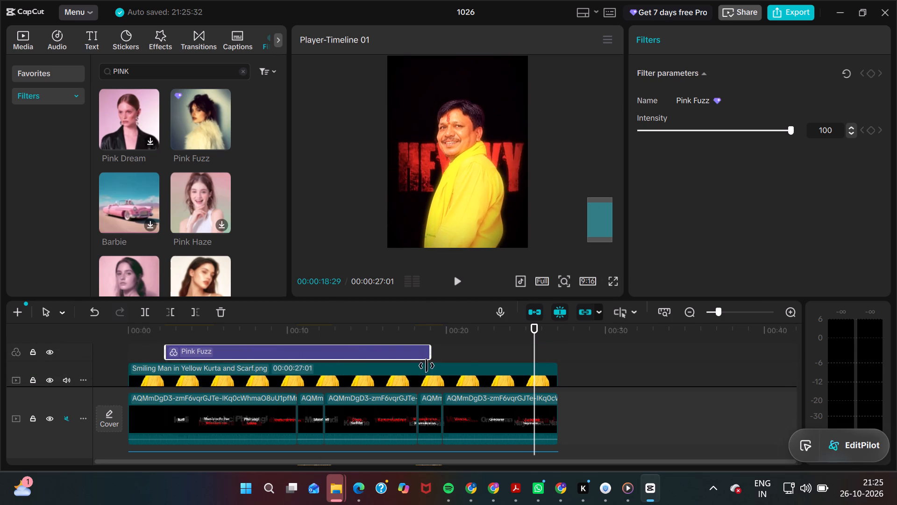
left_click_drag(427, 366, 553, 380)
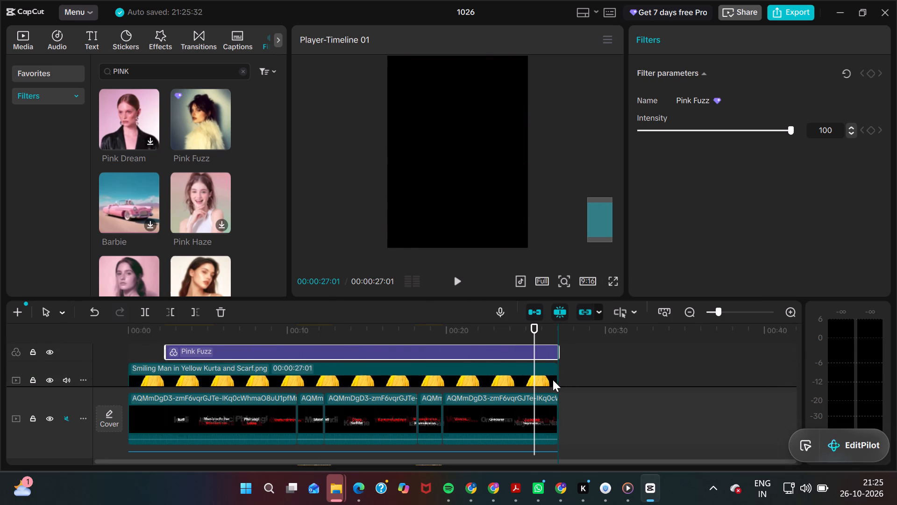
left_click_drag(167, 354, 158, 354)
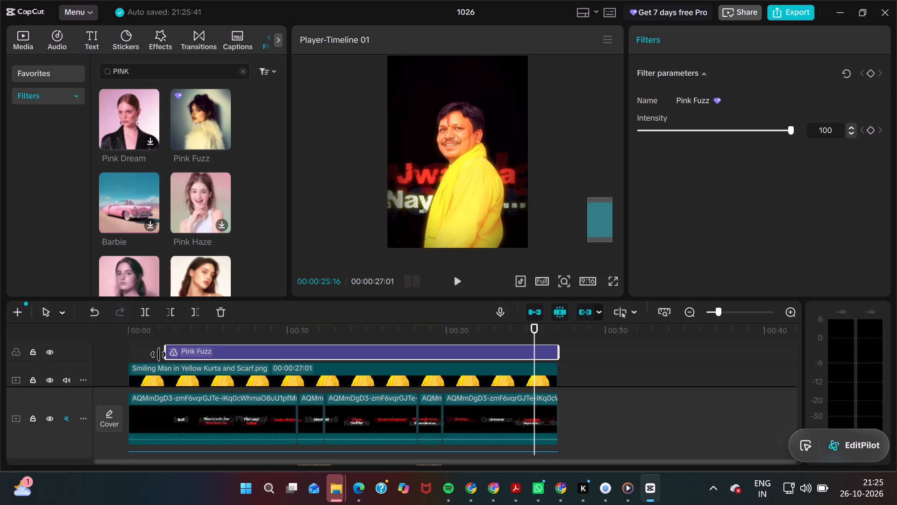
left_click_drag(158, 354, 130, 359)
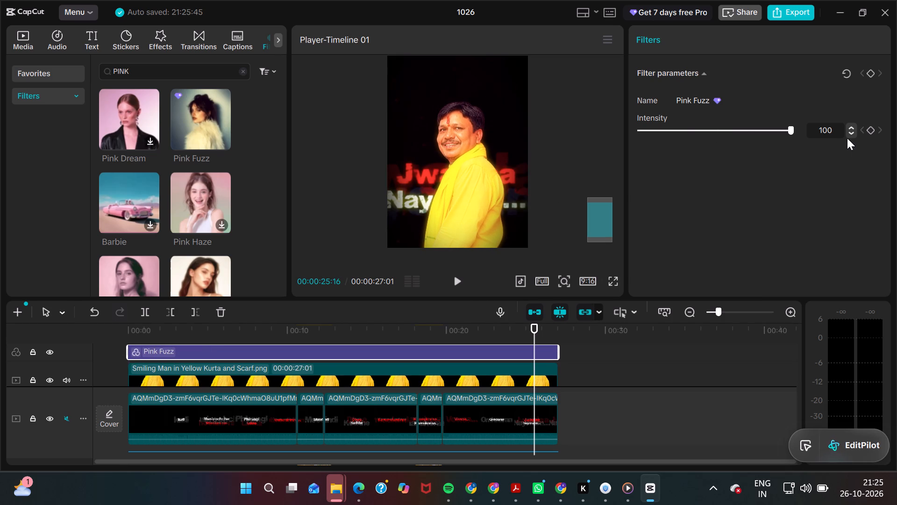
Reduce the Pink Fuzz filter's intensity to 87.
triple_click(850, 134)
triple_click(850, 134)
triple_click(850, 134)
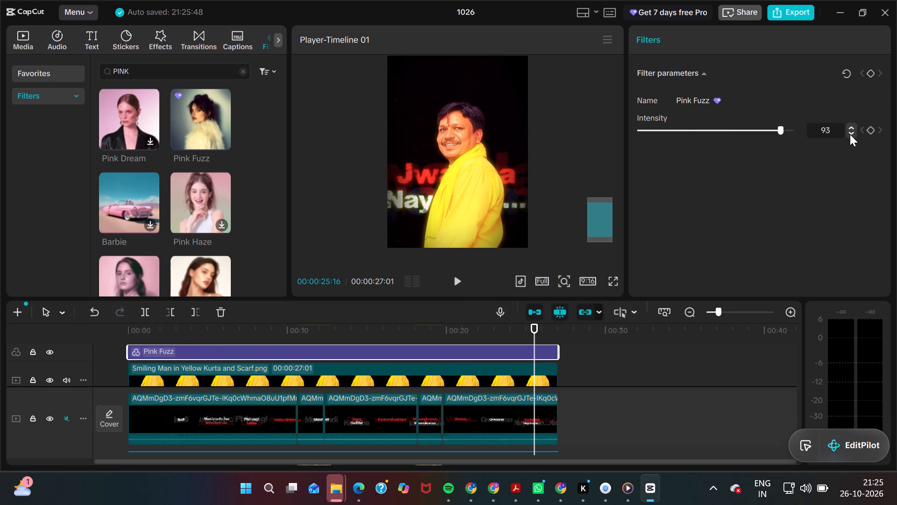
triple_click(850, 134)
left_click(850, 134)
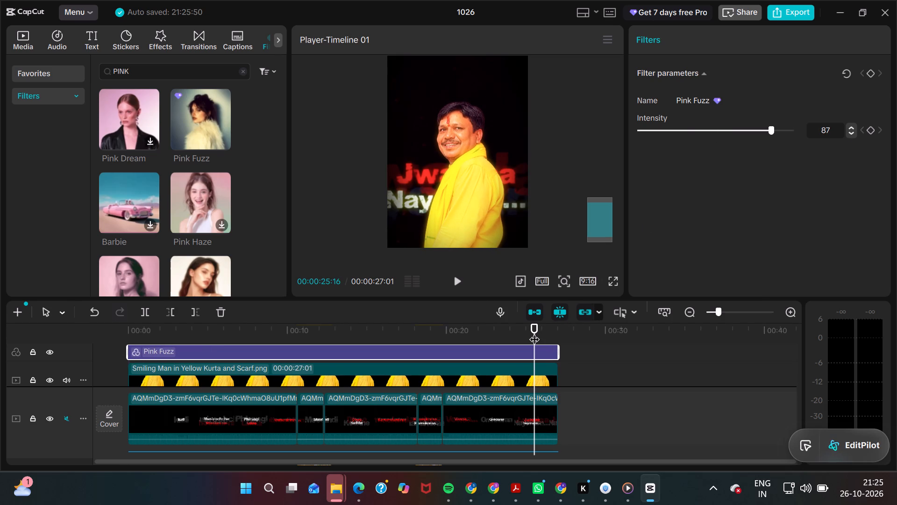
Play the whole video full screen from 00:00:00:00 to review the Pink Fuzz filter, and return to the editor.
left_click_drag(533, 332, 92, 413)
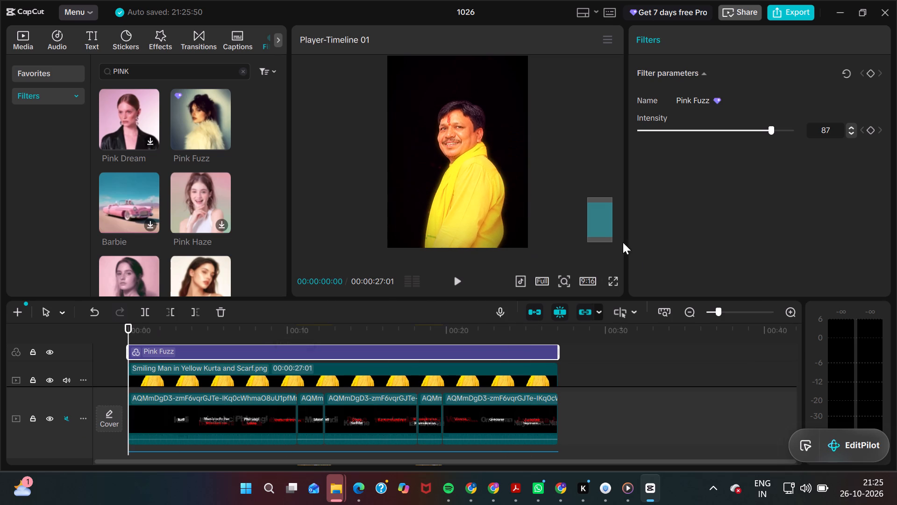
left_click(607, 278)
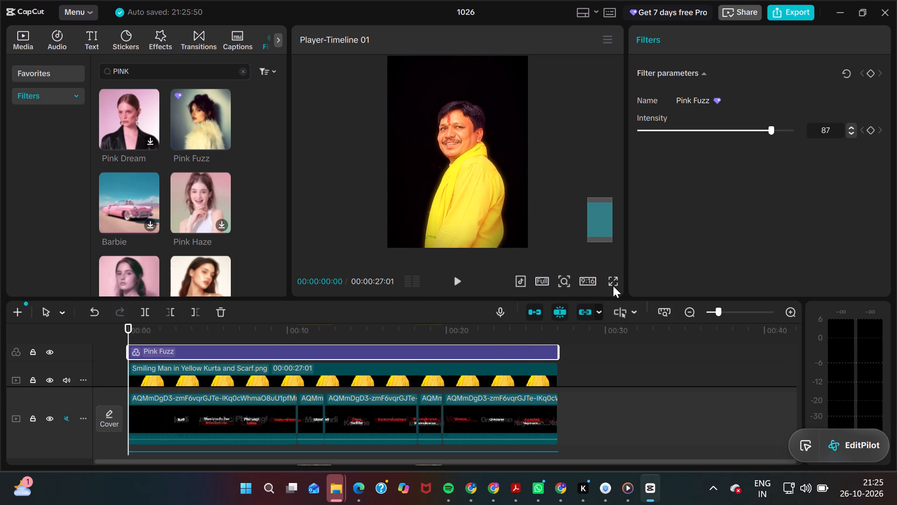
left_click(613, 286)
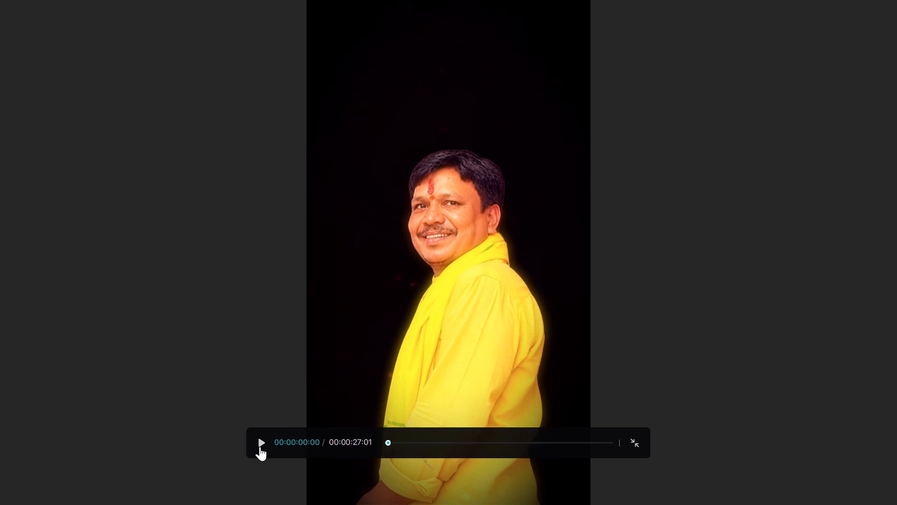
left_click(260, 447)
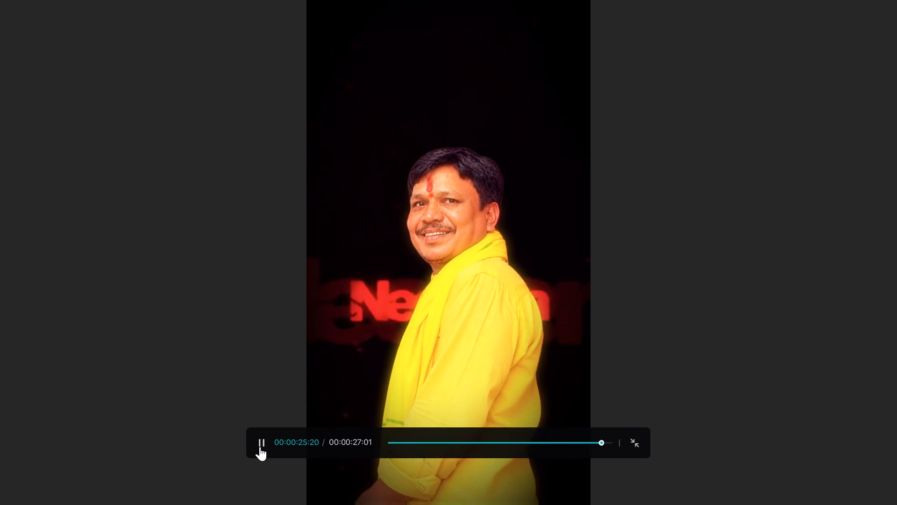
key("Escape")
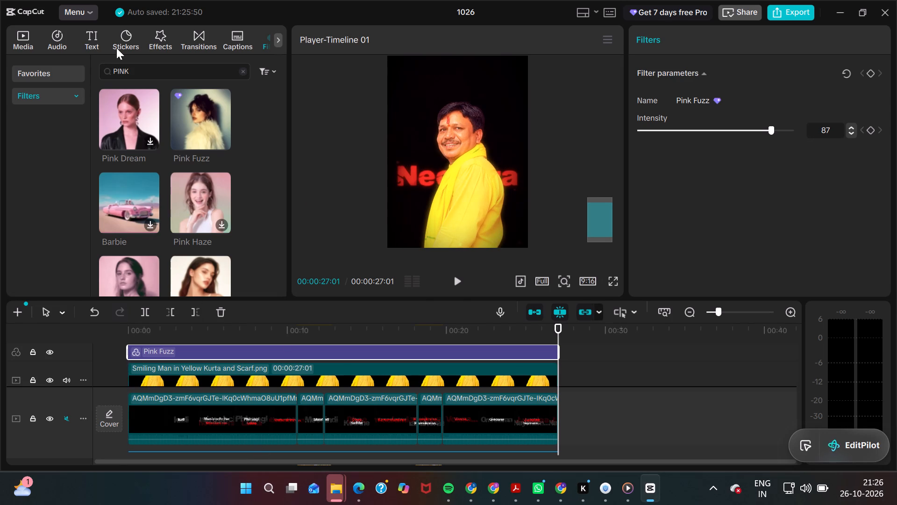
Search the effects library for WRINKLES, set the playhead to 00:00:16:14, and browse the resulting video effects.
left_click(168, 37)
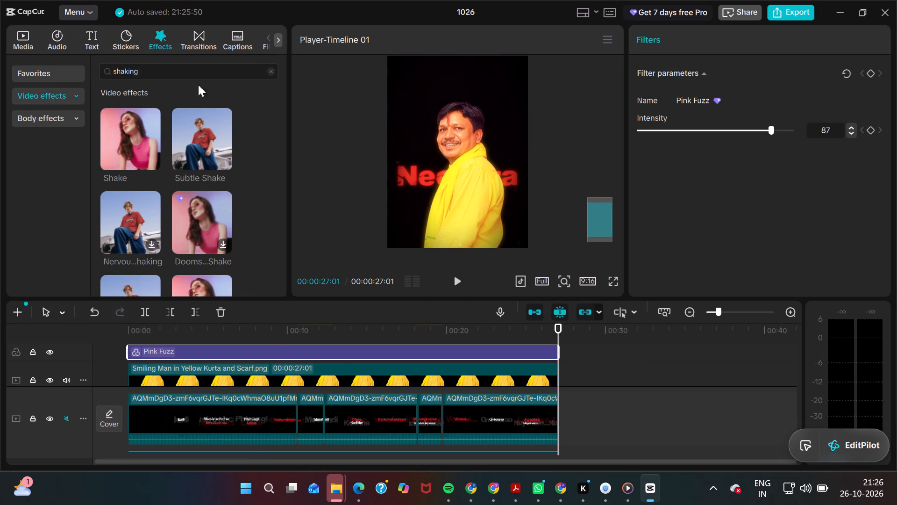
left_click(272, 69)
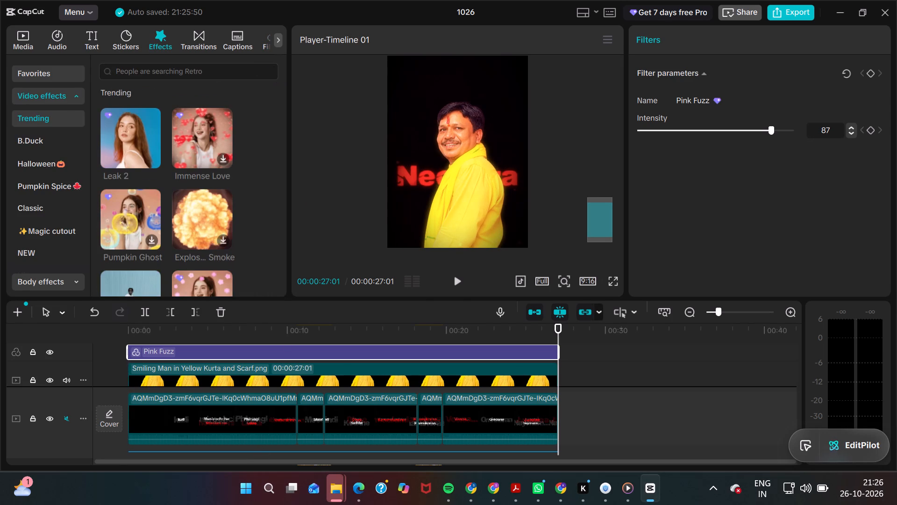
left_click(179, 80)
left_click(186, 75)
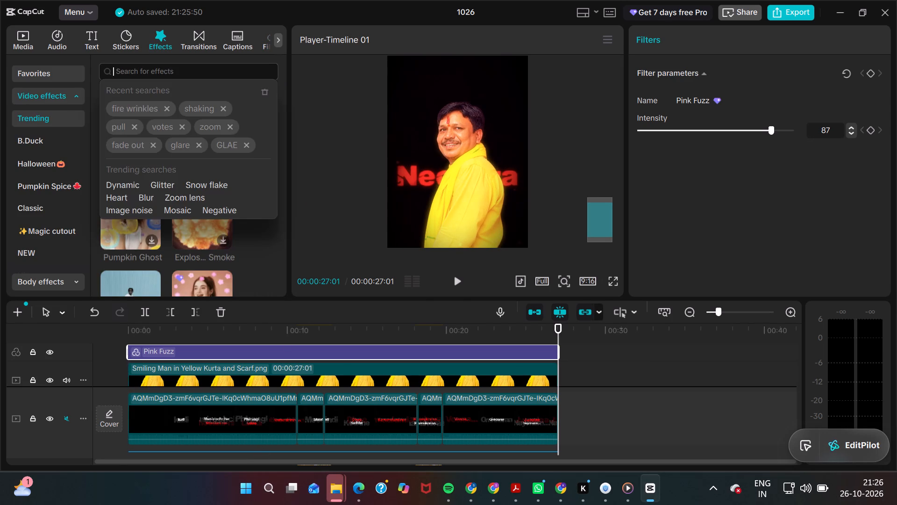
type("WRINKLES")
key("Return")
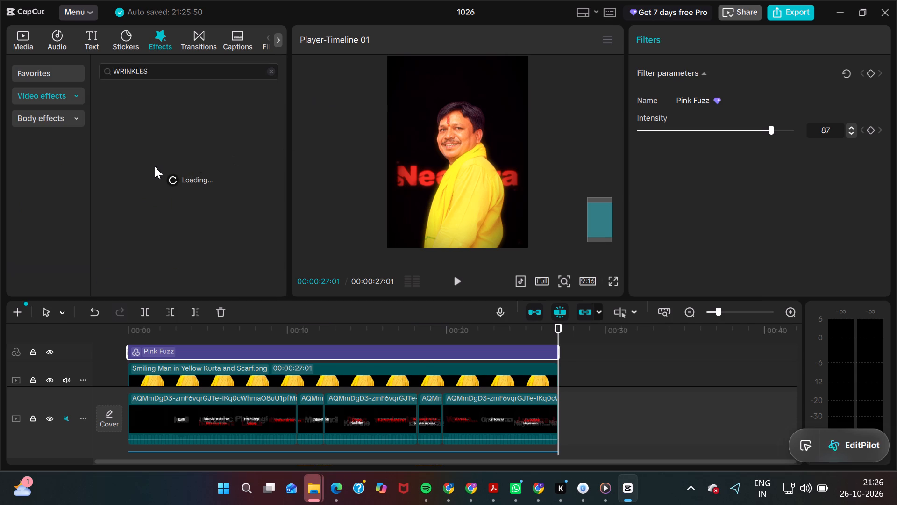
left_click_drag(559, 329, 391, 299)
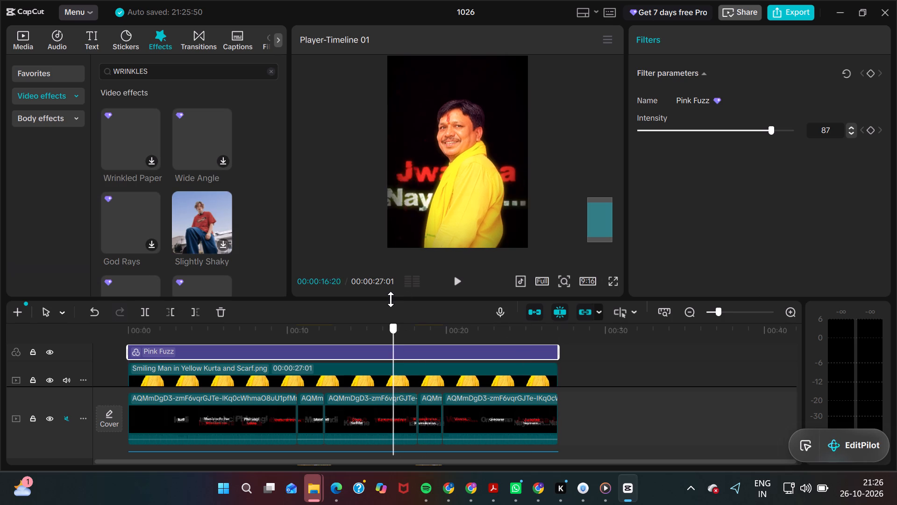
left_click_drag(391, 299, 390, 299)
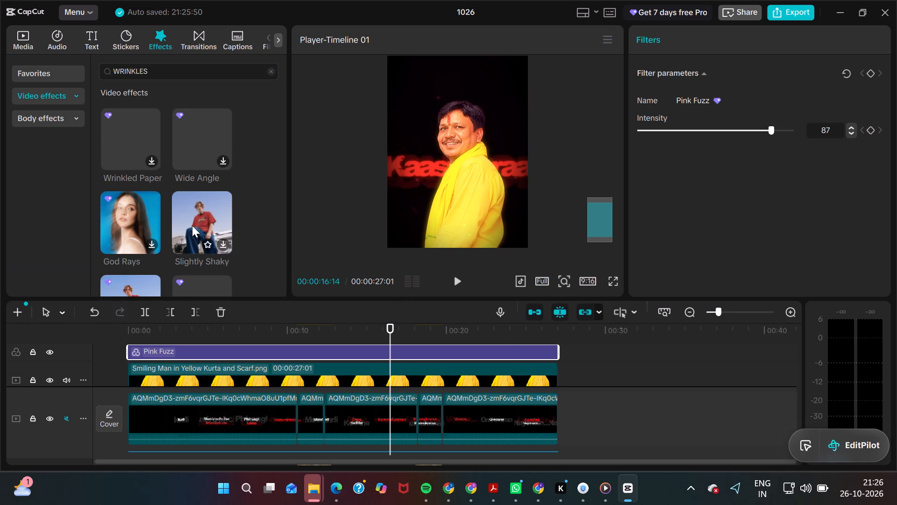
scroll(192, 225, "down", 1)
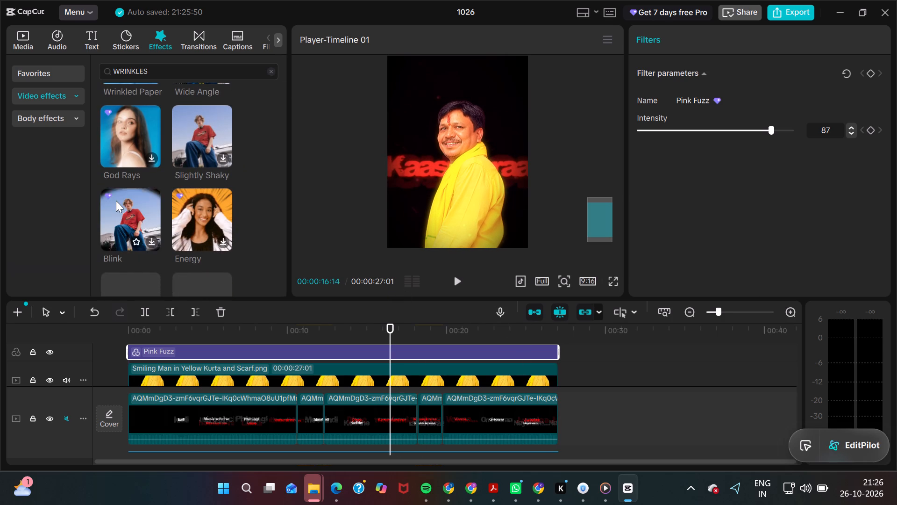
scroll(116, 201, "down", 2)
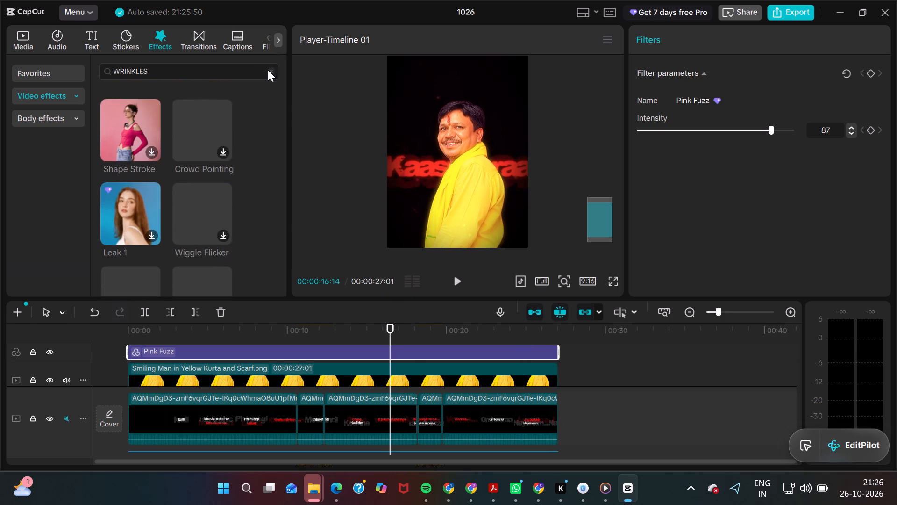
Rerun the recent effects search for fire wrinkles and examine the video effects for one that suits the lyric video.
left_click(269, 71)
left_click(165, 67)
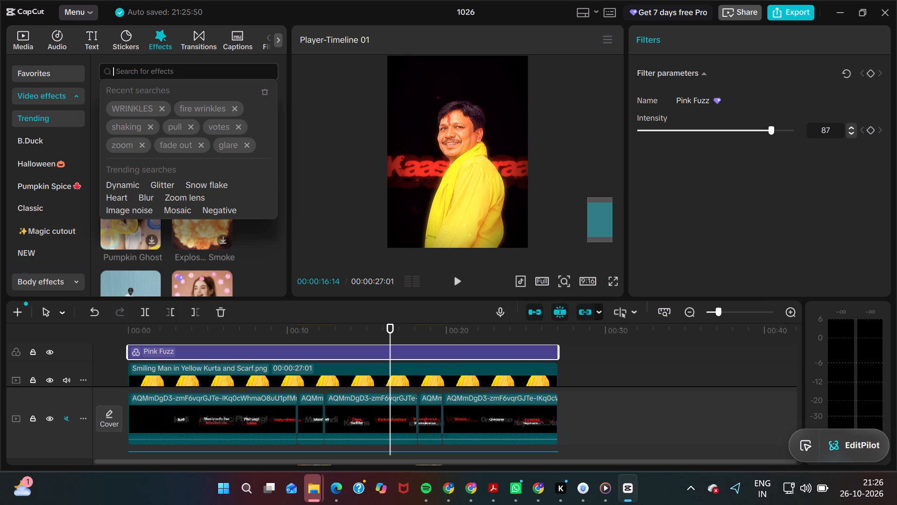
left_click(193, 100)
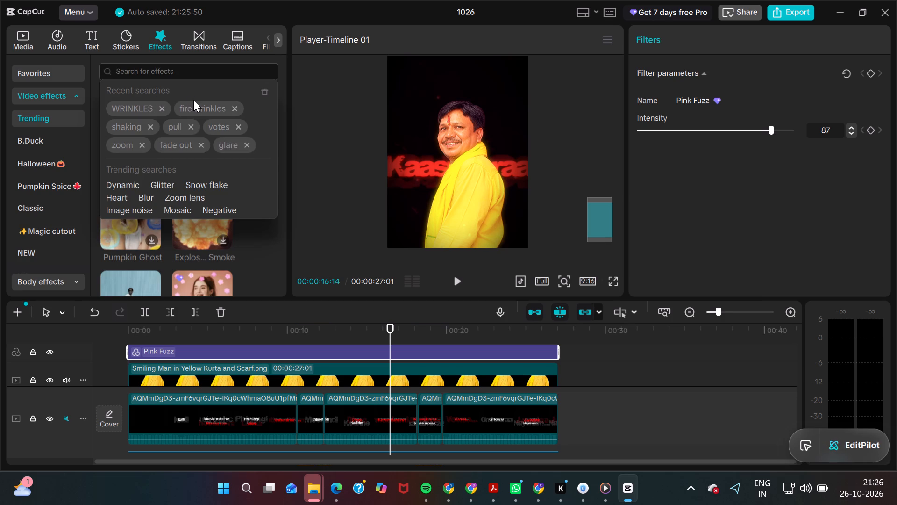
left_click(193, 104)
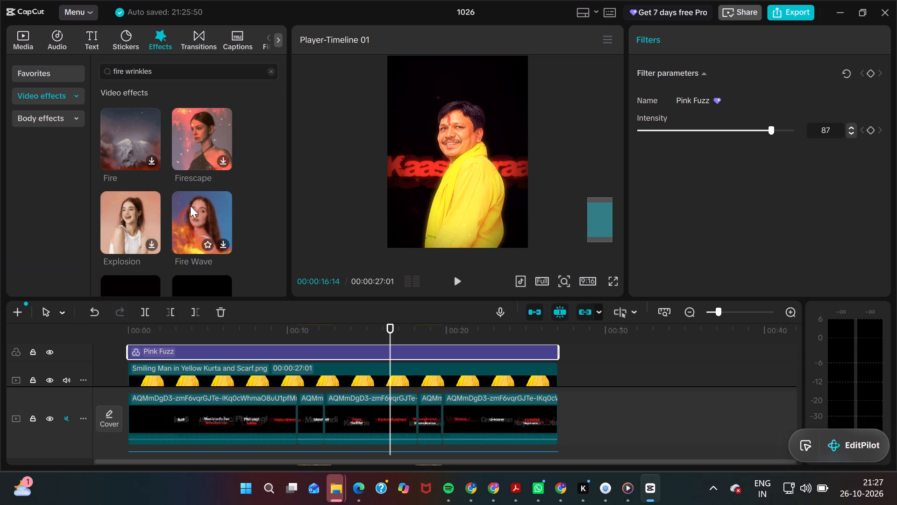
scroll(190, 206, "down", 1)
scroll(140, 212, "down", 1)
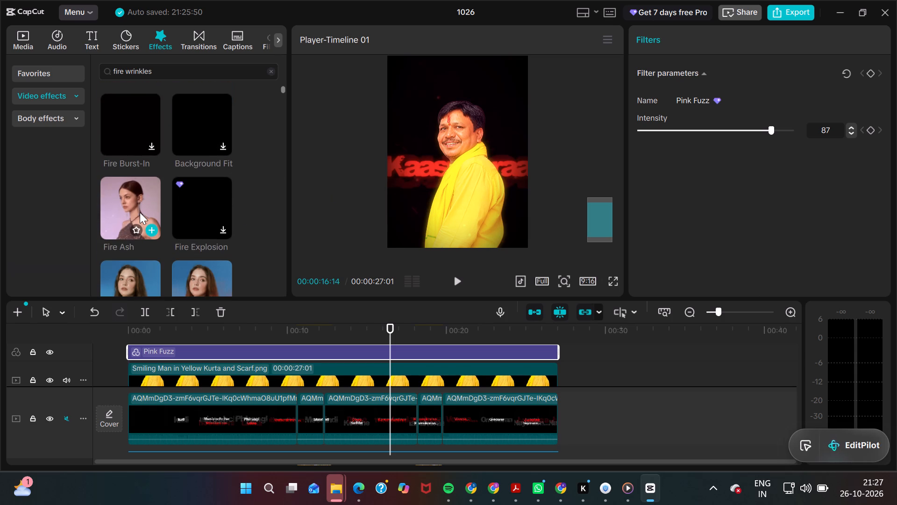
scroll(139, 213, "down", 1)
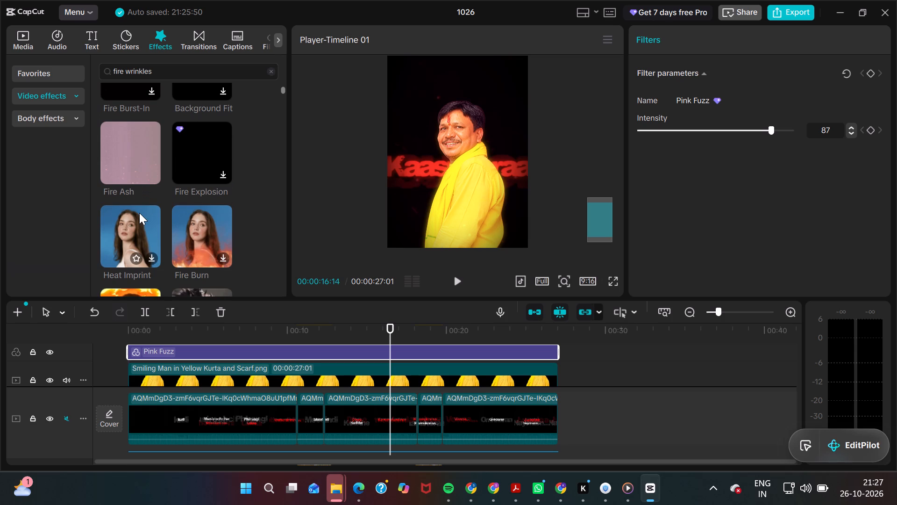
scroll(190, 236, "down", 1)
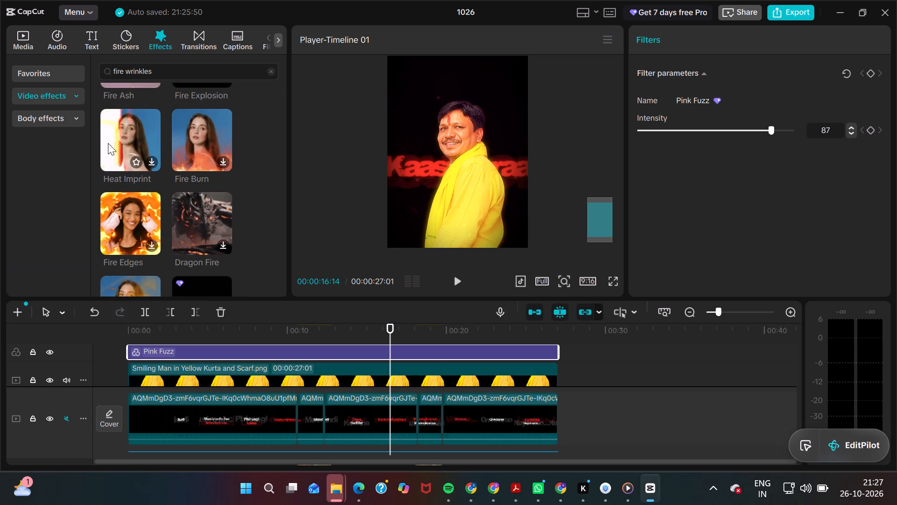
scroll(190, 216, "down", 1)
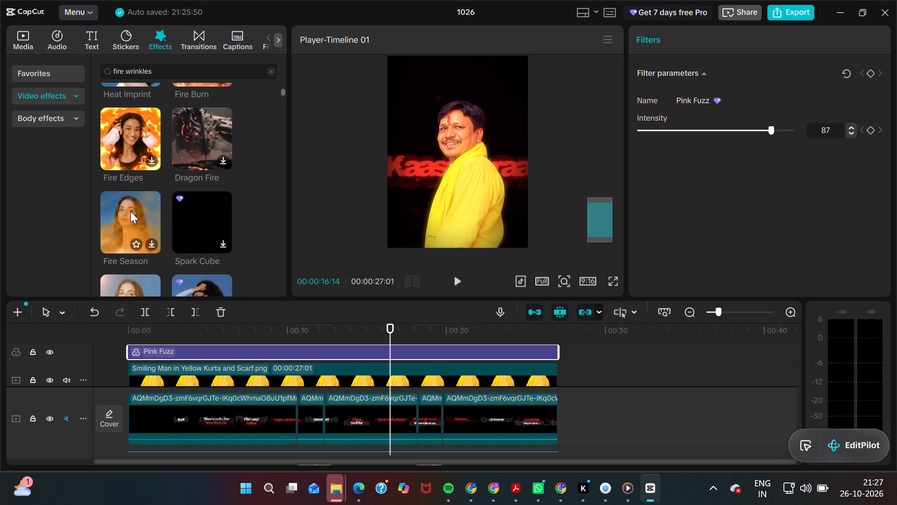
scroll(130, 211, "down", 1)
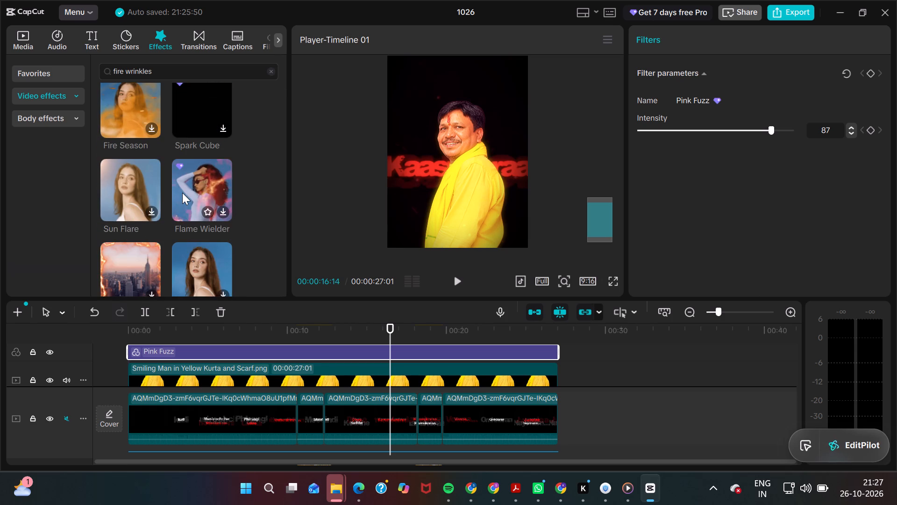
scroll(182, 193, "down", 1)
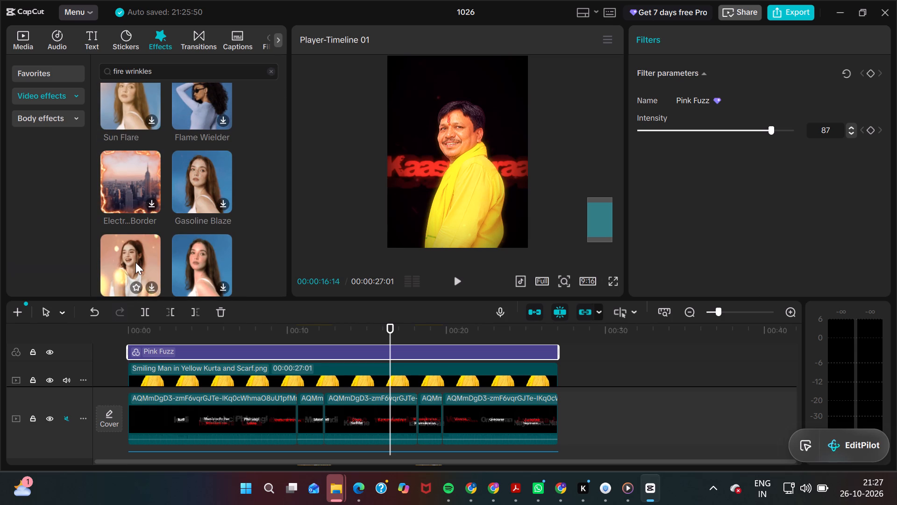
scroll(135, 262, "down", 1)
scroll(188, 226, "down", 1)
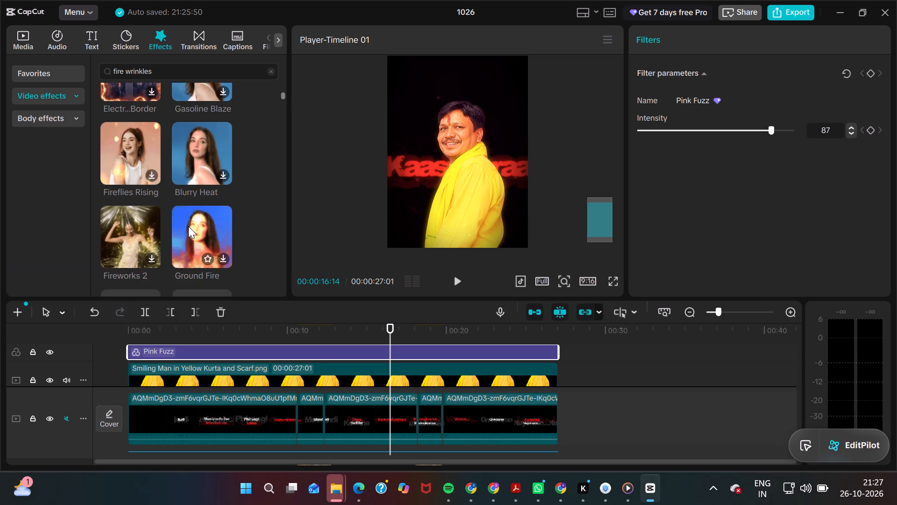
scroll(188, 226, "down", 2)
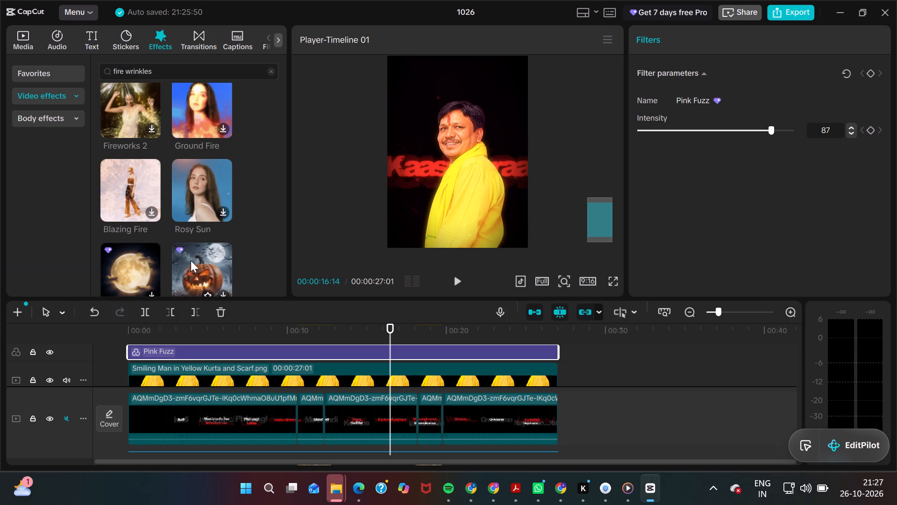
scroll(191, 260, "down", 1)
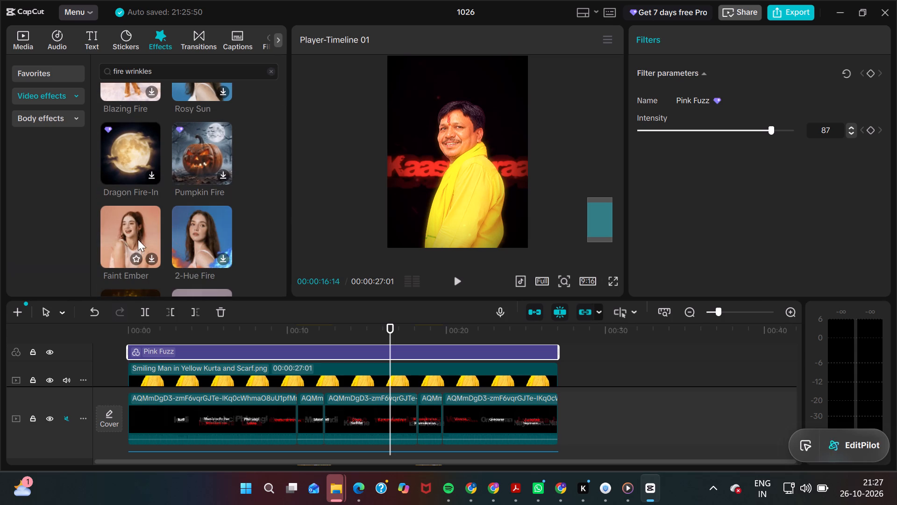
scroll(129, 243, "down", 1)
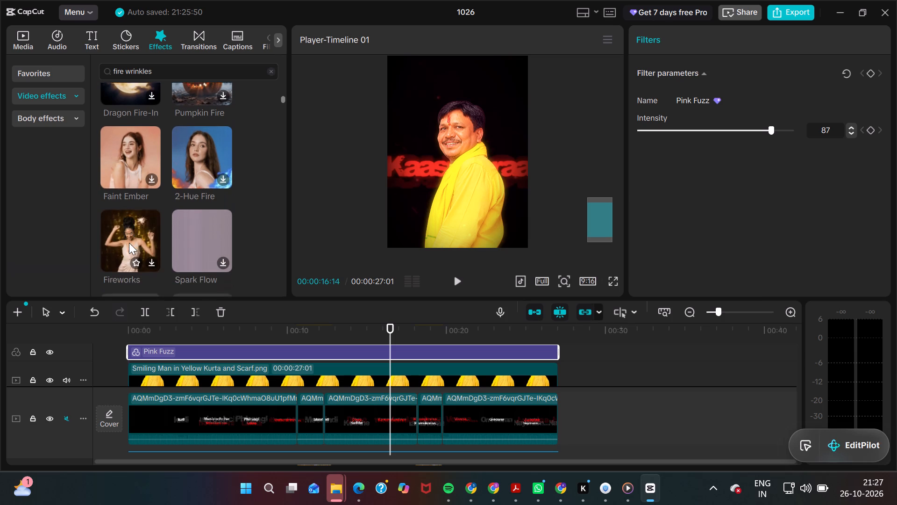
scroll(129, 243, "down", 1)
scroll(197, 234, "down", 1)
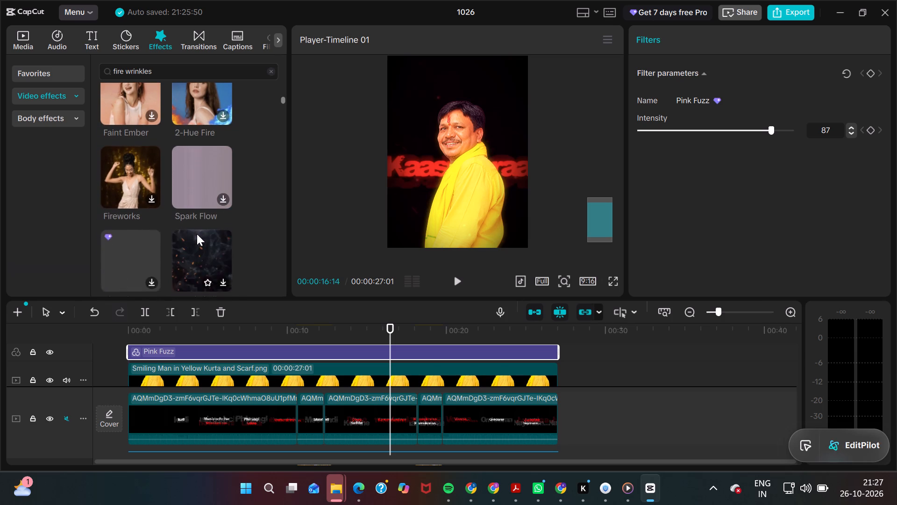
scroll(197, 234, "down", 1)
scroll(150, 261, "down", 1)
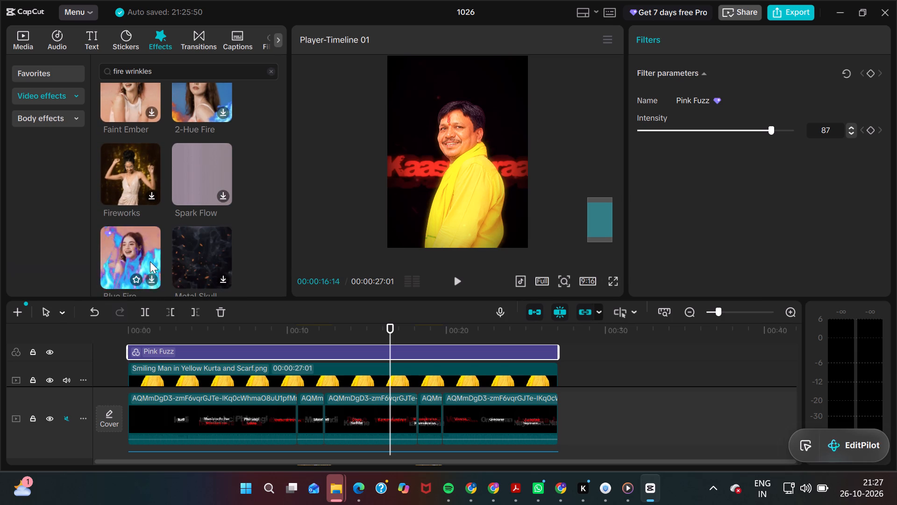
scroll(150, 261, "down", 2)
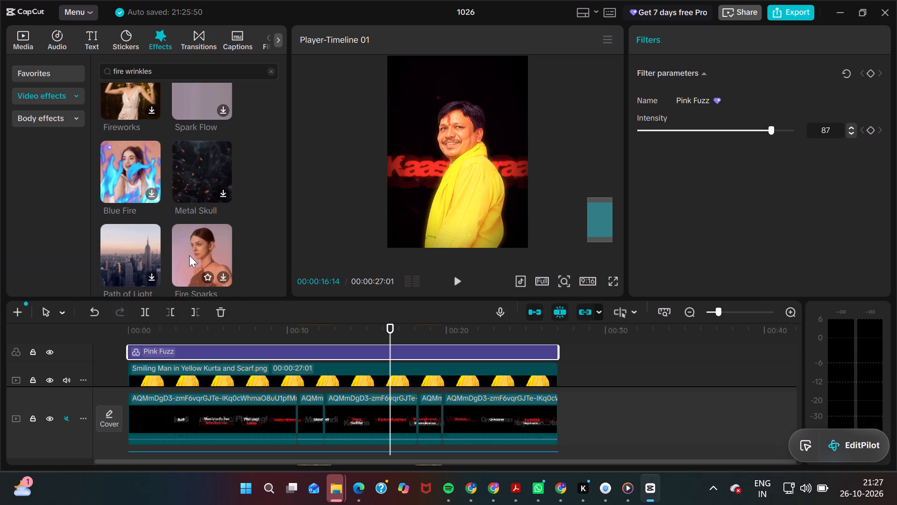
scroll(189, 255, "down", 1)
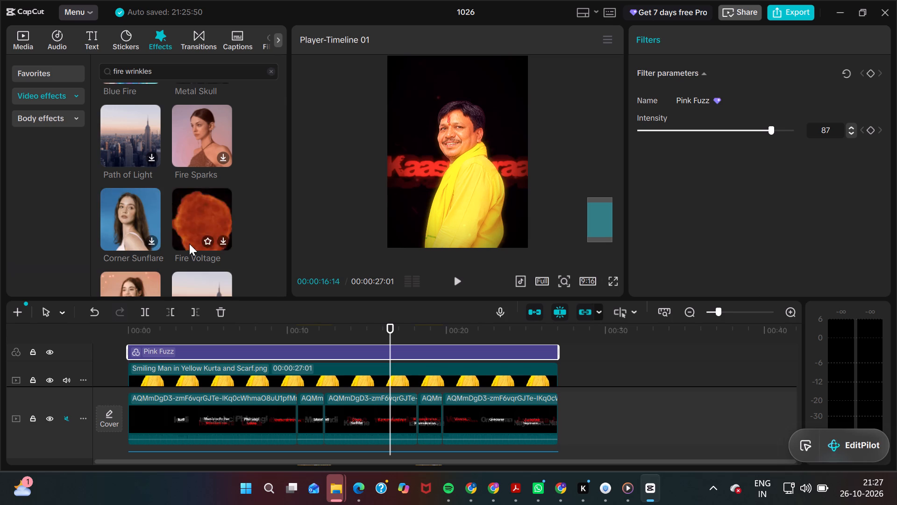
scroll(190, 243, "down", 1)
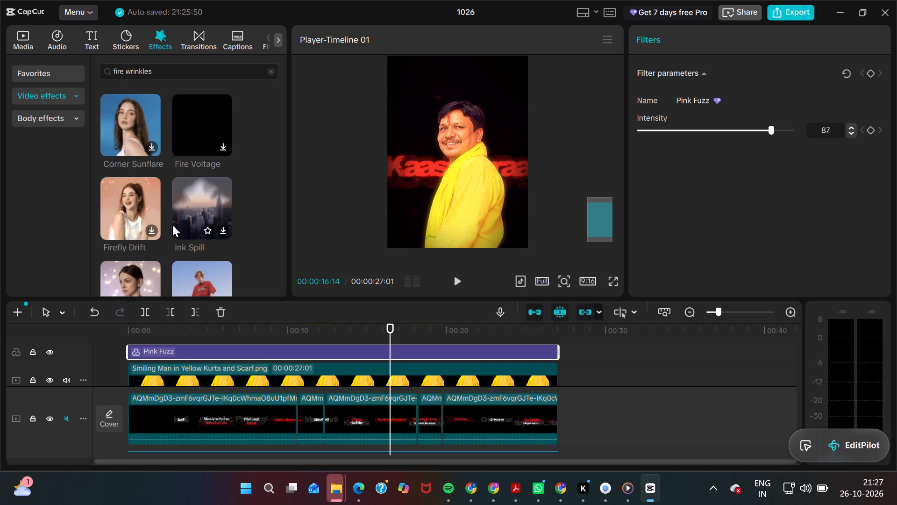
scroll(127, 227, "down", 1)
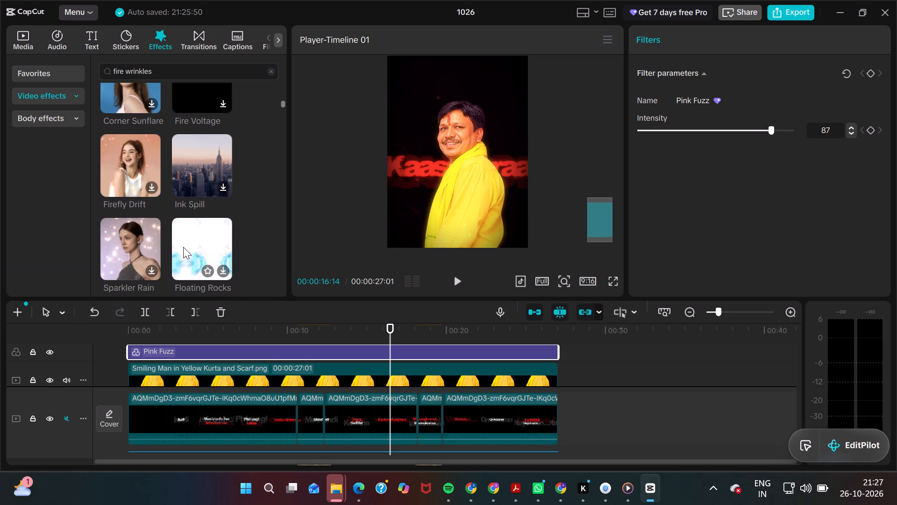
scroll(184, 247, "down", 1)
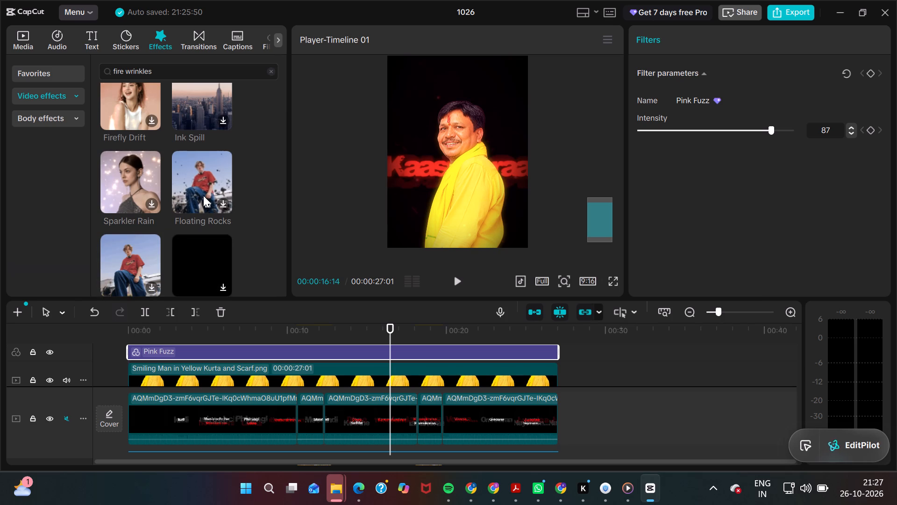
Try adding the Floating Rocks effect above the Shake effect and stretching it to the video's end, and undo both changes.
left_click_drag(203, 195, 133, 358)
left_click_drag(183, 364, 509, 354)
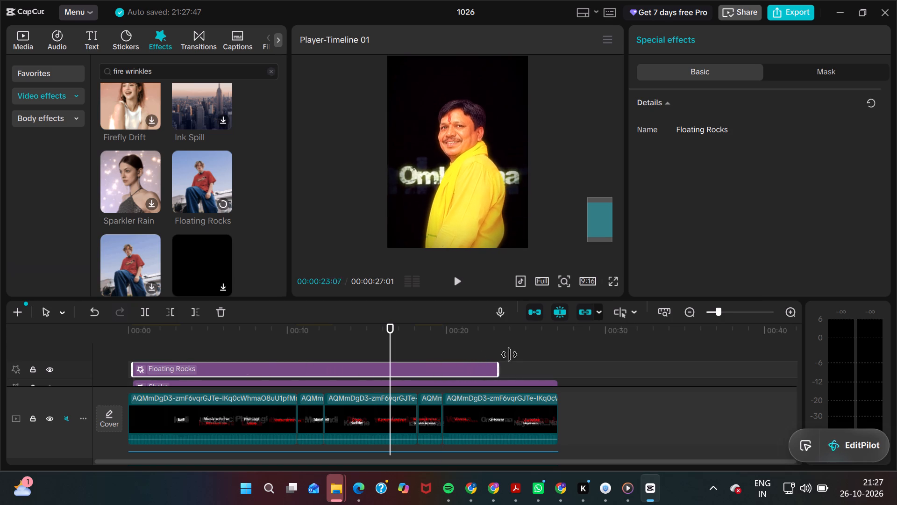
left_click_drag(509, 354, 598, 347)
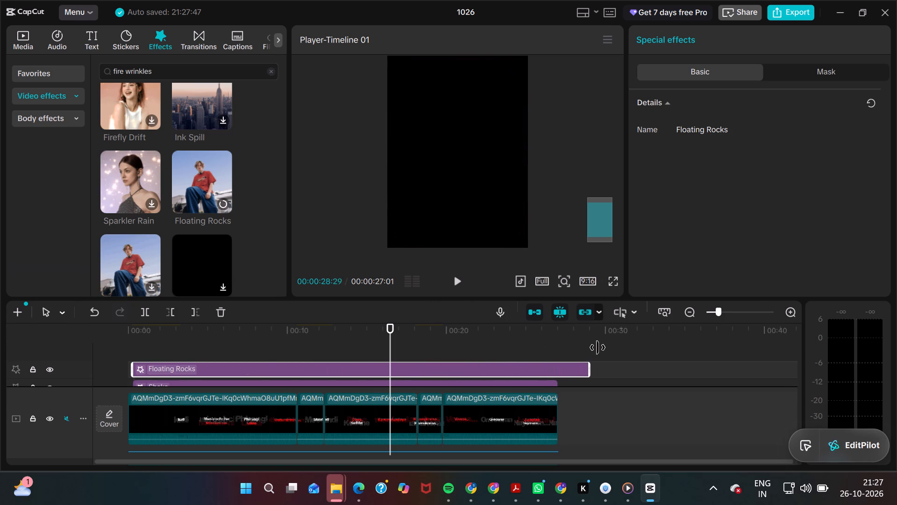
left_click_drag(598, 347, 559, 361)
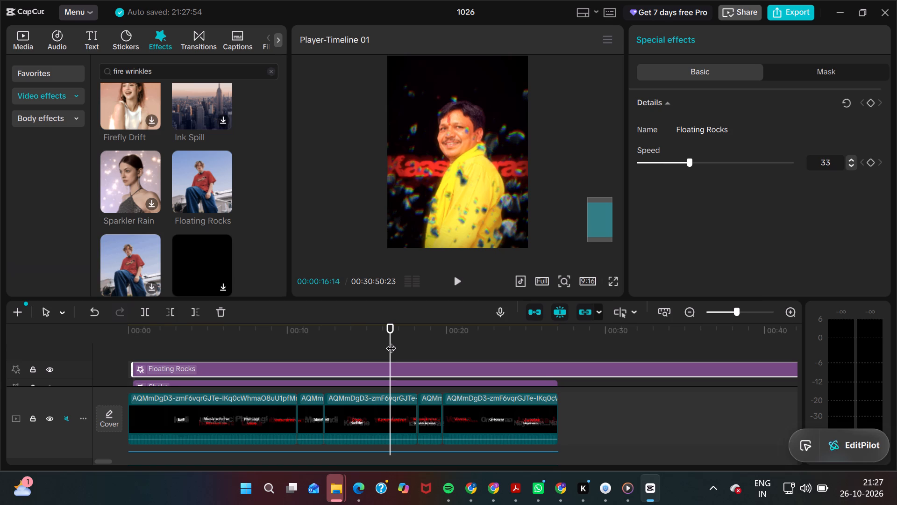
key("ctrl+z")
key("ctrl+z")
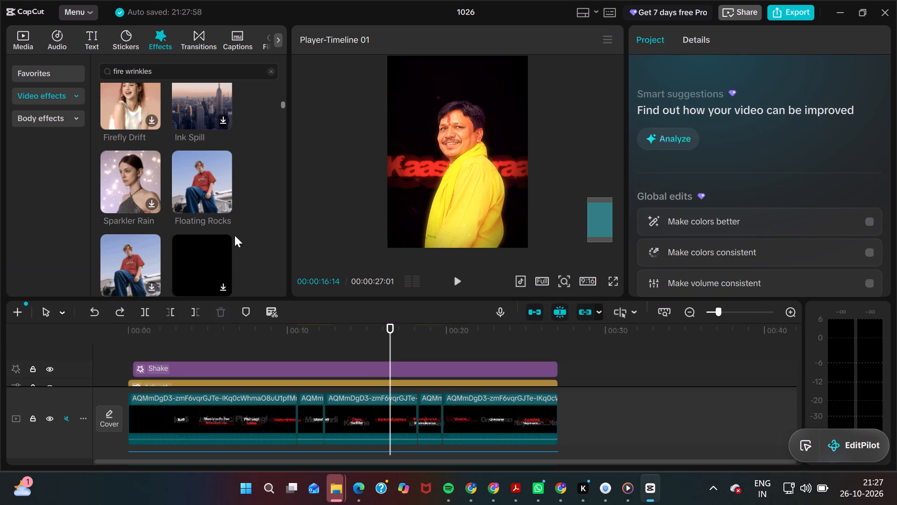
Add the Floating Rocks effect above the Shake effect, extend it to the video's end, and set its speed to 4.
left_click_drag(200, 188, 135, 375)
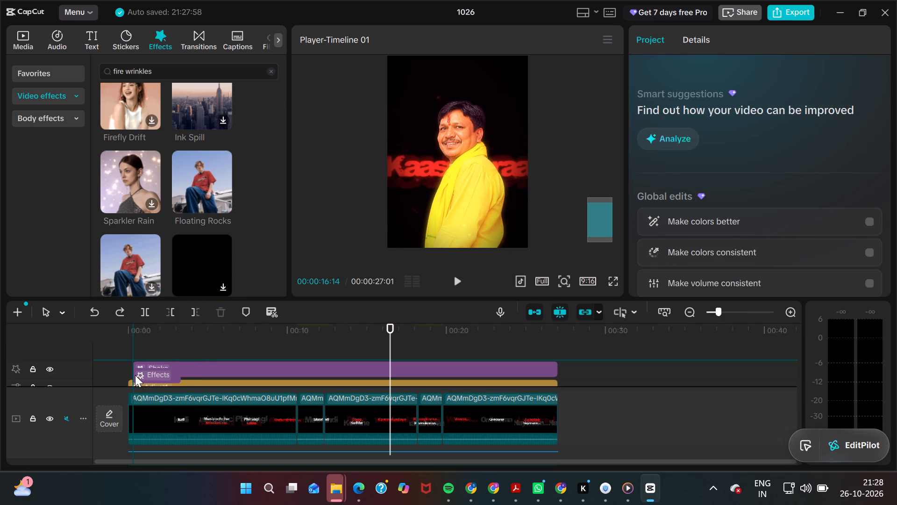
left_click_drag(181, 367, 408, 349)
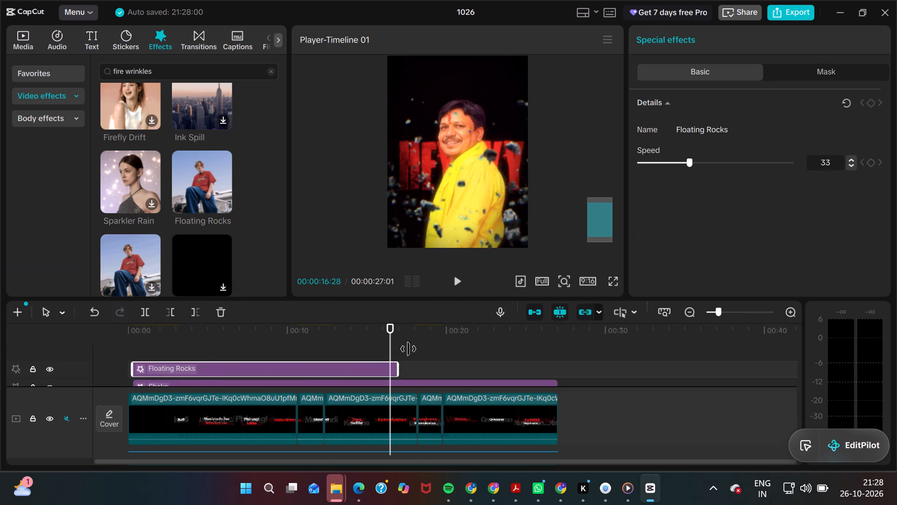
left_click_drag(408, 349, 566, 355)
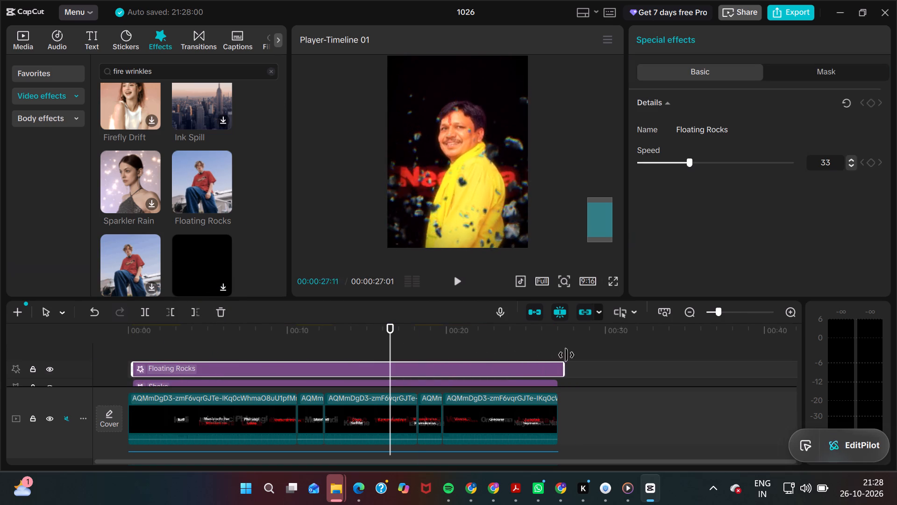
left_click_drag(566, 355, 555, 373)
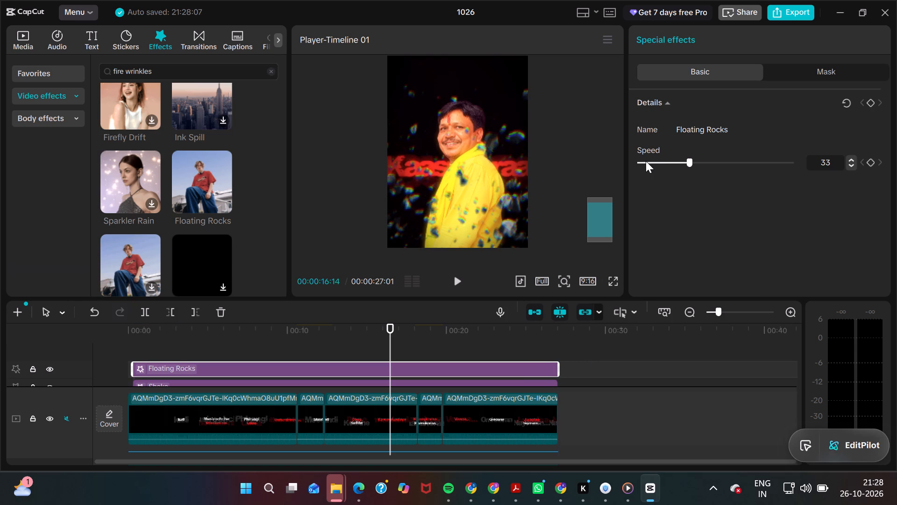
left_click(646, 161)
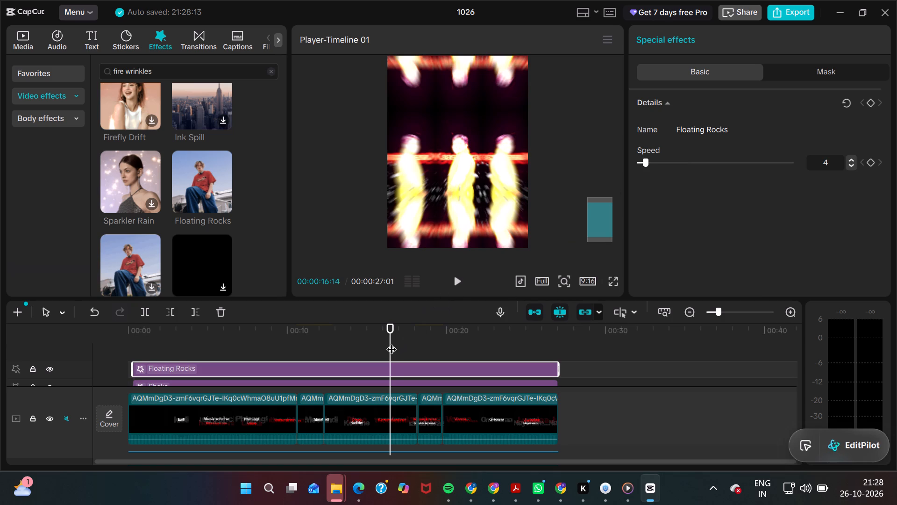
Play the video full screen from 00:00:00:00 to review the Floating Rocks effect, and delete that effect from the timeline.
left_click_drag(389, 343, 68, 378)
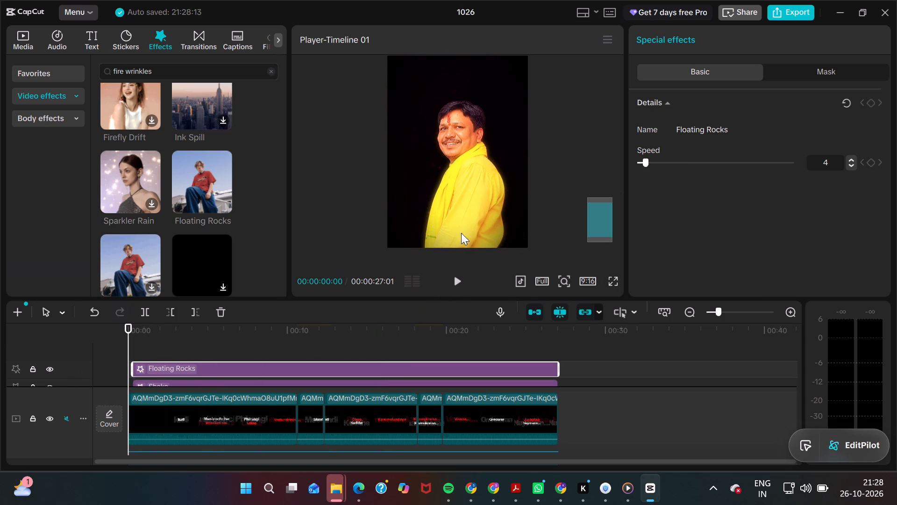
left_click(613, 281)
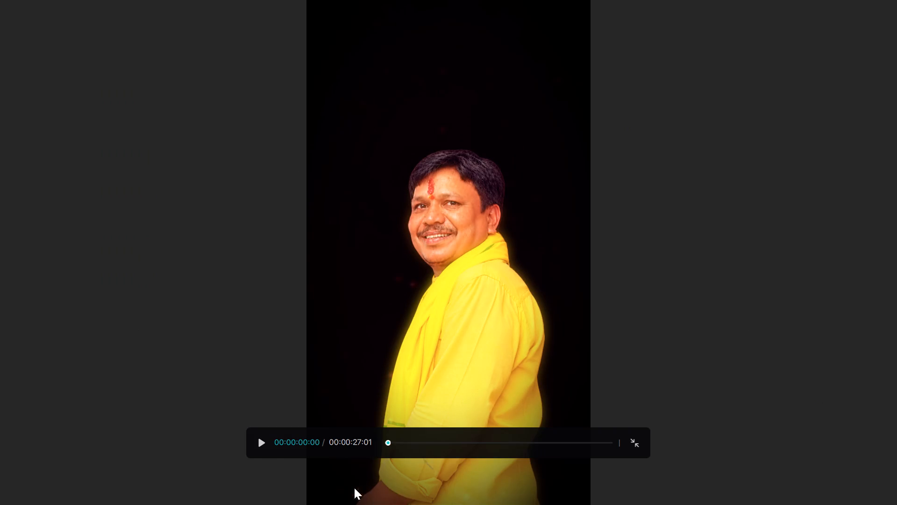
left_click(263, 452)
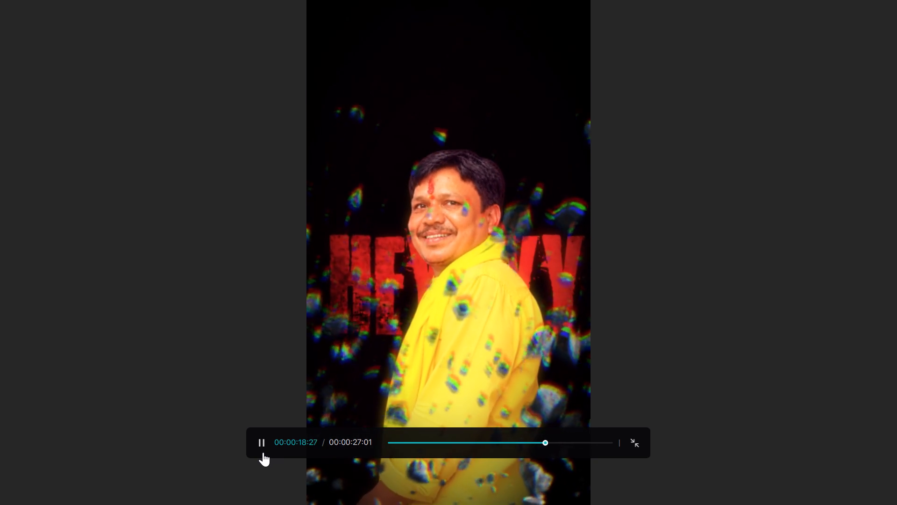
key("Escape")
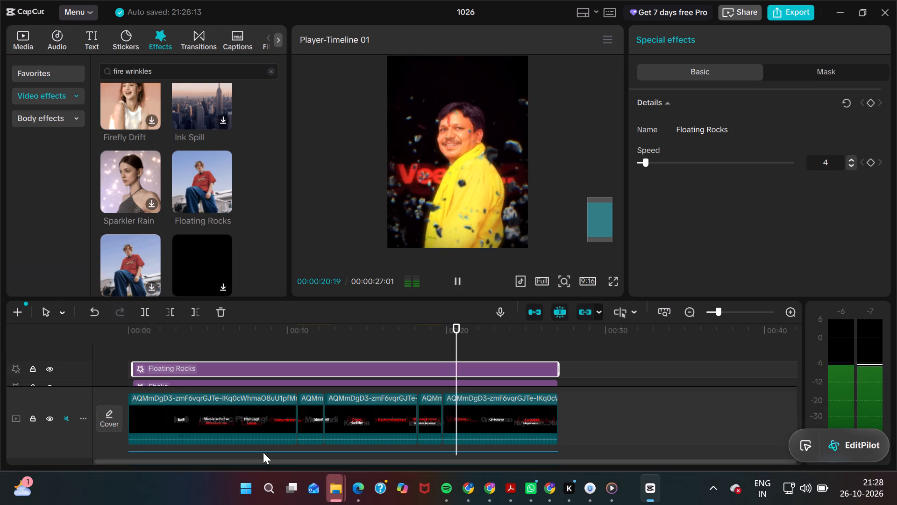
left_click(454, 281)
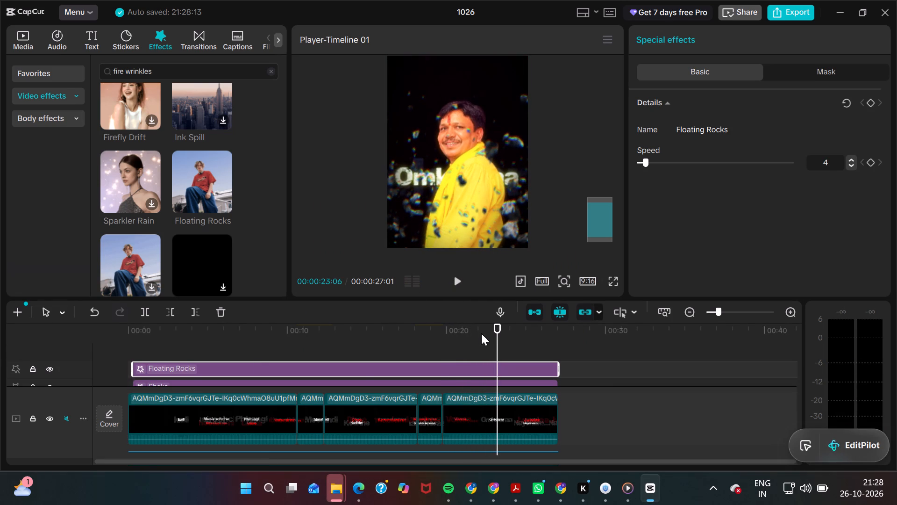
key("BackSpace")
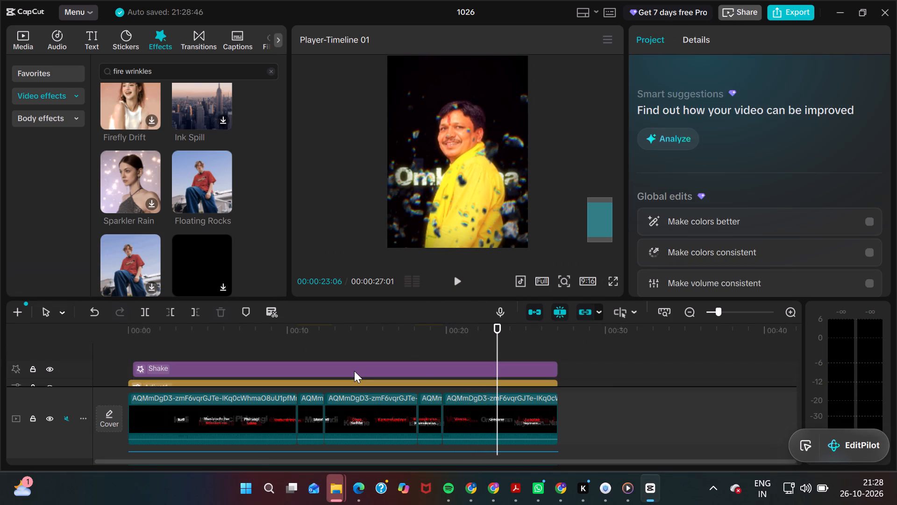
Find the Ink Rub Reveal effect in the fire wrinkles results and add it below the Shake effect near the timeline's start.
scroll(185, 203, "down", 1)
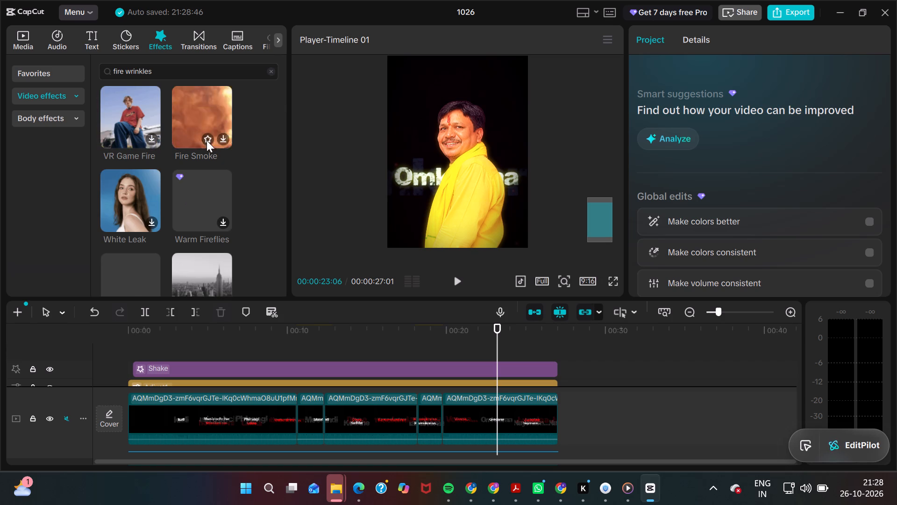
scroll(187, 275, "down", 1)
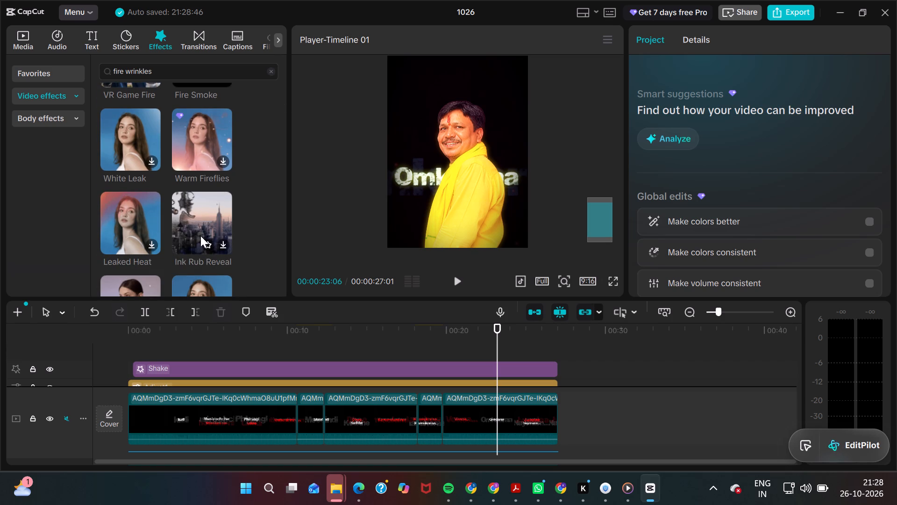
left_click_drag(190, 224, 191, 246)
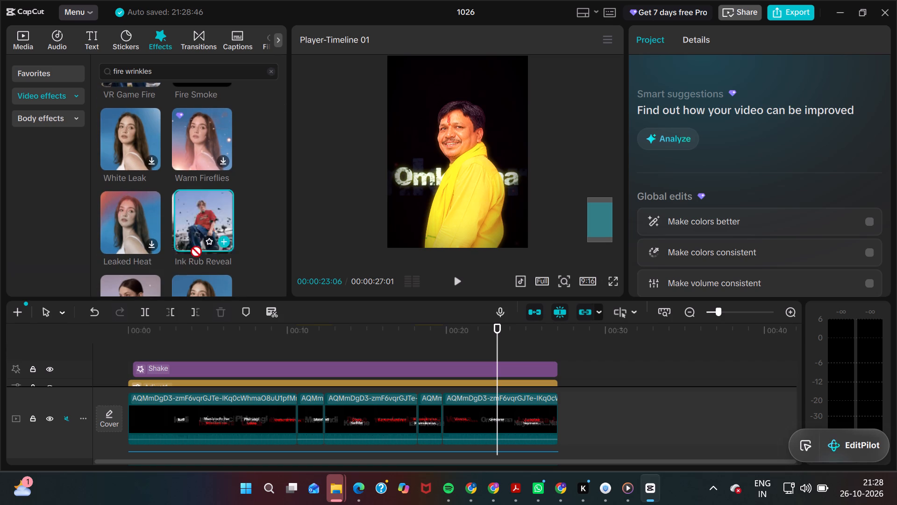
left_click_drag(191, 246, 135, 377)
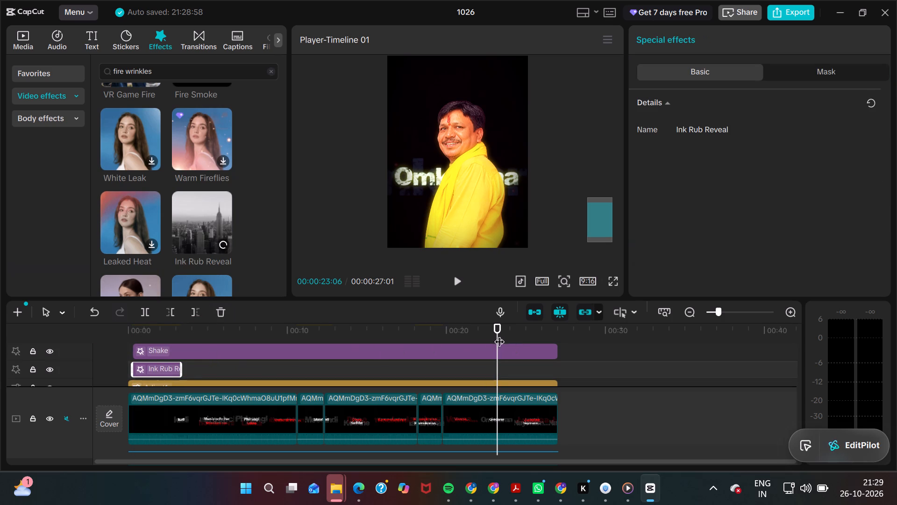
Preview the Ink Rub Reveal effect from 00:00:00:00 and set its speed to 96.
left_click_drag(495, 333, 105, 369)
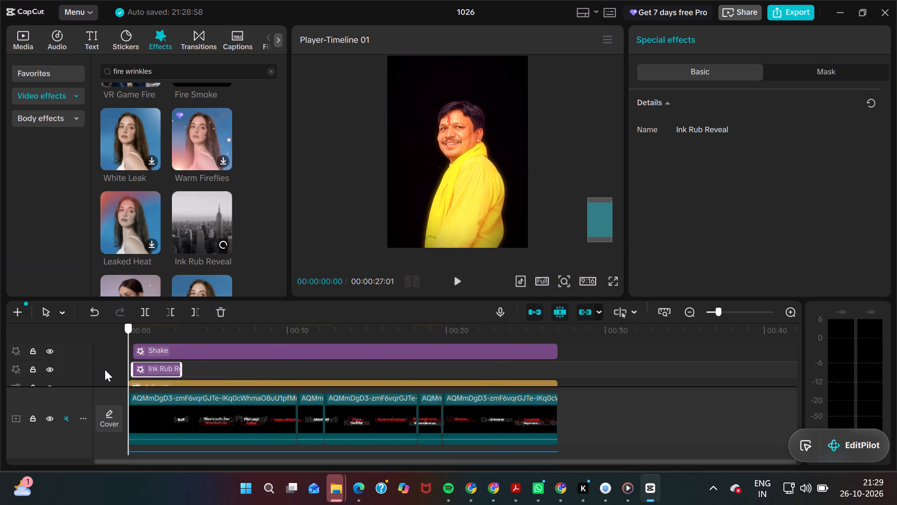
left_click_drag(105, 369, 90, 365)
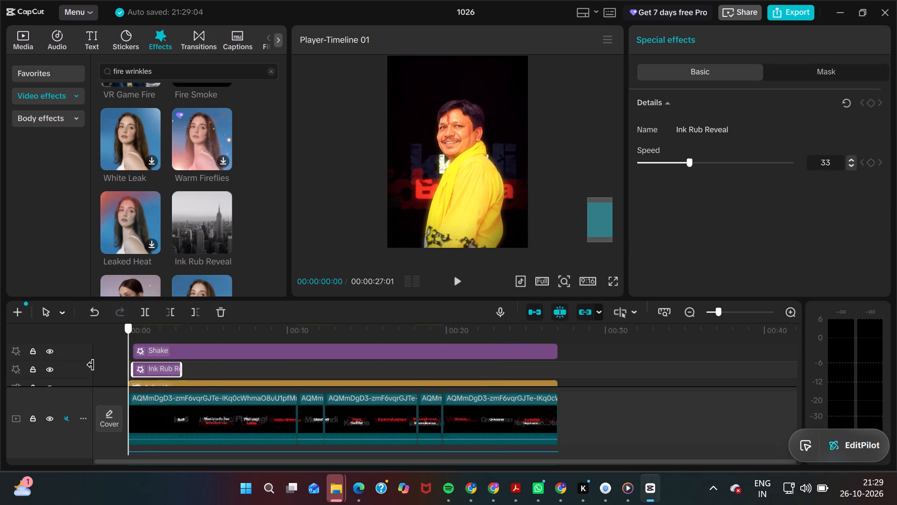
left_click_drag(90, 365, 164, 357)
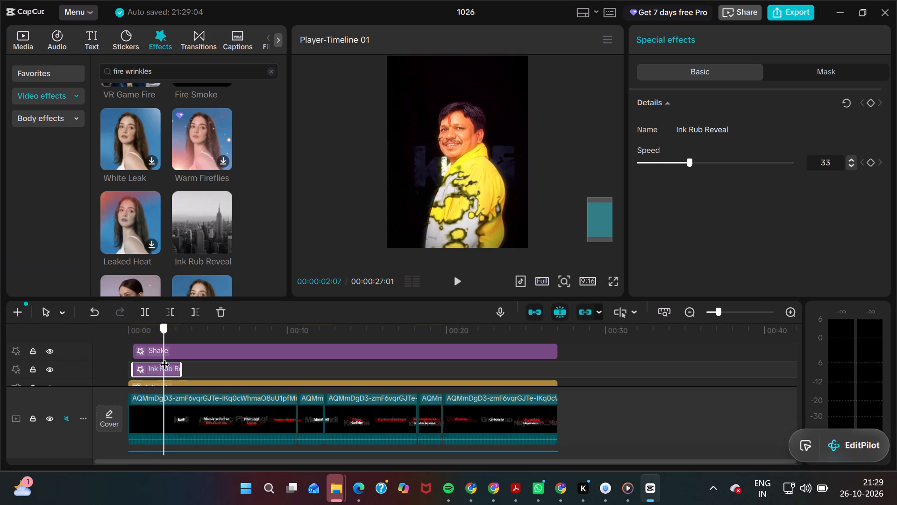
left_click_drag(164, 357, 114, 363)
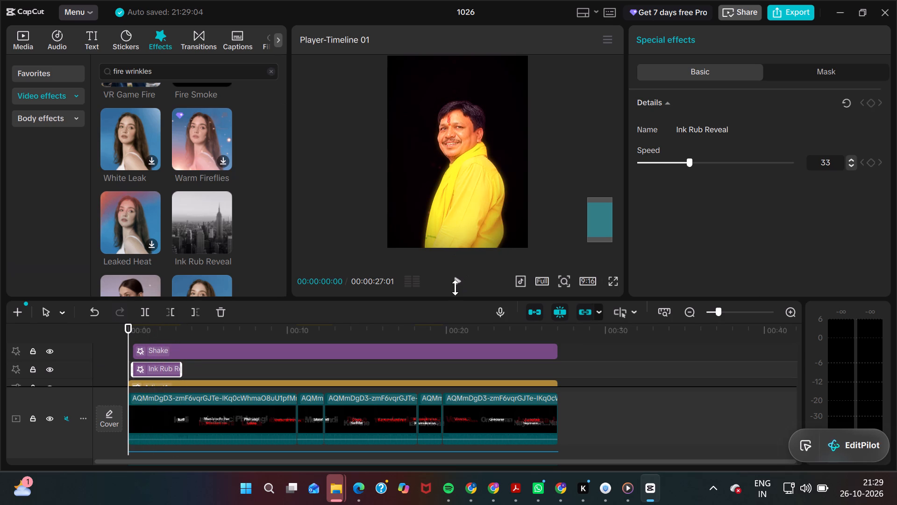
left_click(455, 288)
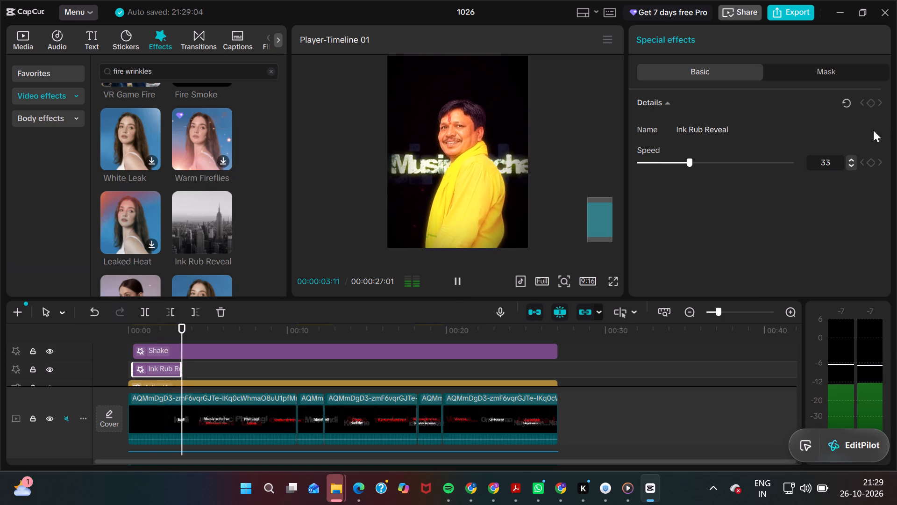
left_click(785, 162)
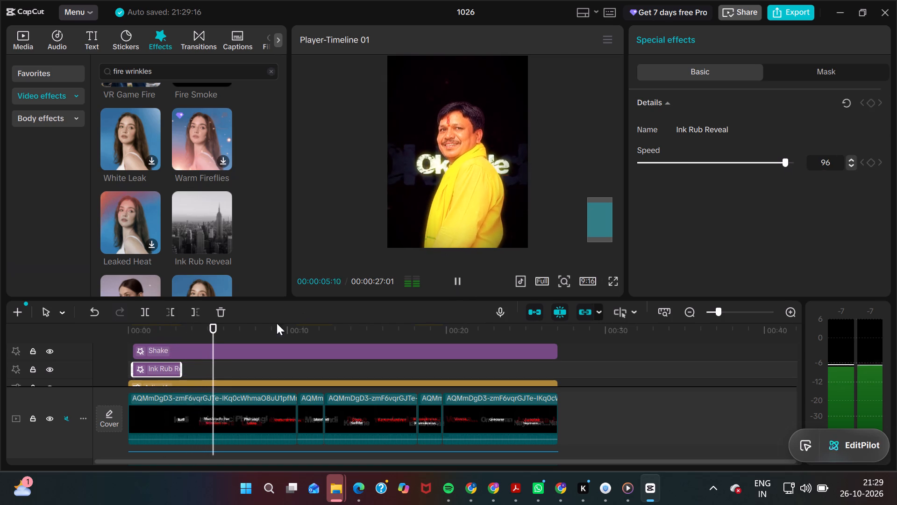
left_click(459, 278)
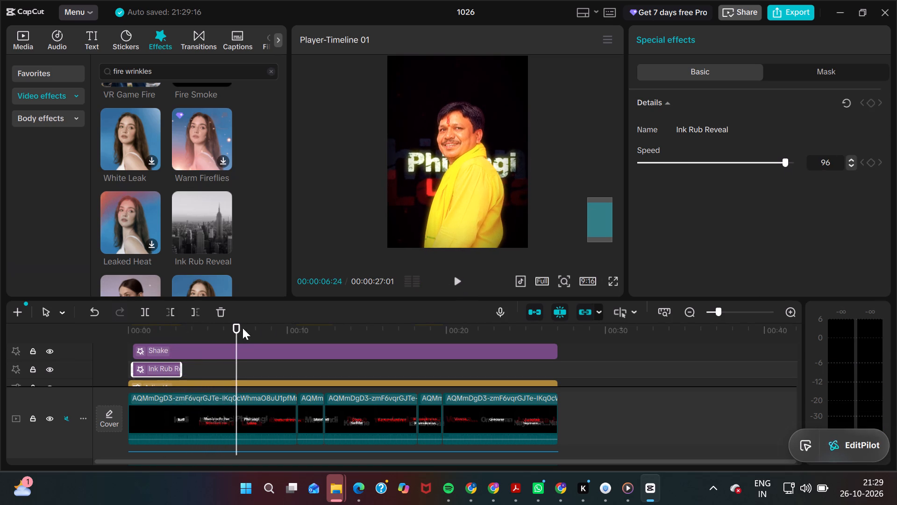
Extend the Shake effect's start back to 00:00:00:00, preview the opening, and set the effect's strength to 31.
left_click_drag(234, 330, 83, 341)
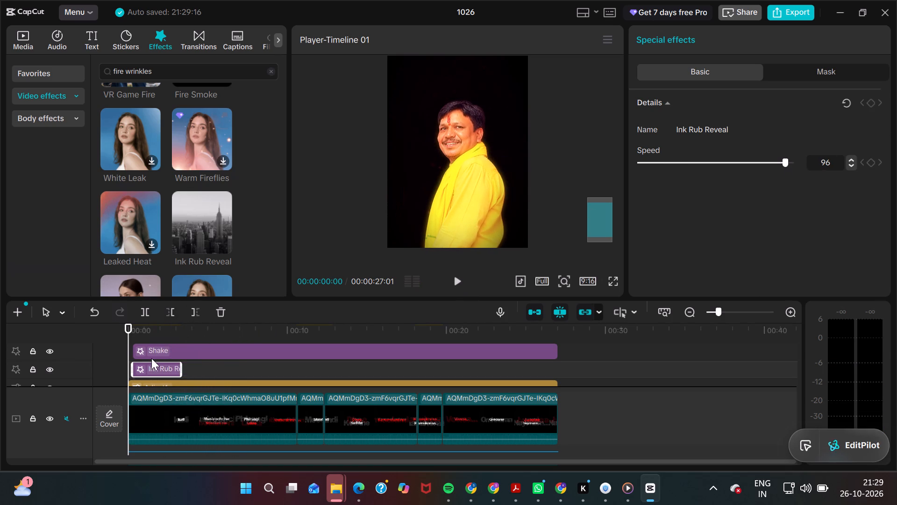
left_click(151, 346)
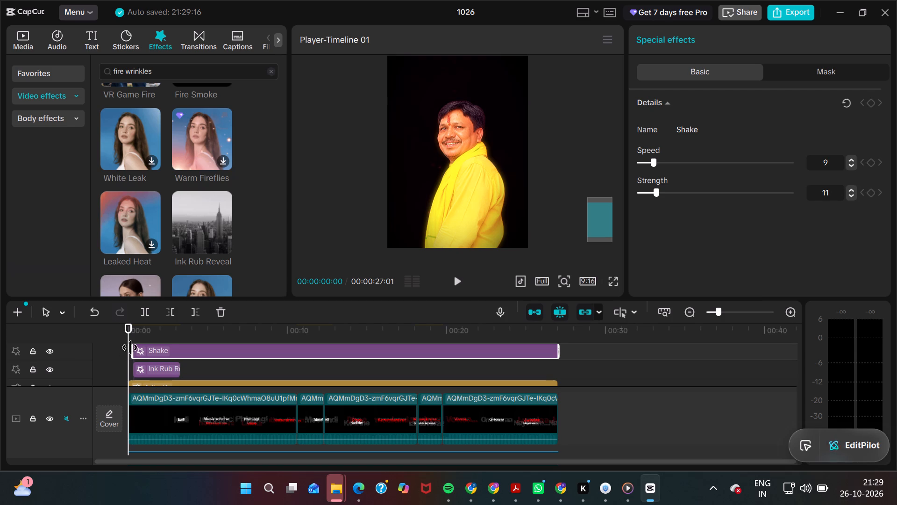
left_click_drag(131, 347, 122, 347)
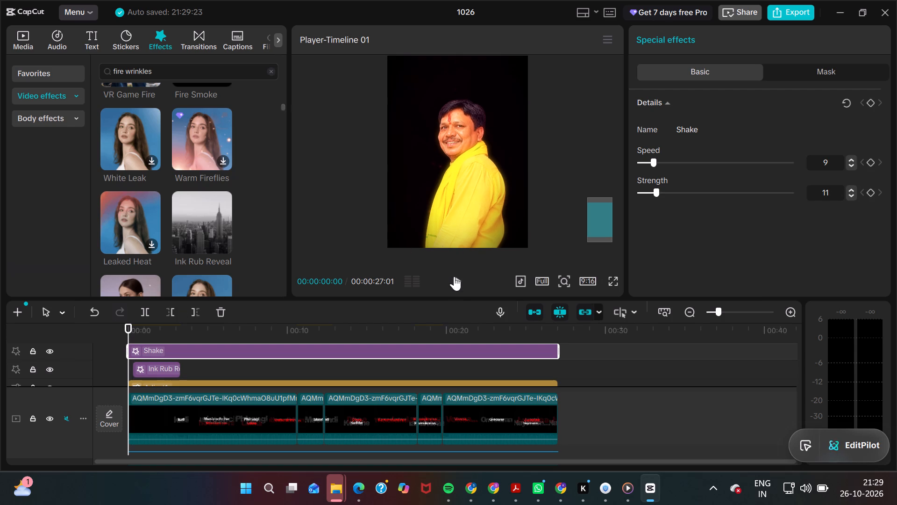
left_click(456, 284)
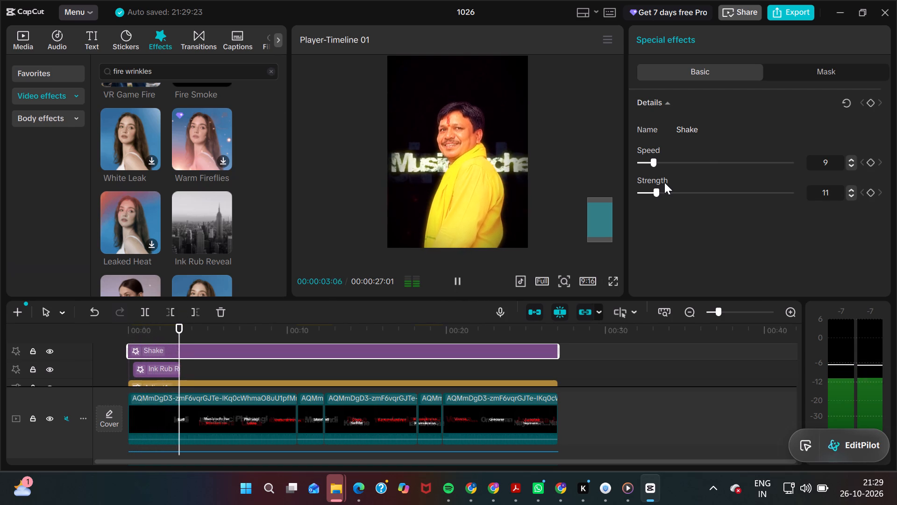
left_click(687, 191)
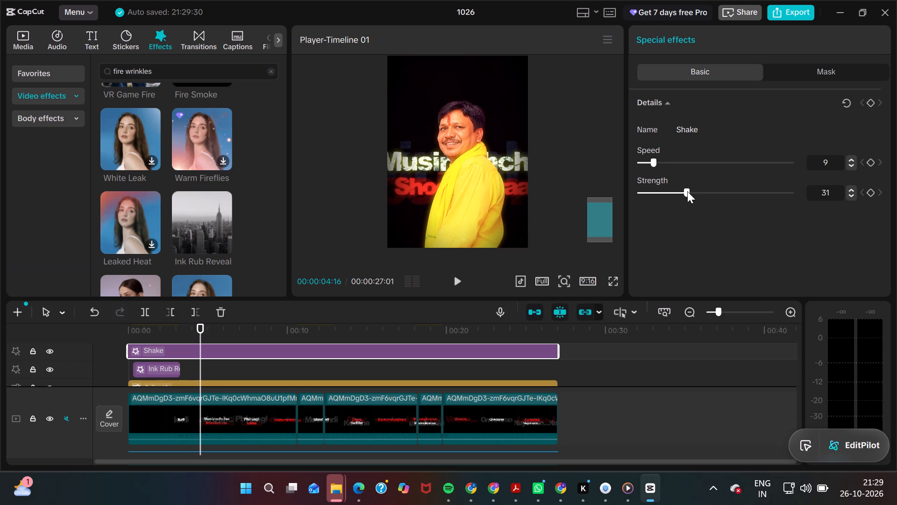
Extend the Ink Rub Reveal effect's start back to 00:00:00:00 and play the opening seconds to review it.
left_click(165, 369)
left_click_drag(132, 365, 122, 365)
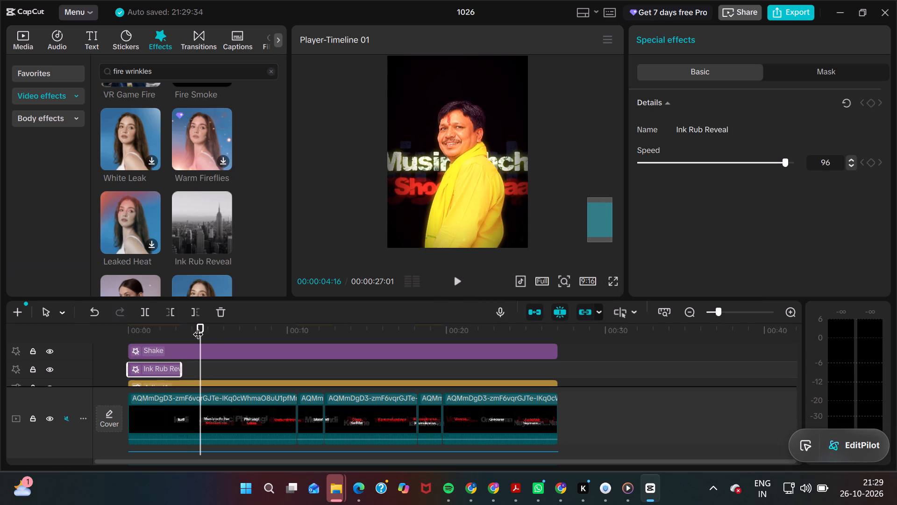
left_click_drag(198, 330, 97, 336)
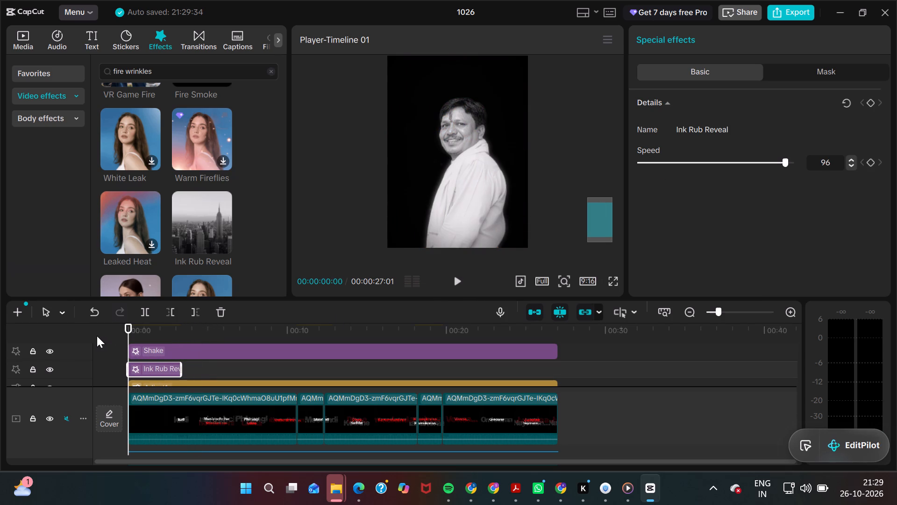
left_click(458, 276)
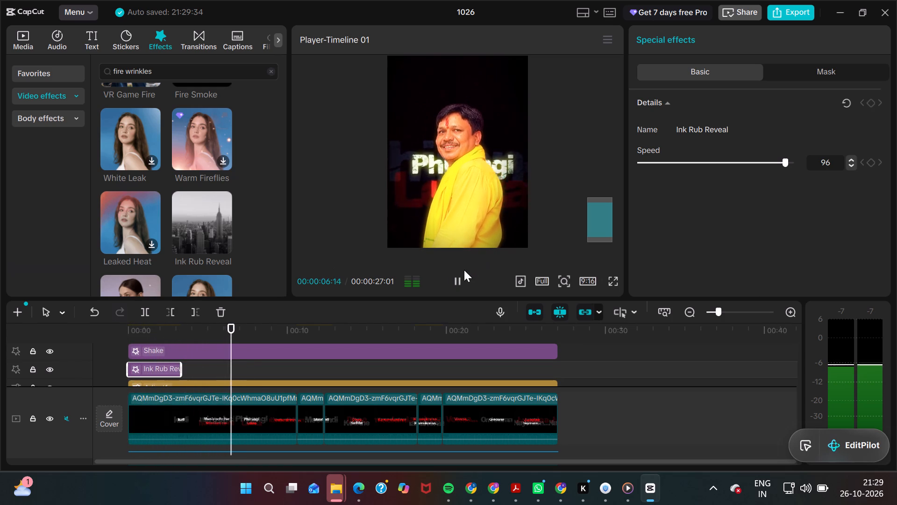
left_click(453, 278)
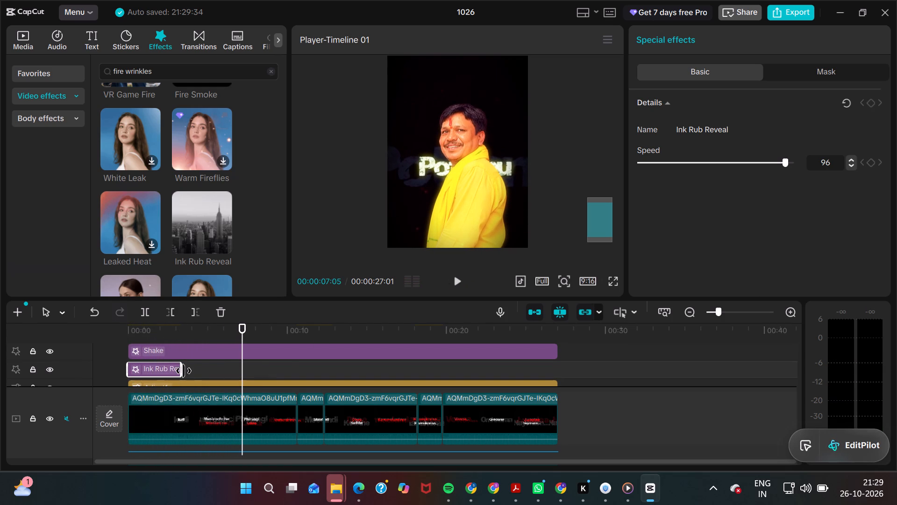
Extend the Ink Rub Reveal effect's end to about 5 seconds and move the playhead back to 00:00:05:18.
left_click_drag(184, 371, 211, 375)
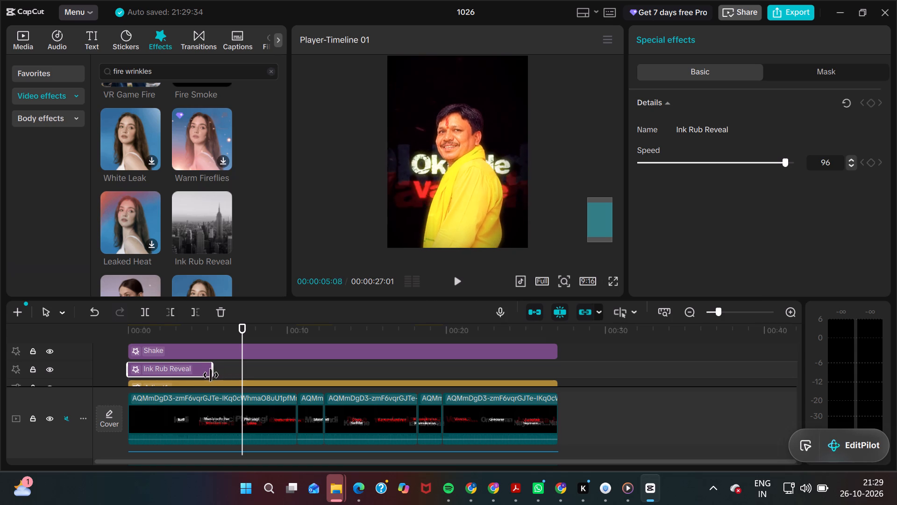
left_click_drag(211, 375, 206, 377)
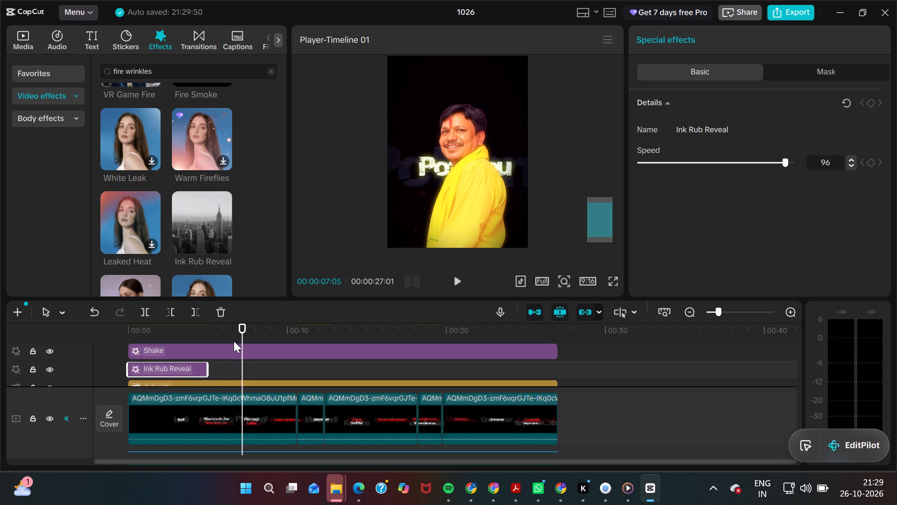
left_click_drag(243, 334, 218, 342)
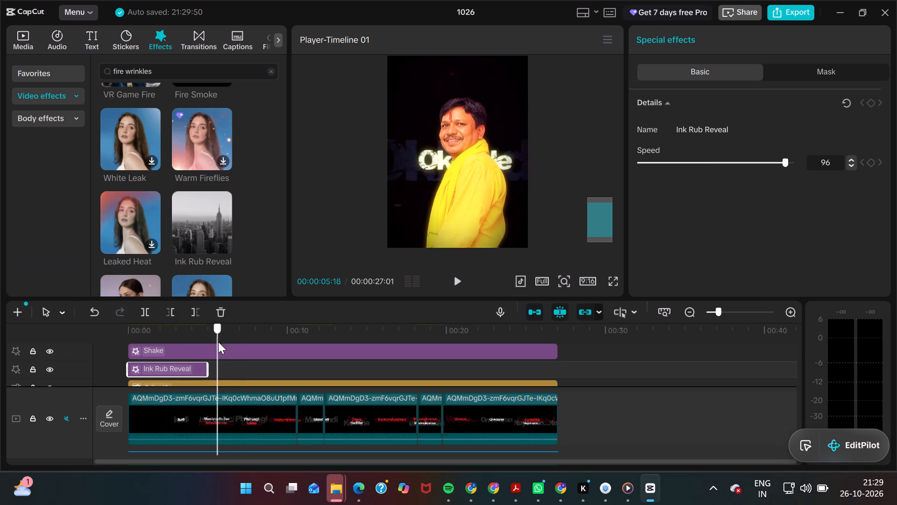
Play the opening seconds full screen from 00:00:00:00 to review the Ink Rub Reveal effect.
left_click_drag(218, 342, 64, 368)
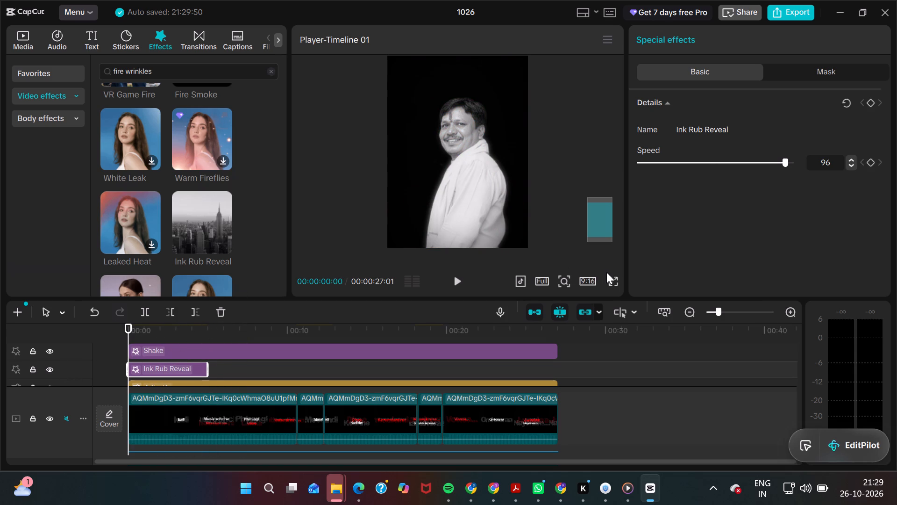
left_click(610, 280)
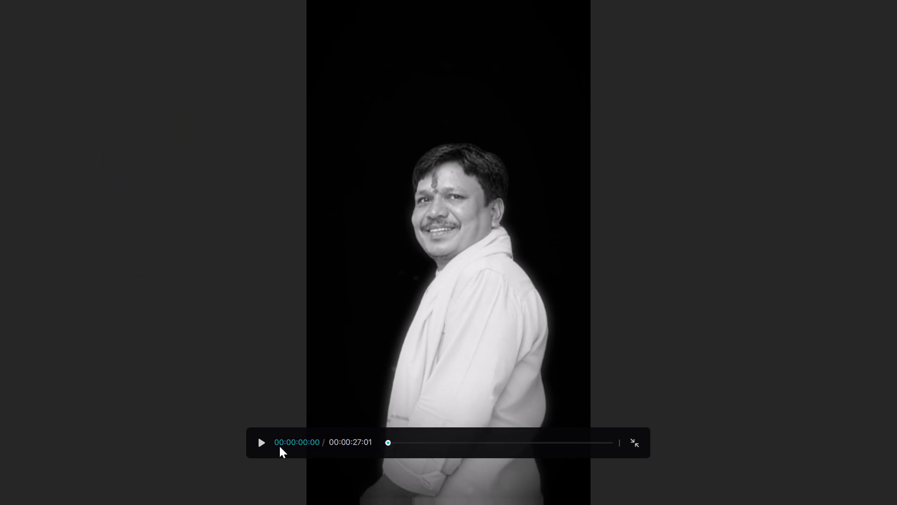
left_click(259, 445)
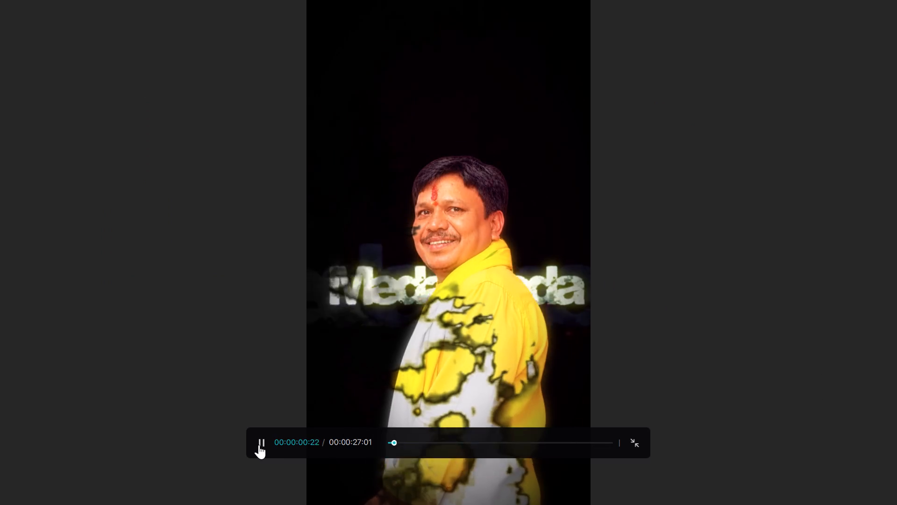
key("Escape")
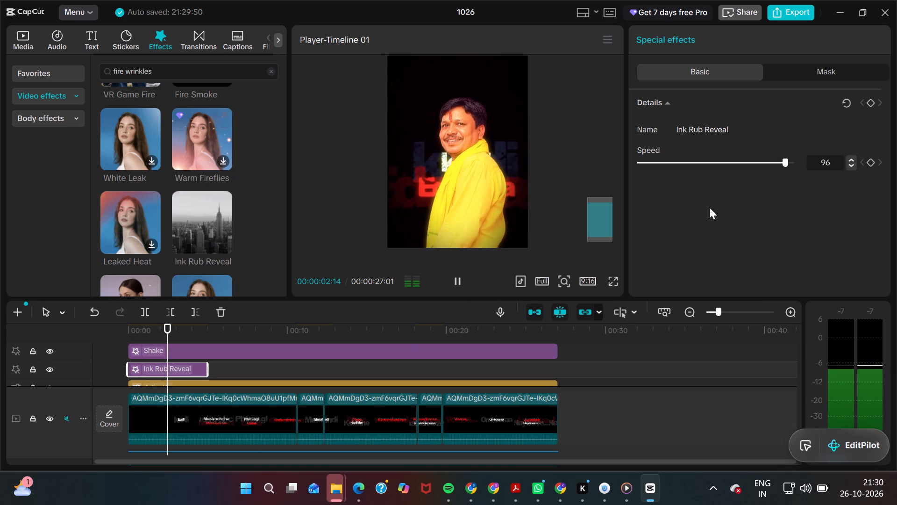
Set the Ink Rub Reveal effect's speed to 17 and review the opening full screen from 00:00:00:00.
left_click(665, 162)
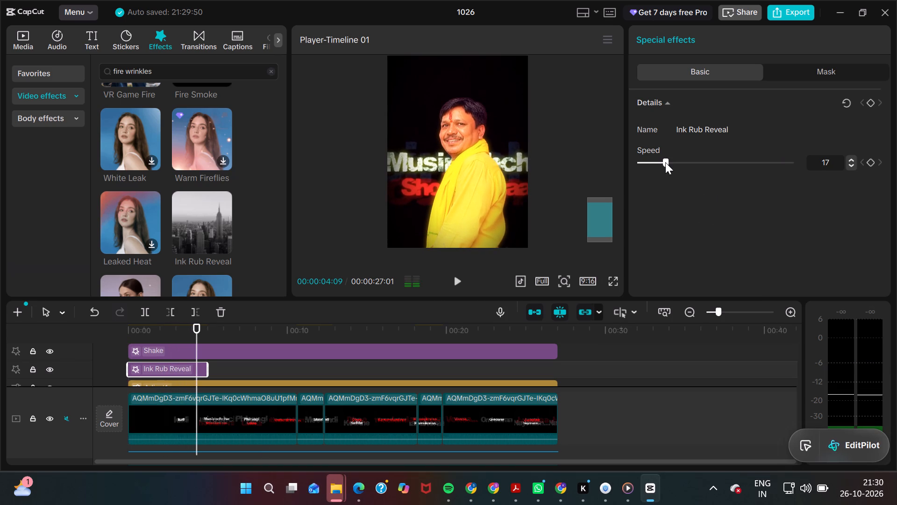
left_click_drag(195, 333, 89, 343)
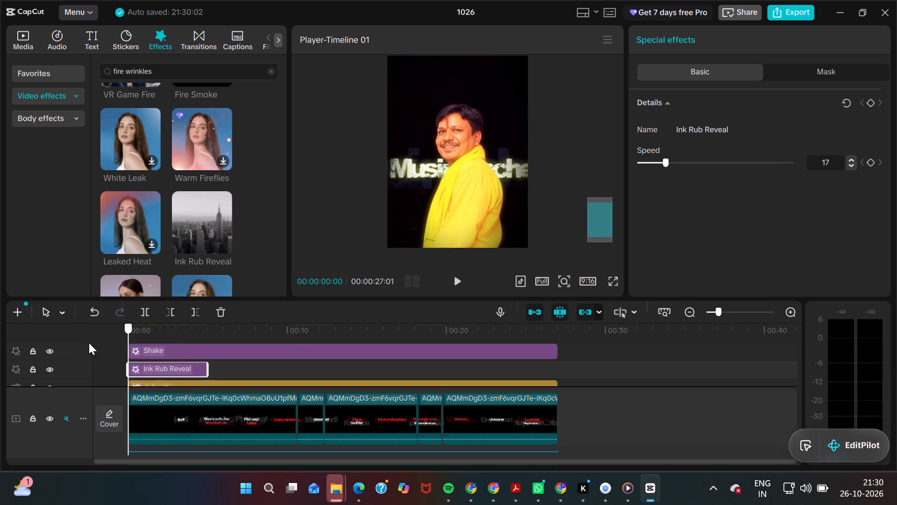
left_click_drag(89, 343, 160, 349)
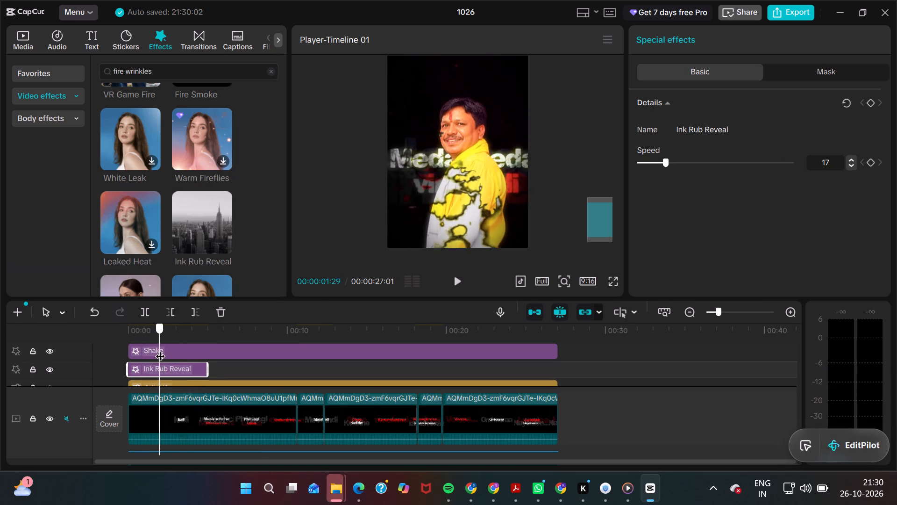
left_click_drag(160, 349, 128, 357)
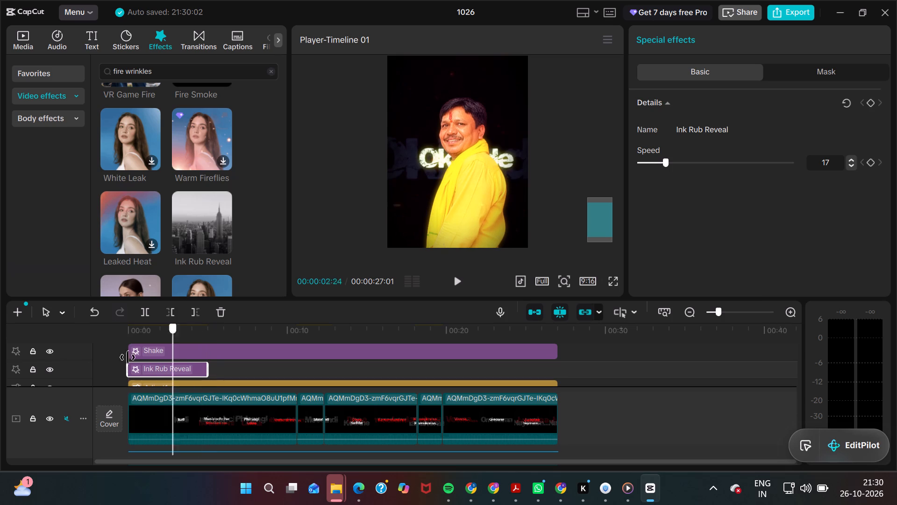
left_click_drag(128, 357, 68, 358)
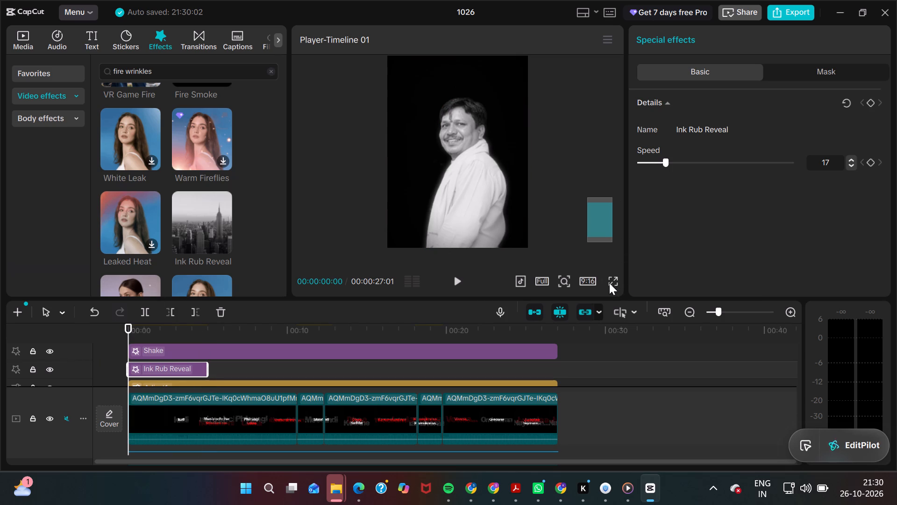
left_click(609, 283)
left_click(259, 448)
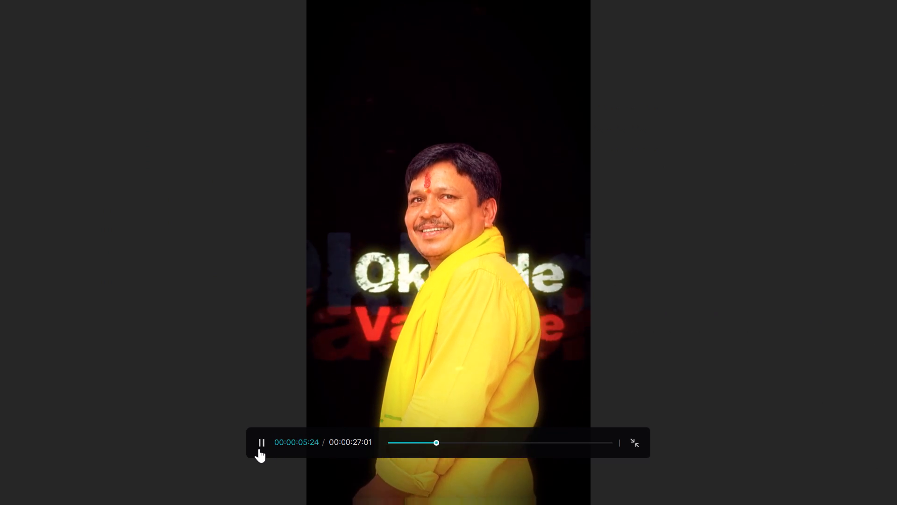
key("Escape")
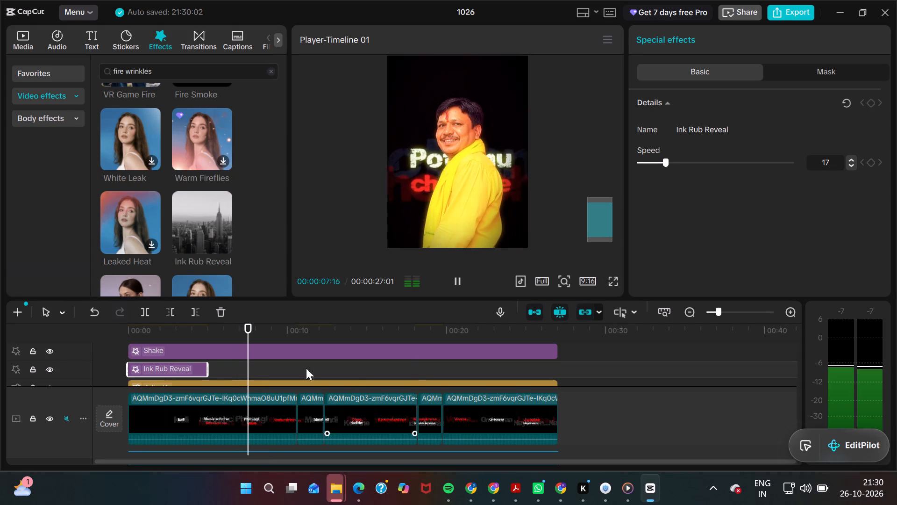
Set the Shake effect's strength to 12.
left_click(312, 350)
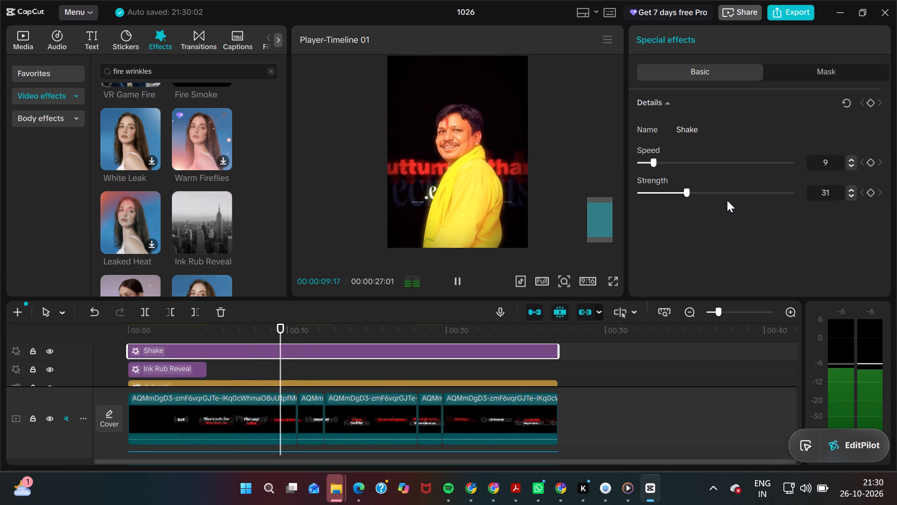
left_click(850, 189)
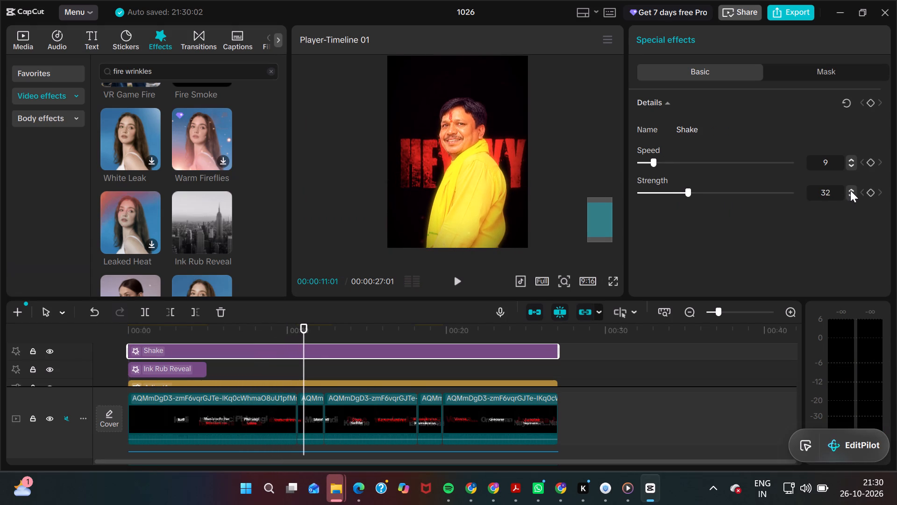
triple_click(850, 190)
left_click_drag(850, 190, 849, 195)
double_click(849, 195)
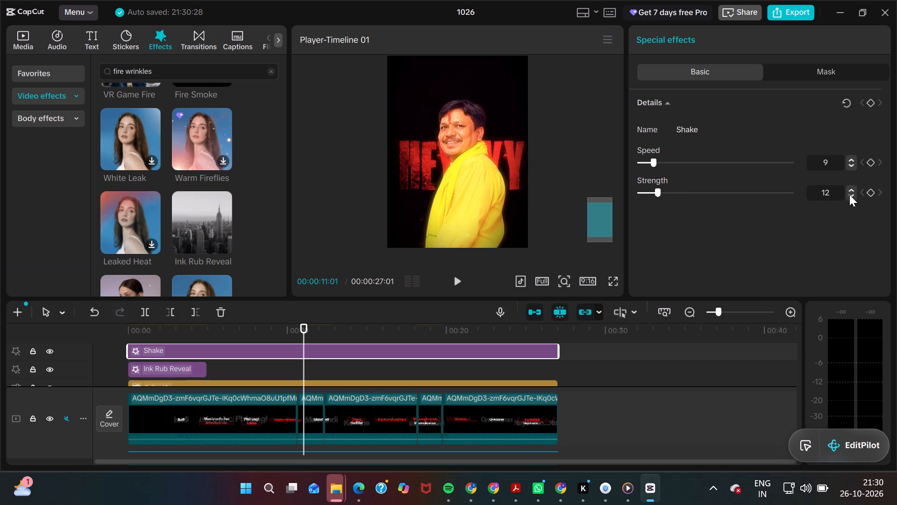
Delete the Ink Rub Reveal effect from the timeline and play the video from 00:00:00:00 to check it.
left_click_drag(306, 328, 100, 337)
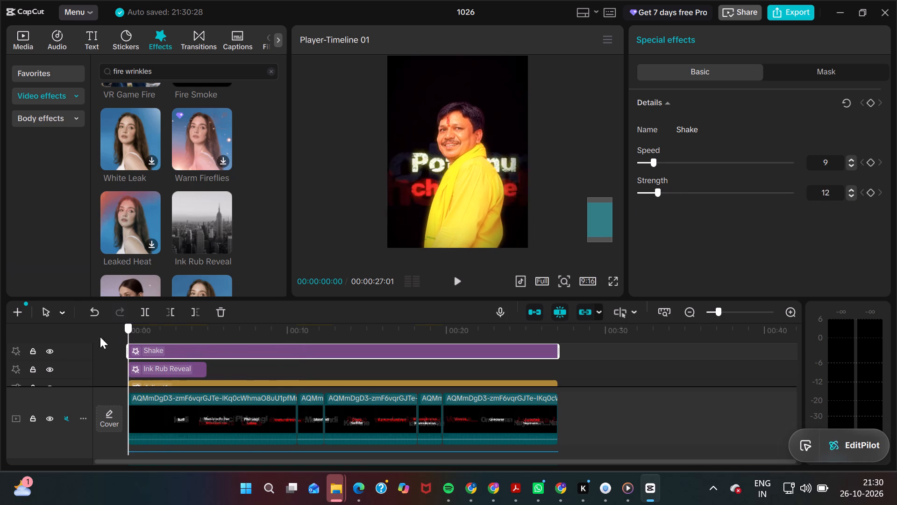
left_click_drag(100, 337, 80, 336)
left_click(169, 367)
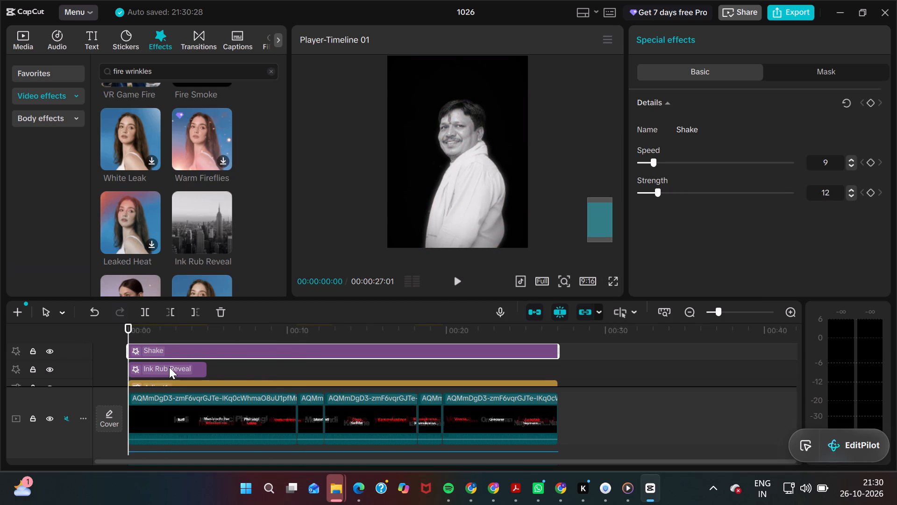
key("BackSpace")
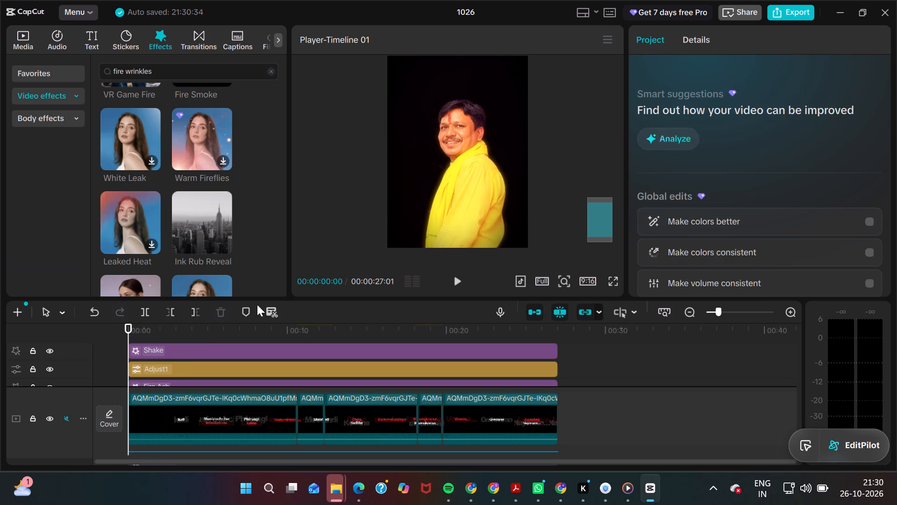
left_click(456, 284)
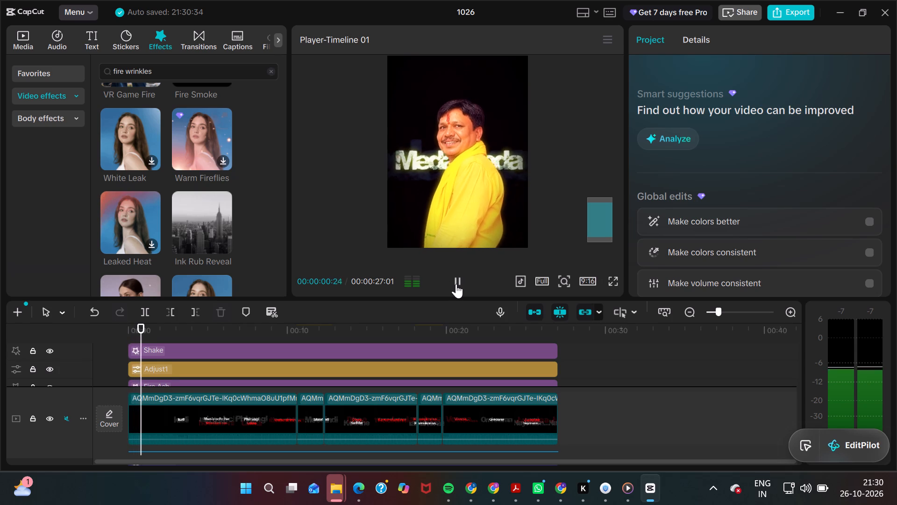
scroll(187, 236, "down", 1)
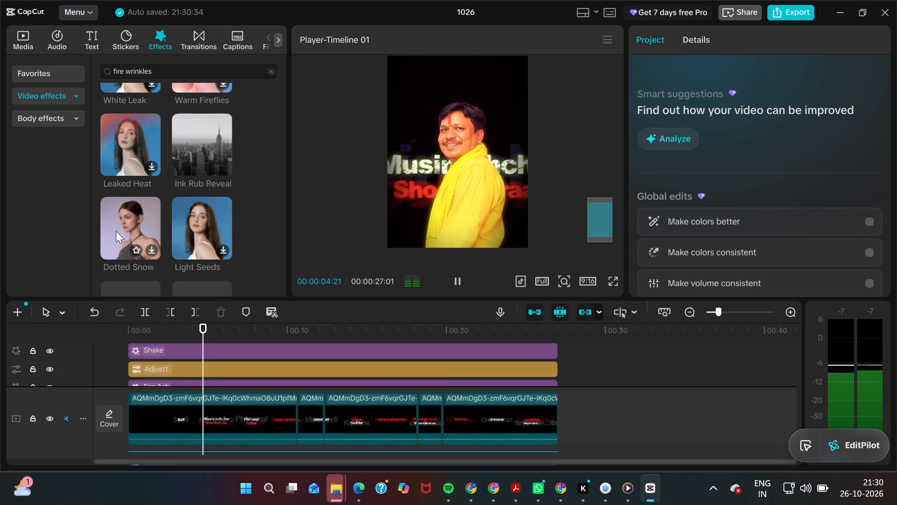
scroll(116, 231, "down", 1)
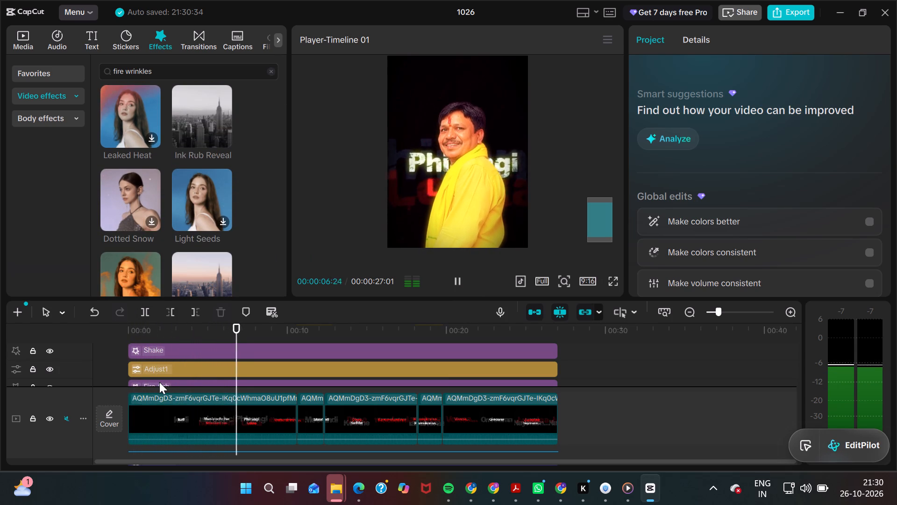
Set the Fire Ash effect's speed to 26 and its filters value to 47.
left_click(159, 382)
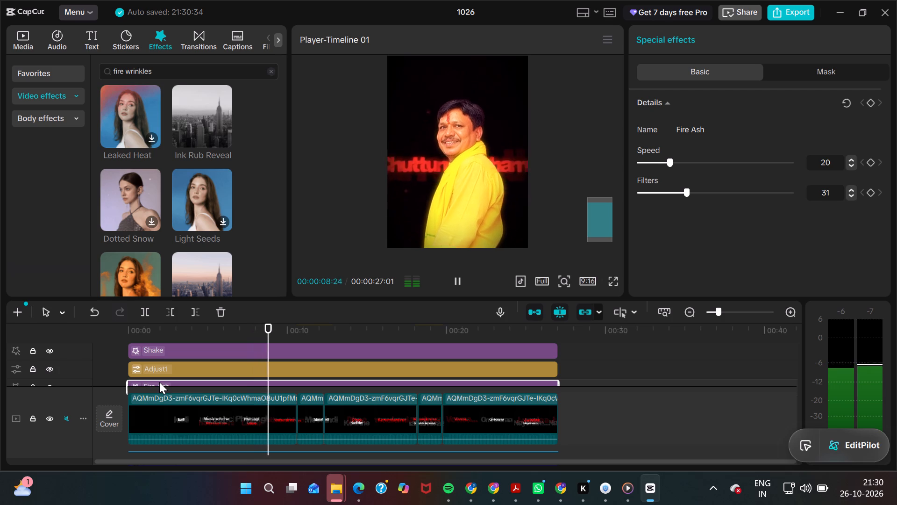
left_click(680, 159)
left_click(693, 192)
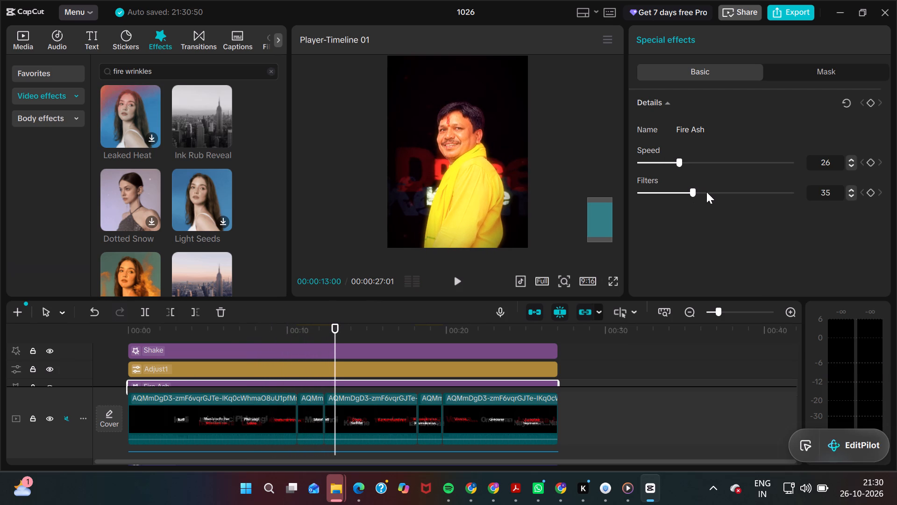
left_click(711, 191)
Scrub through the timeline and play the opening from 00:00:00:00 to review the Fire Ash effect.
left_click_drag(335, 337, 400, 335)
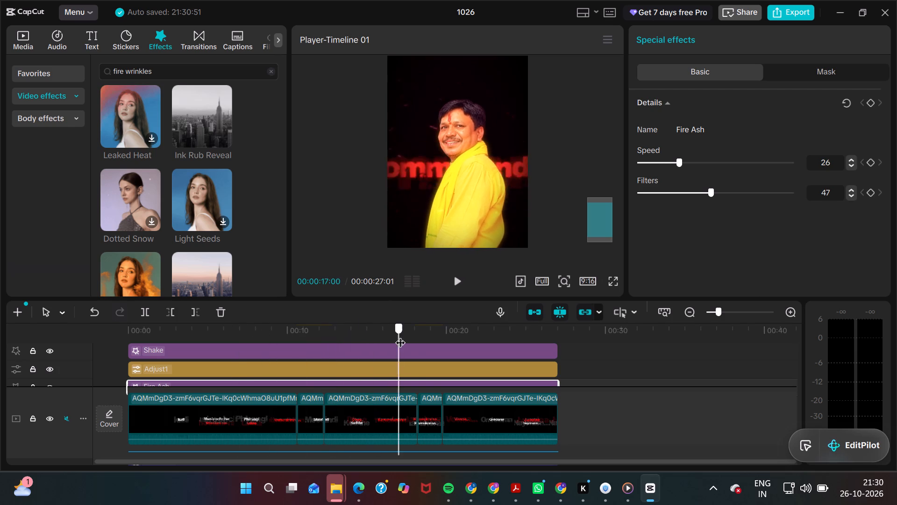
left_click_drag(400, 335, 136, 366)
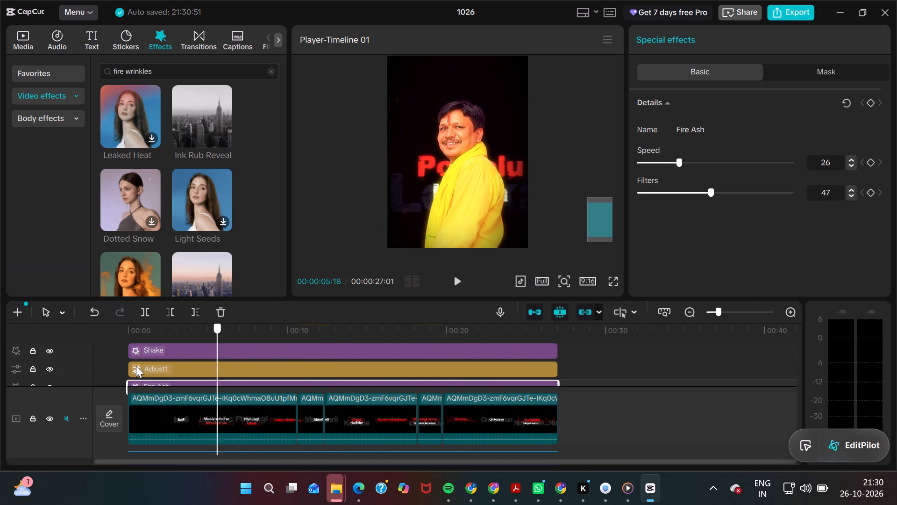
left_click_drag(136, 366, 37, 375)
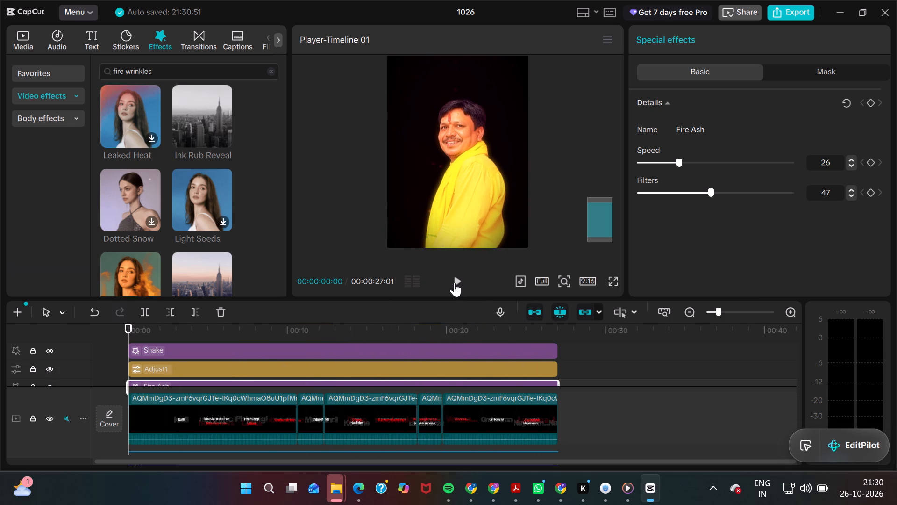
left_click(454, 282)
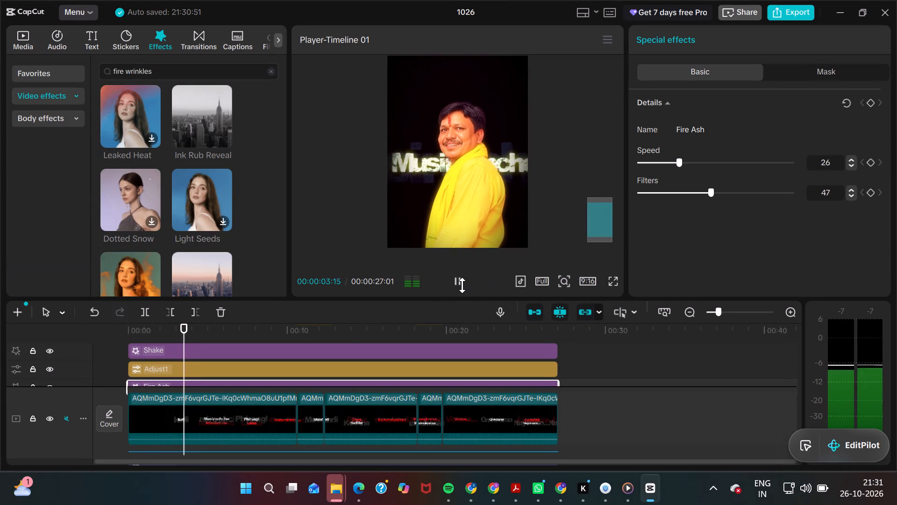
left_click(462, 285)
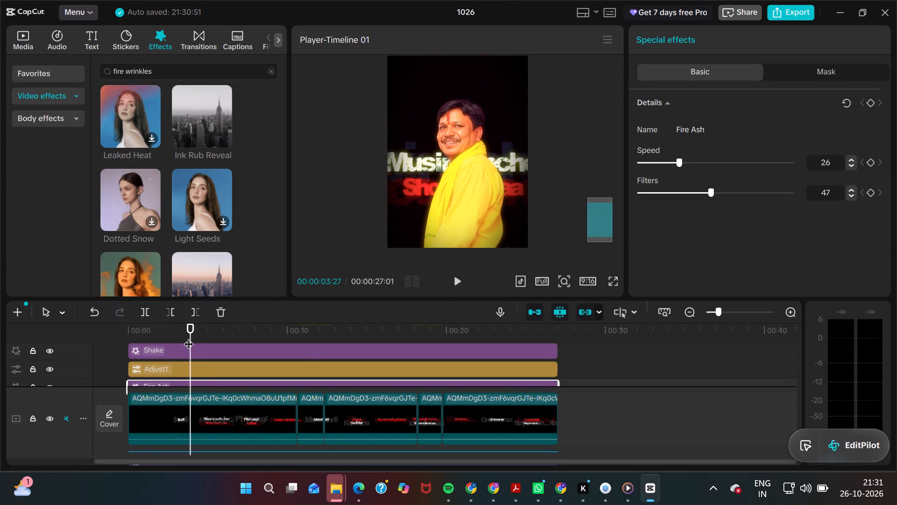
left_click_drag(192, 336, 61, 346)
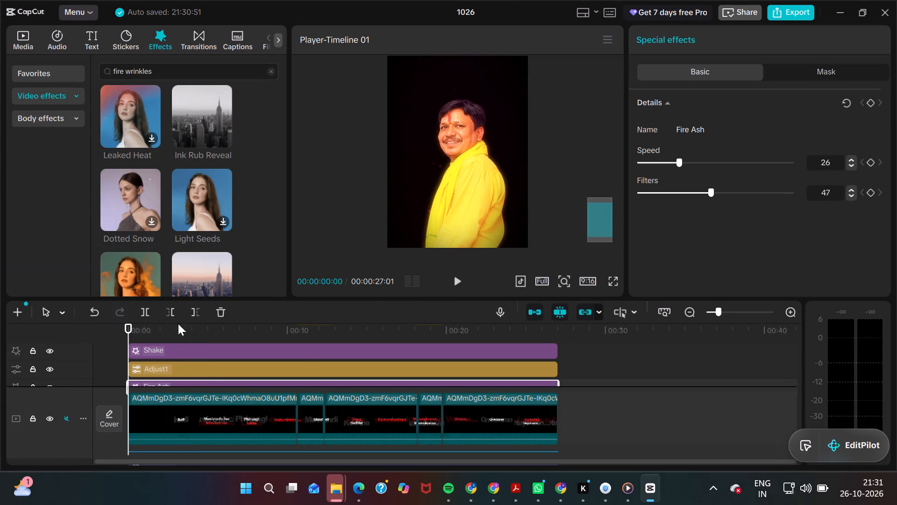
left_click(612, 276)
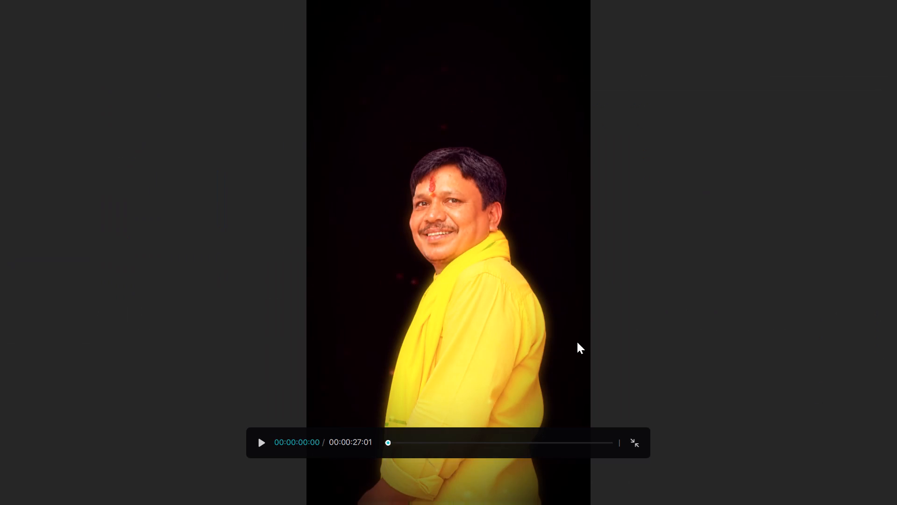
key("Escape")
Shift the overlay of the man in yellow horizontally to position X -183, keeping Y at -496.
double_click(474, 220)
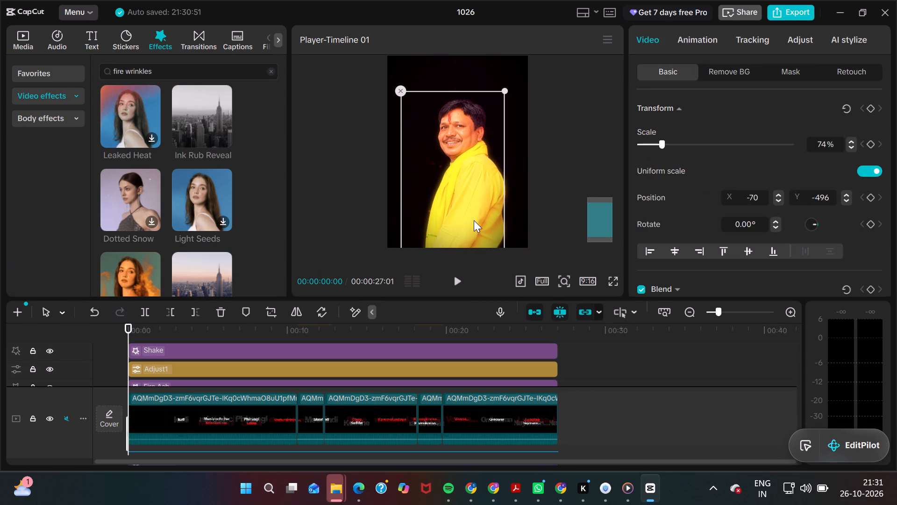
left_click_drag(474, 220, 455, 221)
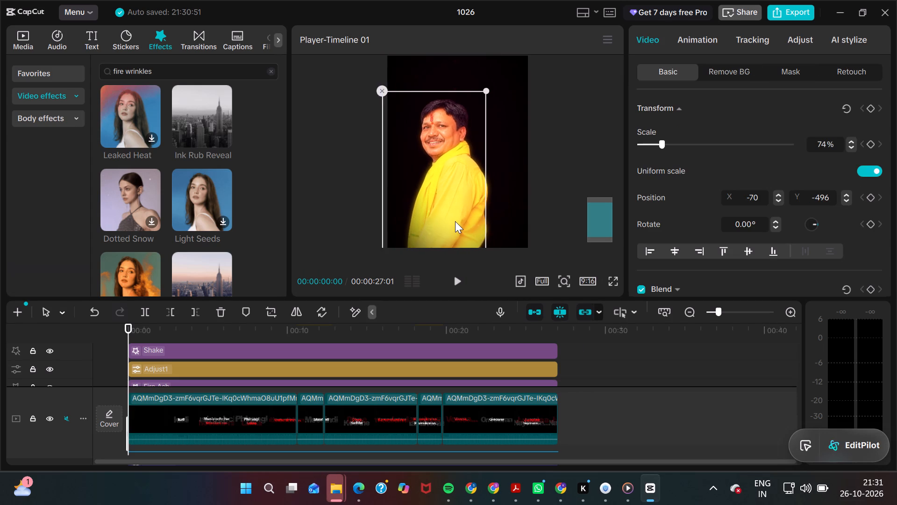
left_click_drag(455, 221, 465, 221)
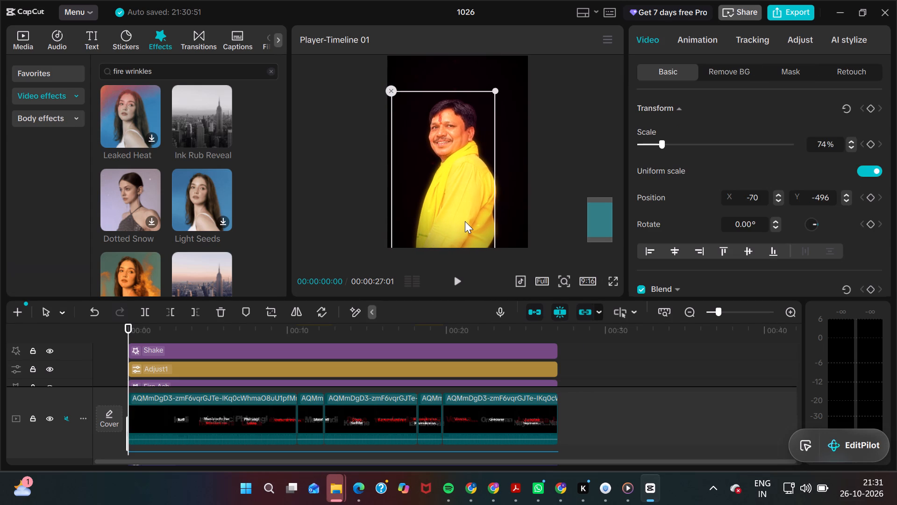
left_click_drag(465, 221, 467, 221)
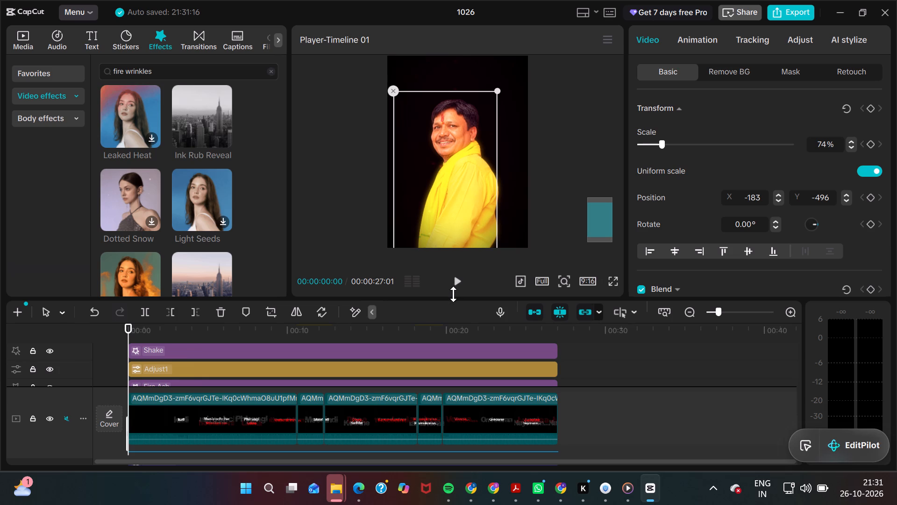
left_click_drag(453, 294, 422, 290)
Enlarge the timeline area upward so that the effect, filter, adjustment and overlay tracks are all shown.
left_click_drag(430, 295, 425, 299)
left_click_drag(425, 299, 430, 191)
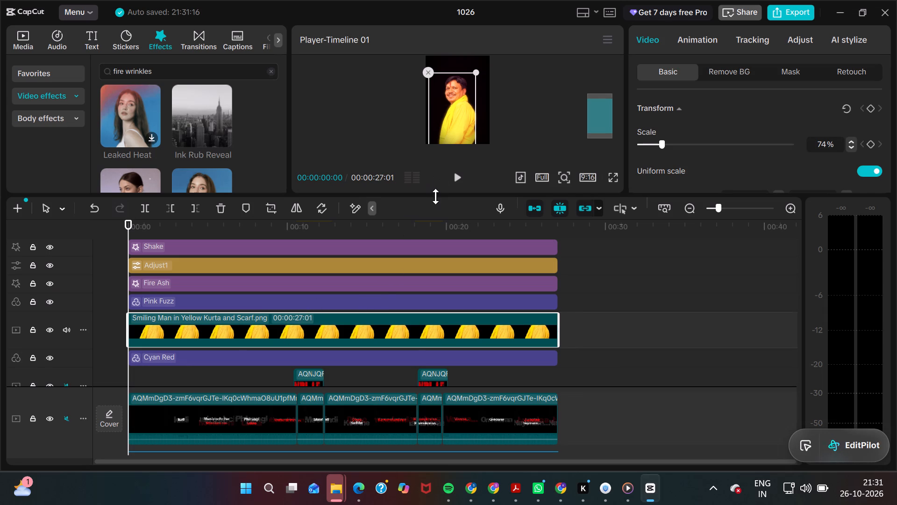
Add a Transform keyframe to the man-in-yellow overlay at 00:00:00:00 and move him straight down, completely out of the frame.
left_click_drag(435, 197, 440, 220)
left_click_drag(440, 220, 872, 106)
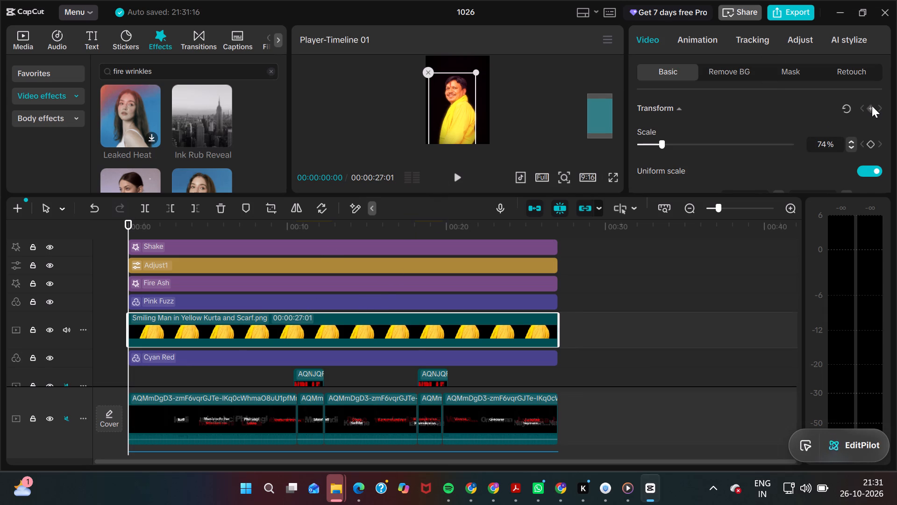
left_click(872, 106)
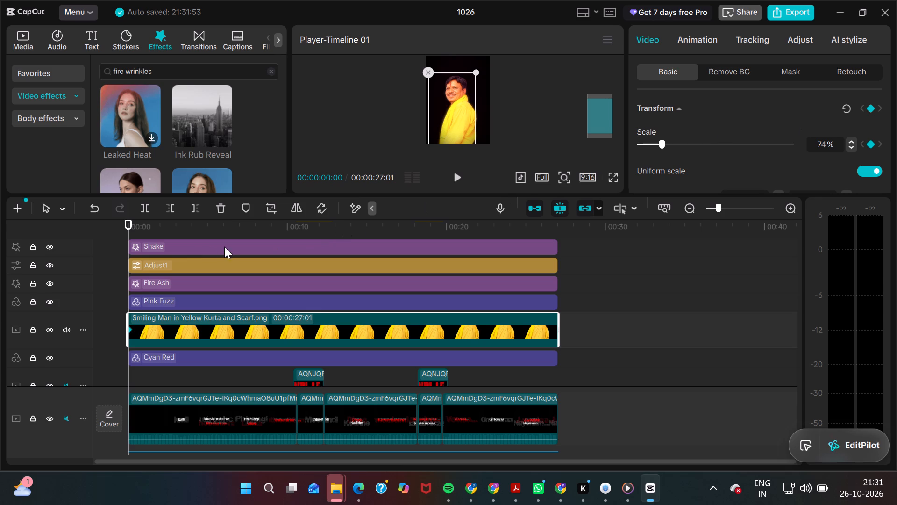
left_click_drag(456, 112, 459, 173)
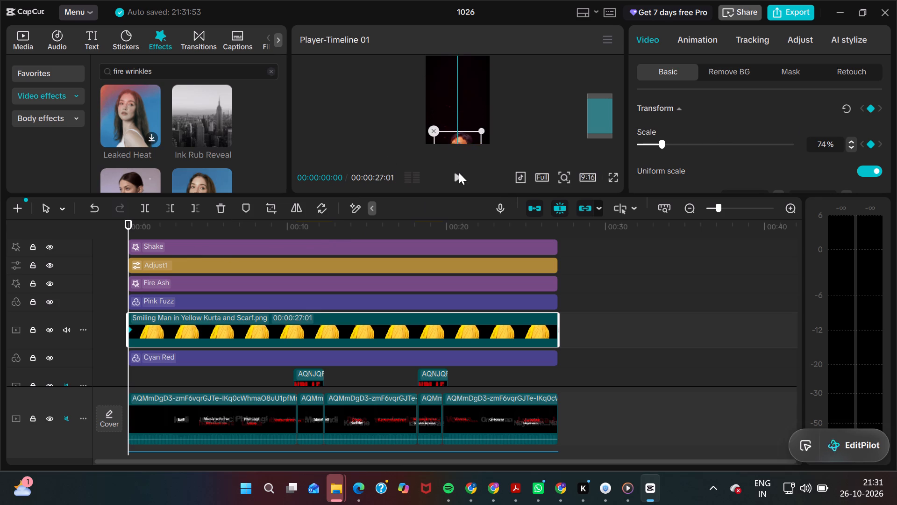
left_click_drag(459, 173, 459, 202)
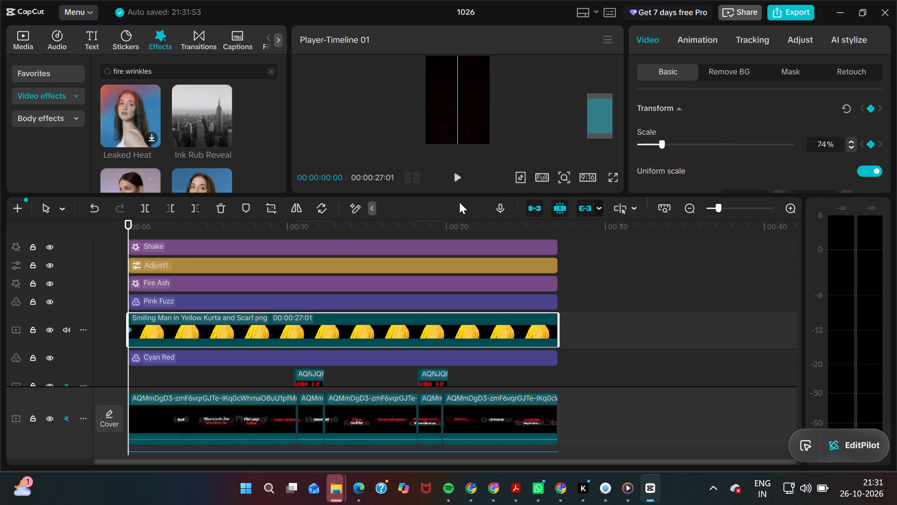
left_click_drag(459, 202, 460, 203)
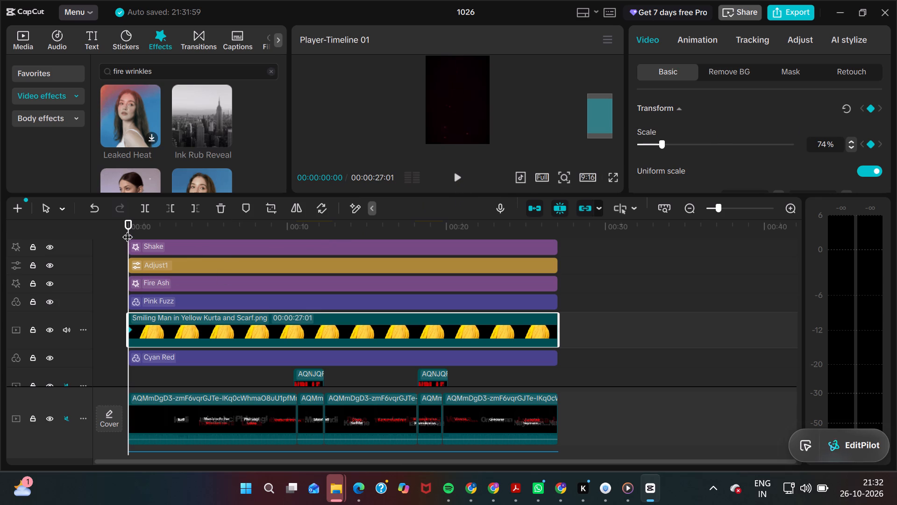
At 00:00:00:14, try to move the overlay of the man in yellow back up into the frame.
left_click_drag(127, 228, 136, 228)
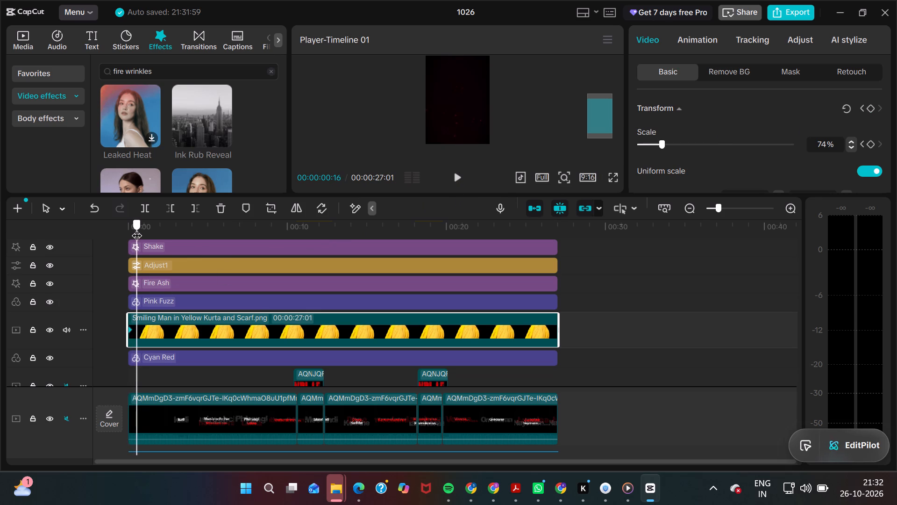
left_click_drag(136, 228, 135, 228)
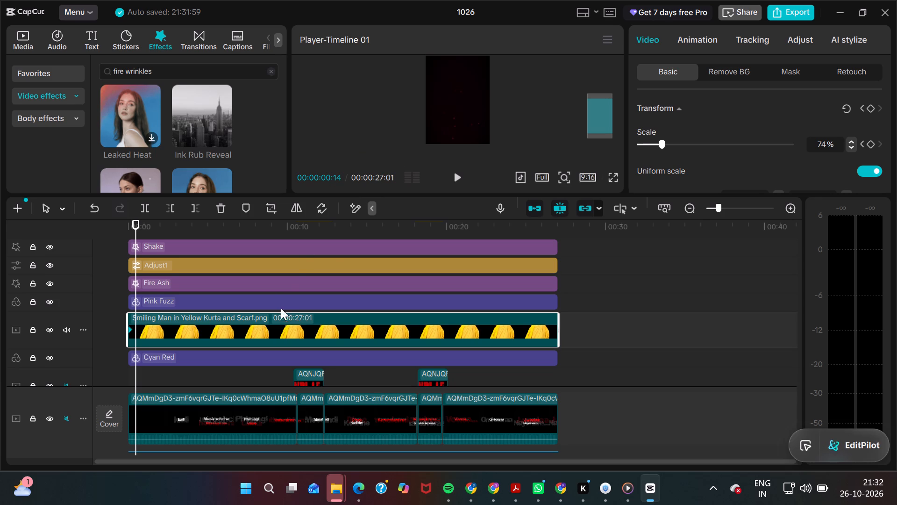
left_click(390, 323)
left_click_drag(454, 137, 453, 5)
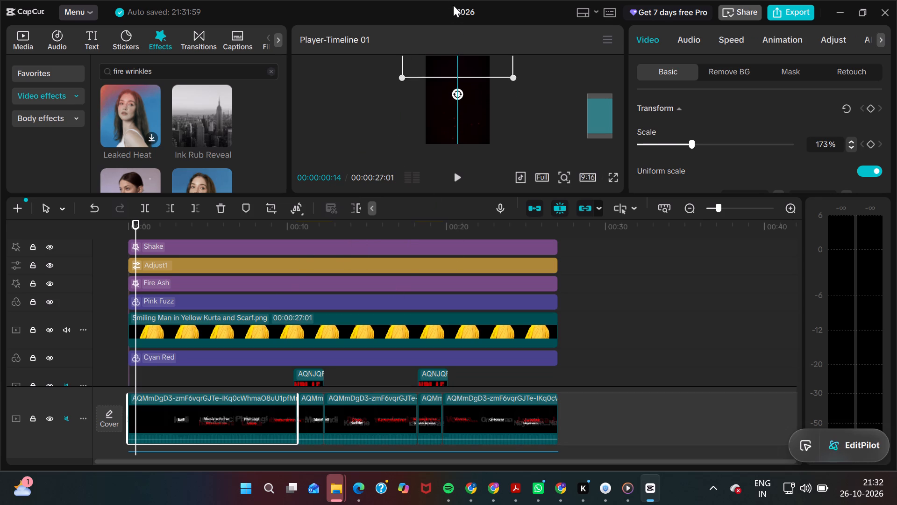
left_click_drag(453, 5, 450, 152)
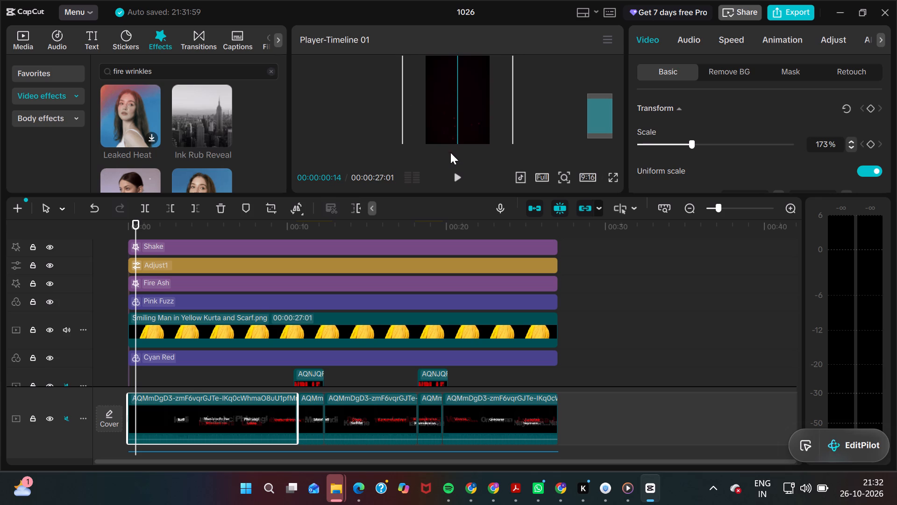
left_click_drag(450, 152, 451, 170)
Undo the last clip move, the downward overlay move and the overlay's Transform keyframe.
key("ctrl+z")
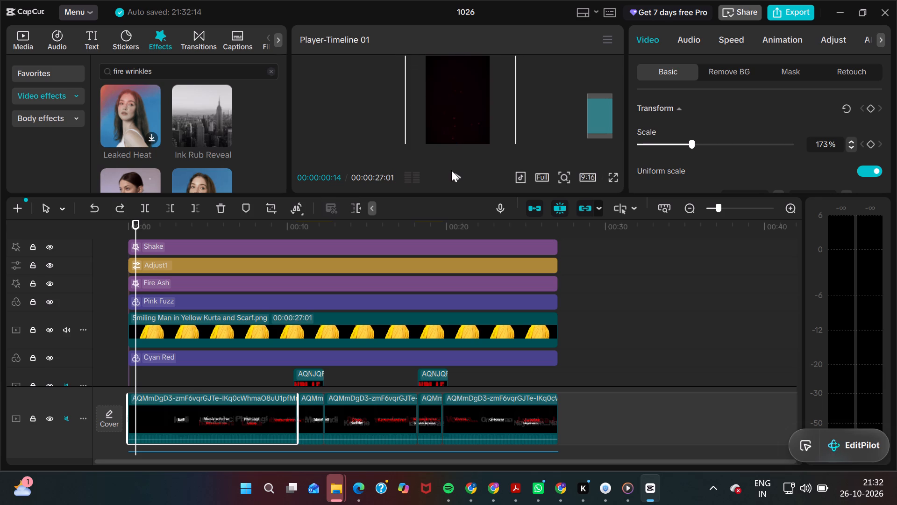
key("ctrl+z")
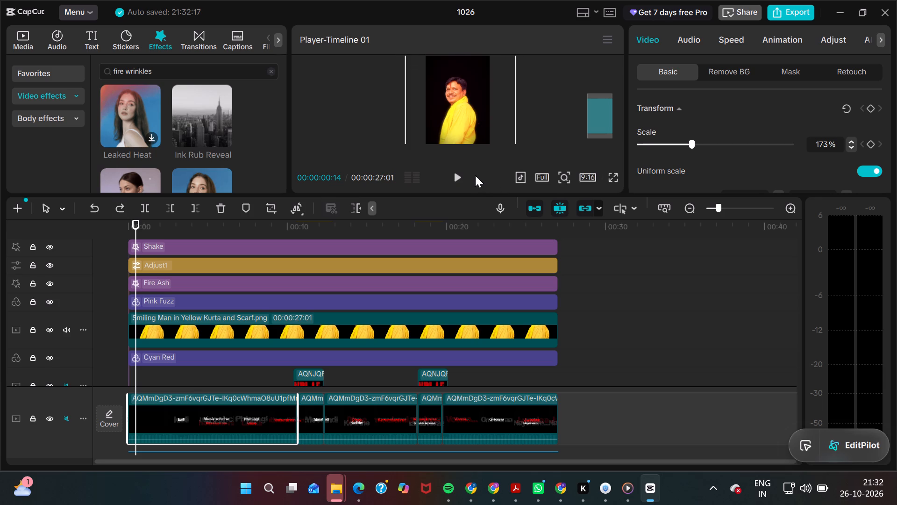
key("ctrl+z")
Play the video full screen from 00:00:00:00 to review the overlay against the lyrics, and stop playback.
left_click_drag(135, 226, 125, 226)
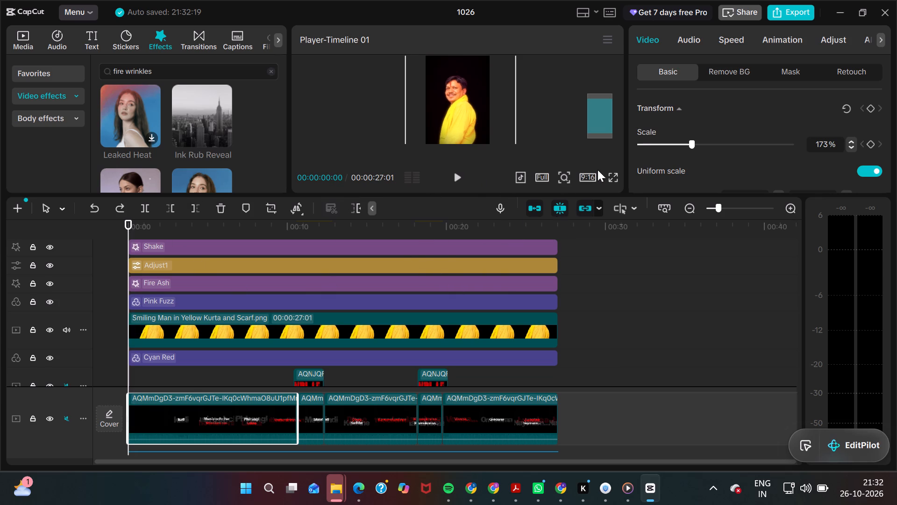
left_click(614, 182)
left_click(614, 179)
left_click(264, 447)
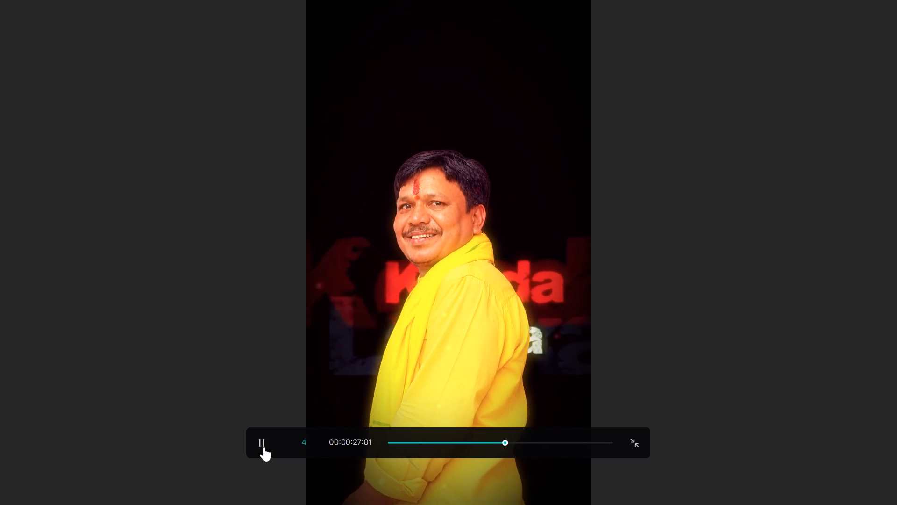
key("Escape")
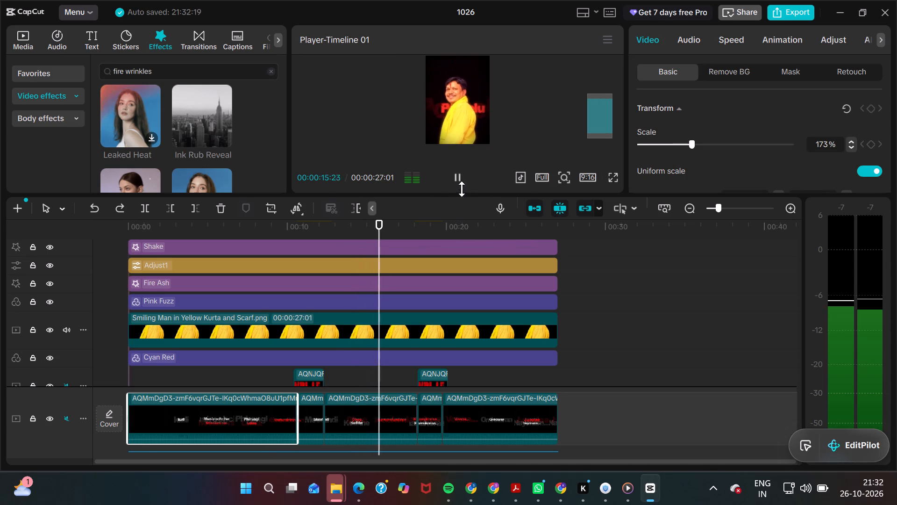
left_click(462, 181)
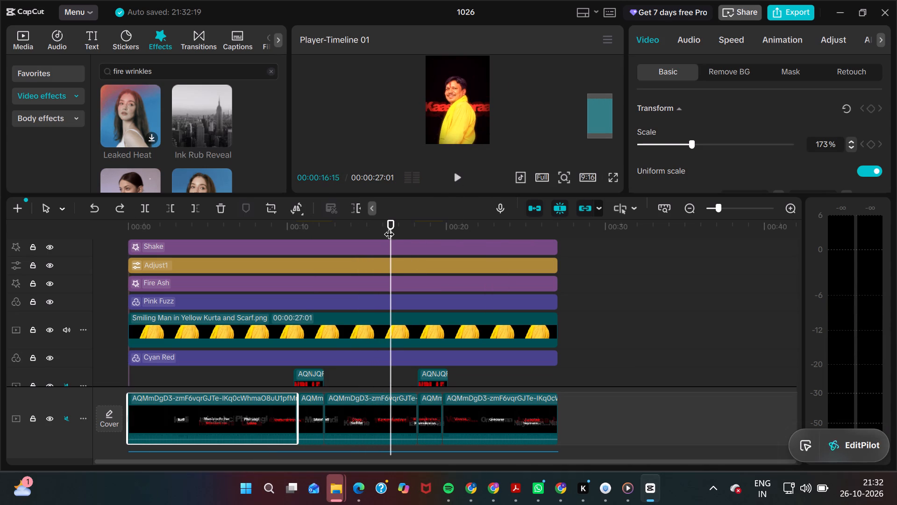
Add a Transform keyframe to the man-in-yellow overlay at 00:00:00:00, lower him to the frame's bottom edge, and check the position full screen.
left_click_drag(389, 227, 125, 265)
left_click(157, 330)
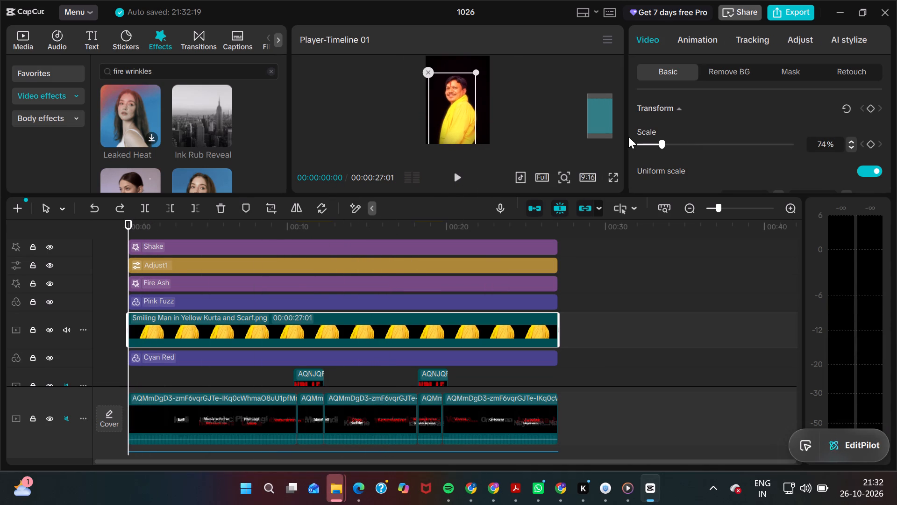
left_click(870, 110)
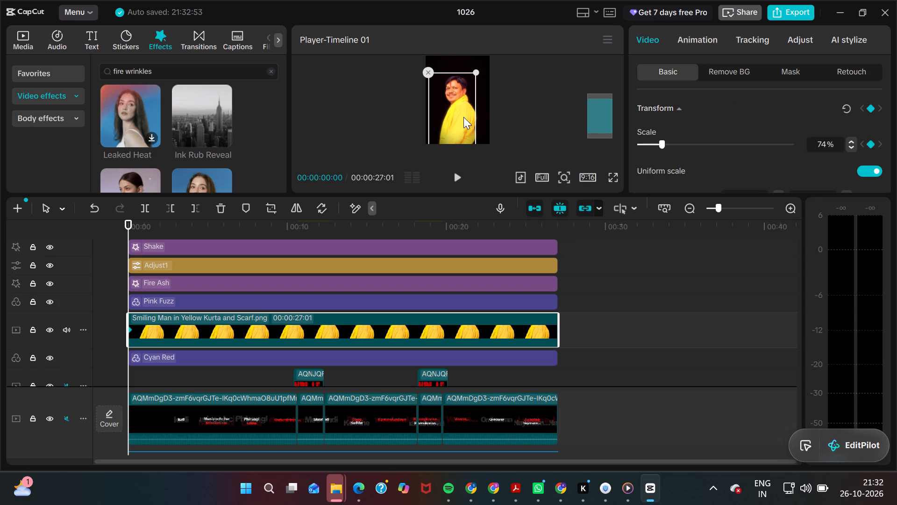
left_click_drag(463, 117, 466, 175)
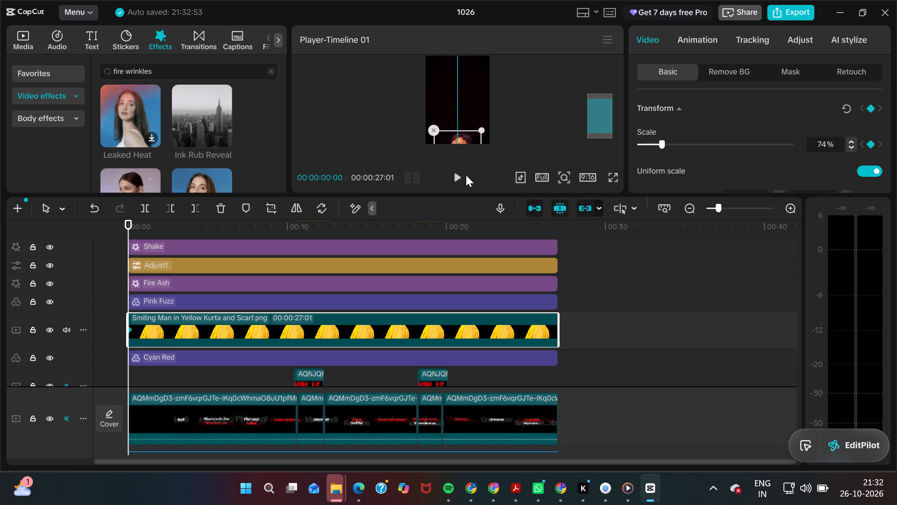
left_click_drag(466, 175, 465, 184)
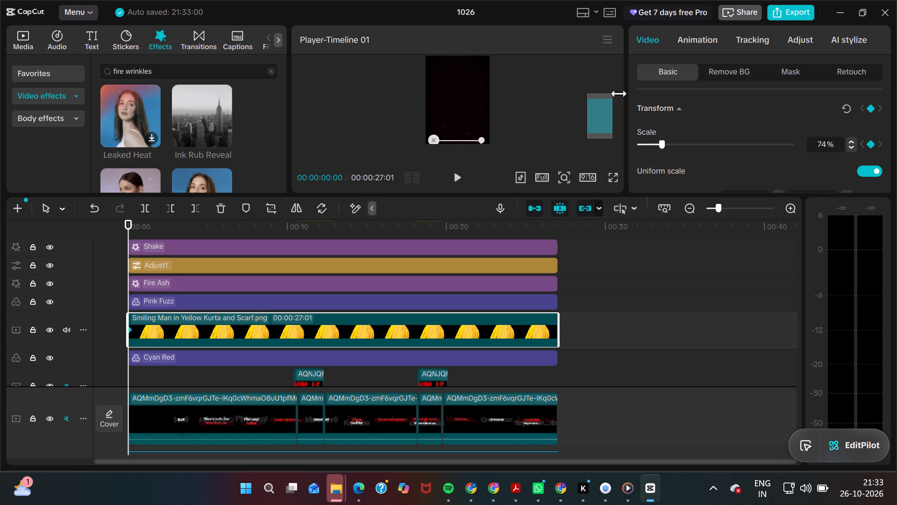
left_click(614, 181)
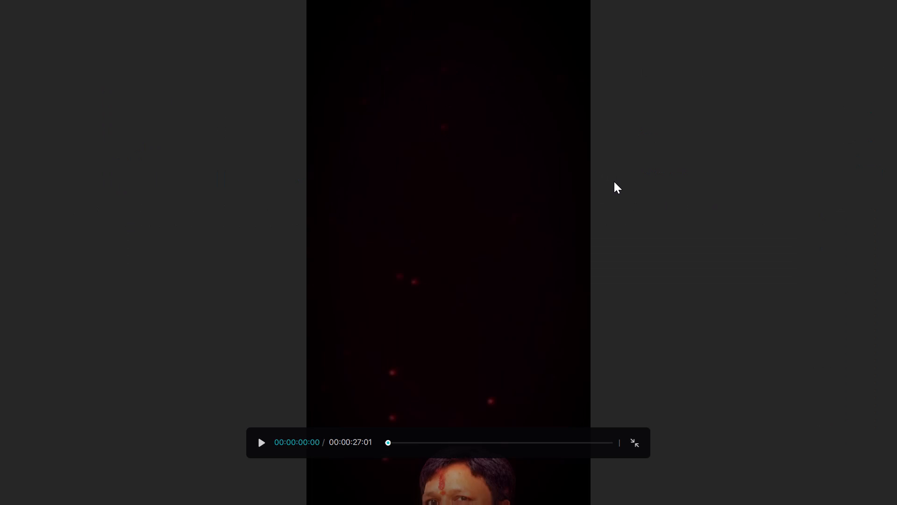
key("Escape")
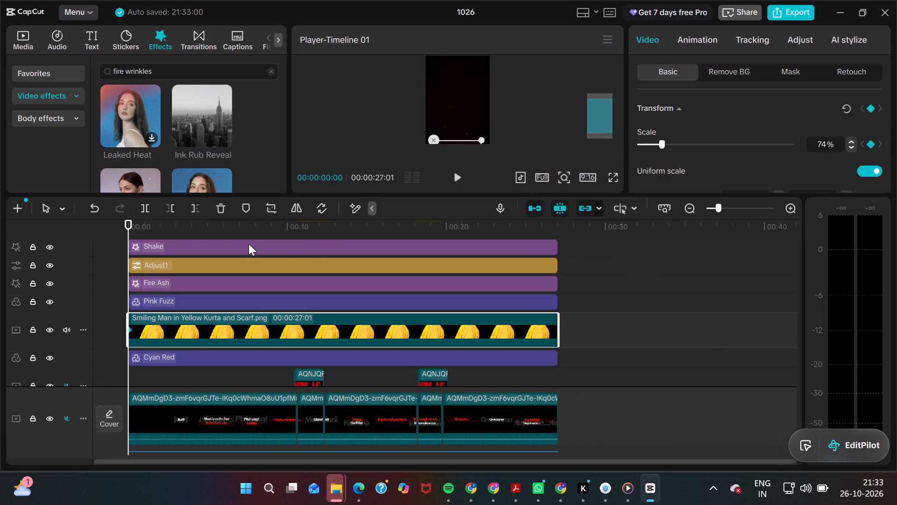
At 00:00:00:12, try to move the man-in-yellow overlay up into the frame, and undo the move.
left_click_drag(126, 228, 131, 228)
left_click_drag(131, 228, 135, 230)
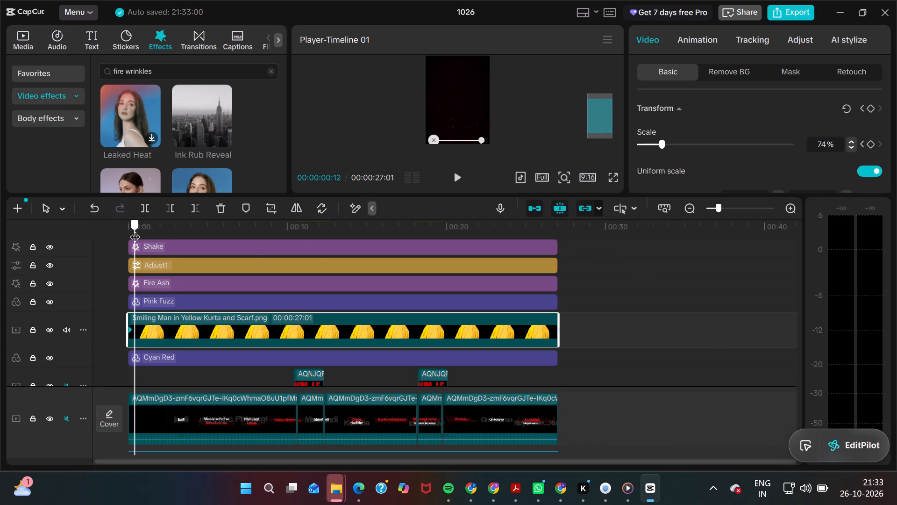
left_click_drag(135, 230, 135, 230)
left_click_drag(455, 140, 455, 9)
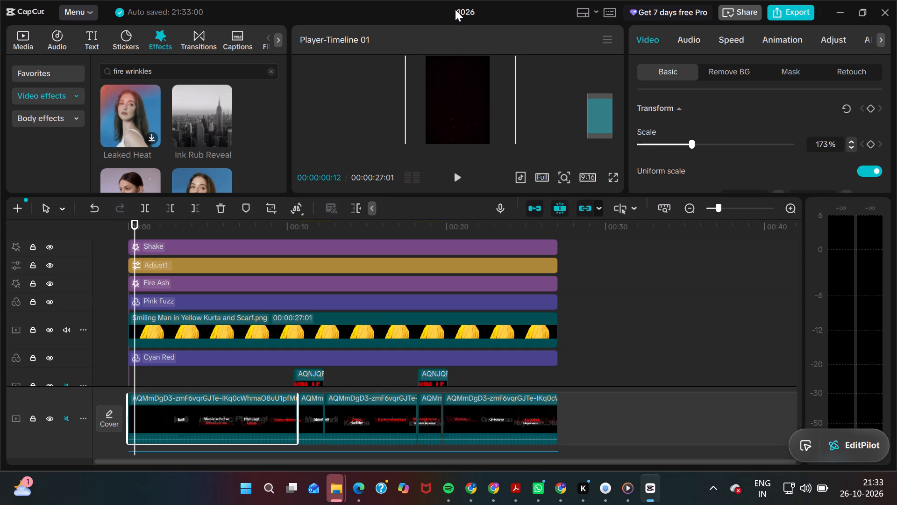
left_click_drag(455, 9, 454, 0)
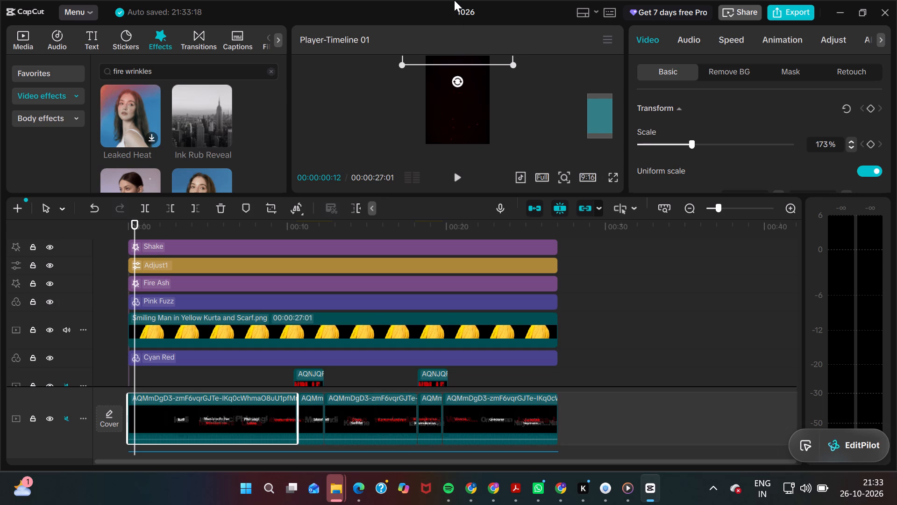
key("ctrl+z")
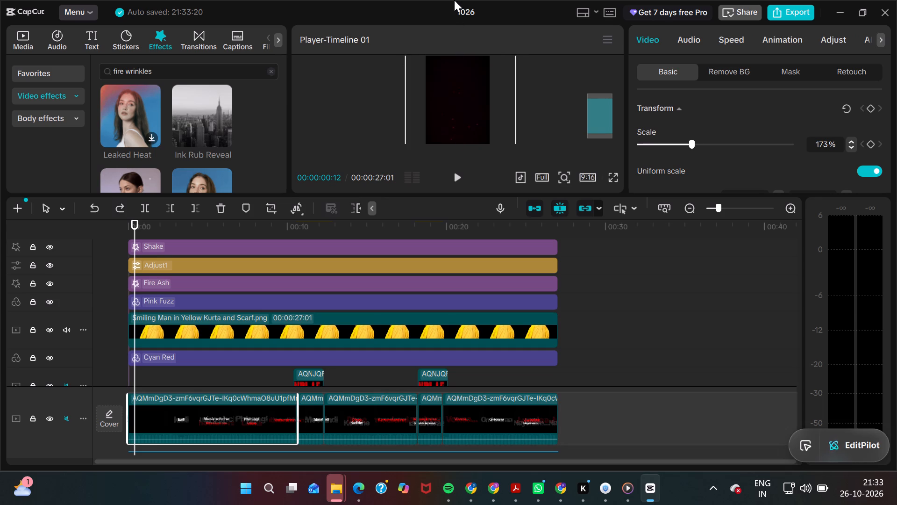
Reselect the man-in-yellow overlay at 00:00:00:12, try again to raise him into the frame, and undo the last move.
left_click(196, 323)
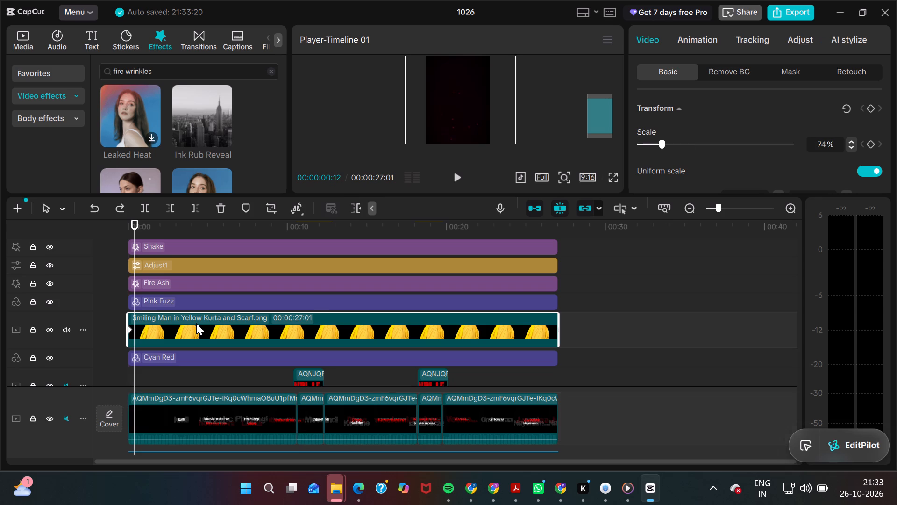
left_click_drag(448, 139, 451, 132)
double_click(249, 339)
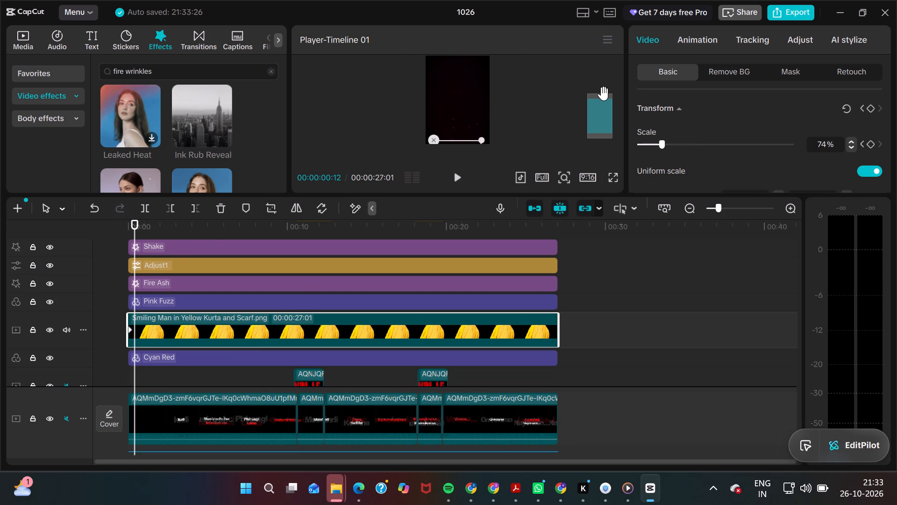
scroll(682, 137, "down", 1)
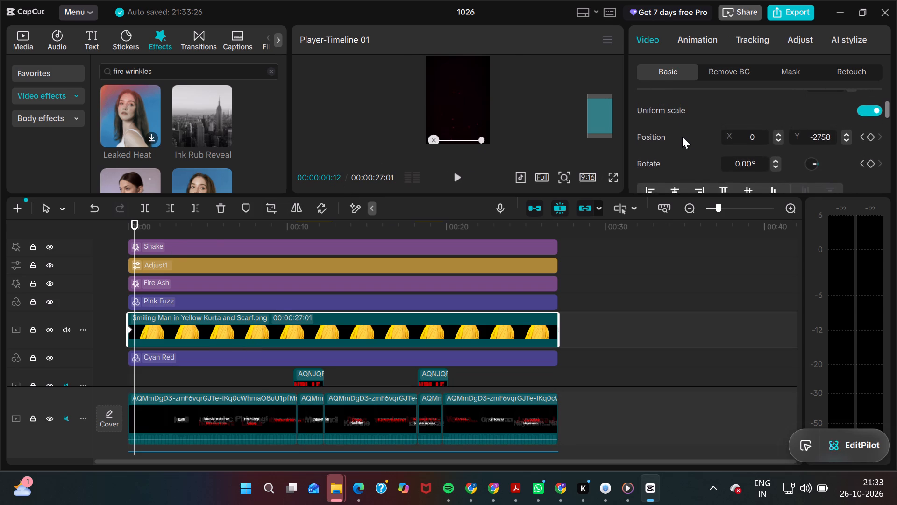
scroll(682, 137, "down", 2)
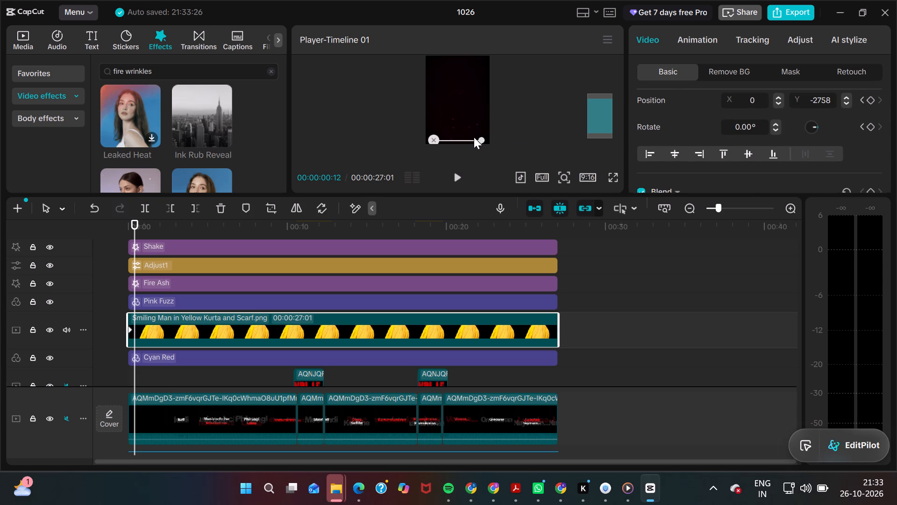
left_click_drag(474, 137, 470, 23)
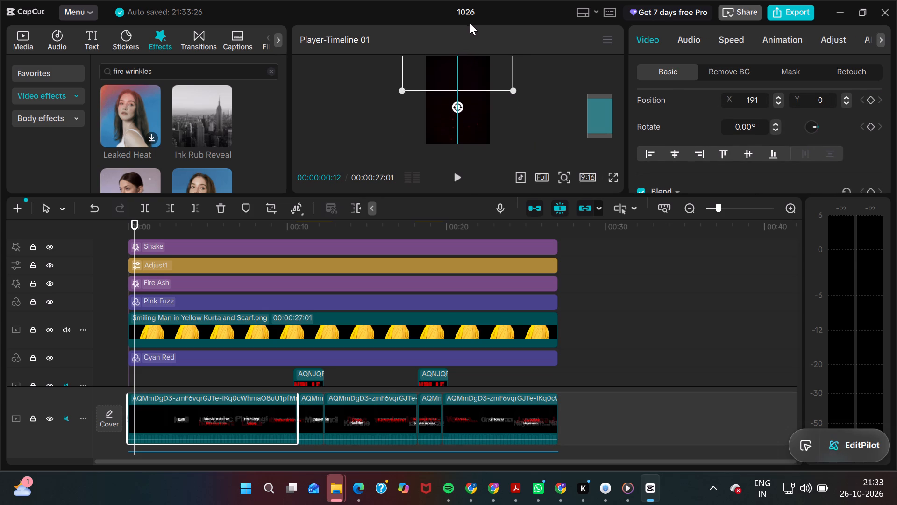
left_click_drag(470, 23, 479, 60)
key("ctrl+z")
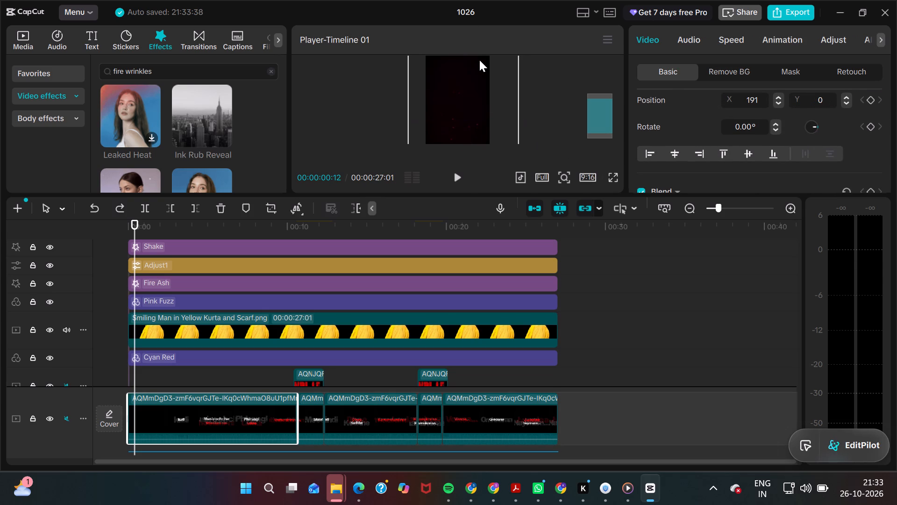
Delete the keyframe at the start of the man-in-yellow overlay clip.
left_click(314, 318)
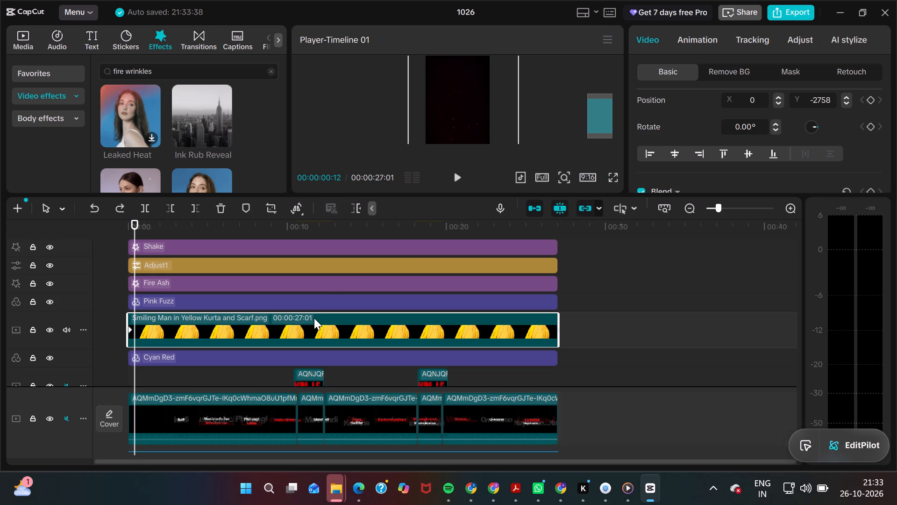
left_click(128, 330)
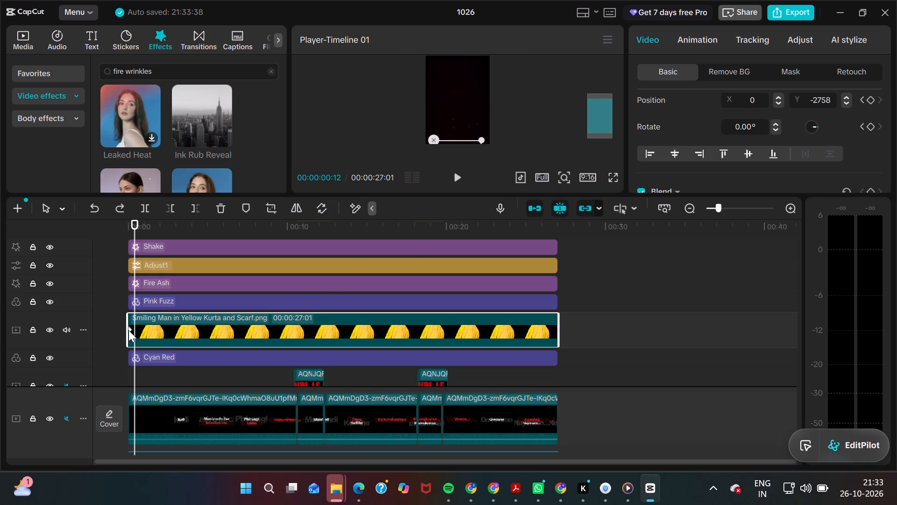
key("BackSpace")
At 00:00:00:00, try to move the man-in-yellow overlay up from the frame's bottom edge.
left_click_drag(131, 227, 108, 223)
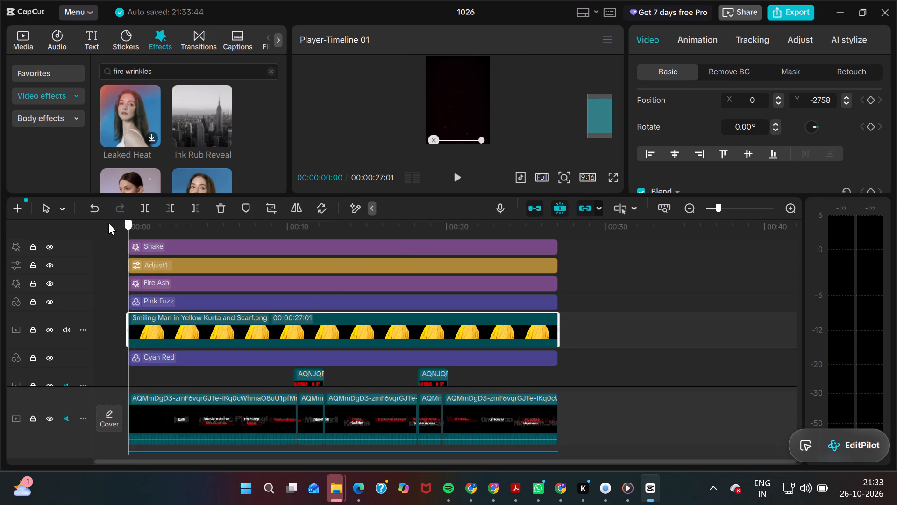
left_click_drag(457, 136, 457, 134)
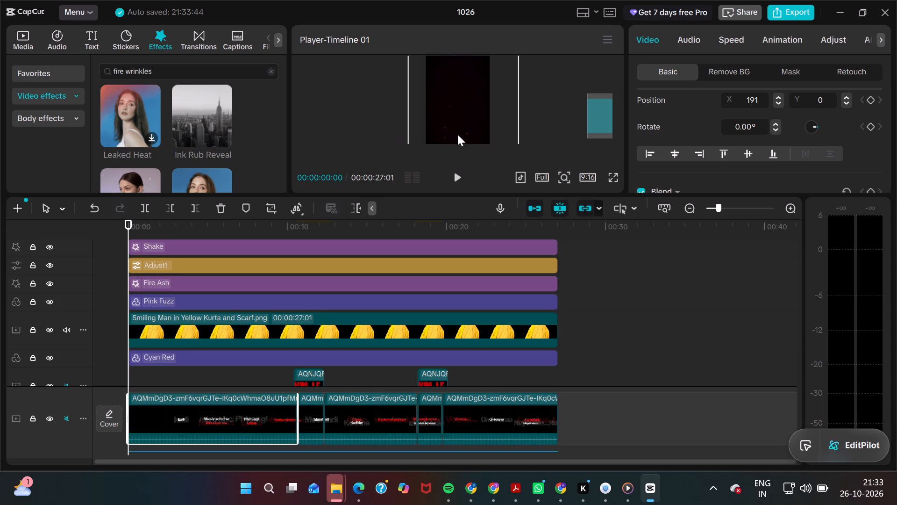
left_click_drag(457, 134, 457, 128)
Enlarge the player preview area and play from 00:00:00:00 to check the lowered overlay against the lyrics, and stop playback.
left_click_drag(470, 192, 471, 245)
left_click(727, 202)
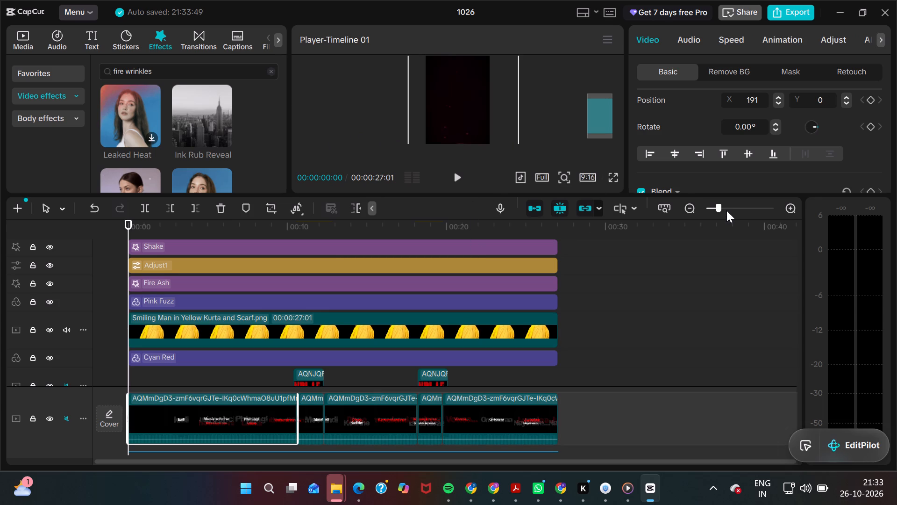
left_click(726, 210)
left_click_drag(467, 192, 467, 216)
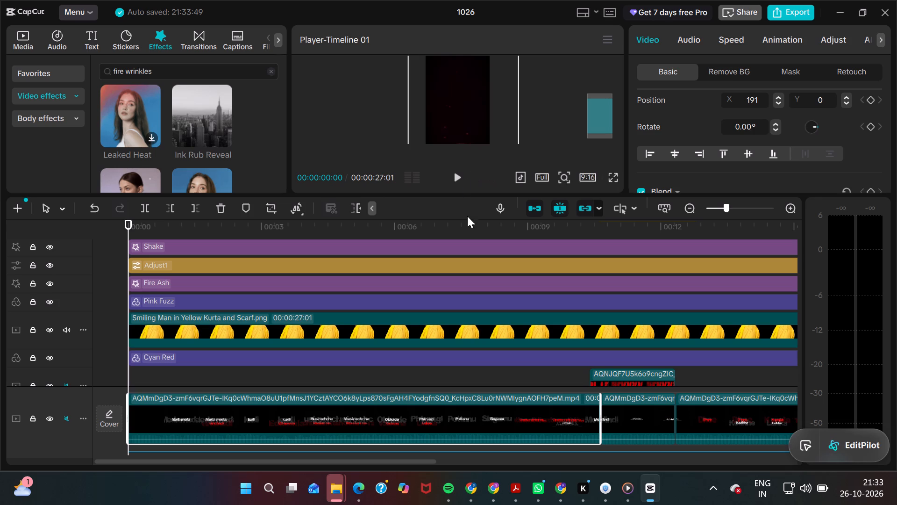
left_click_drag(467, 216, 467, 237)
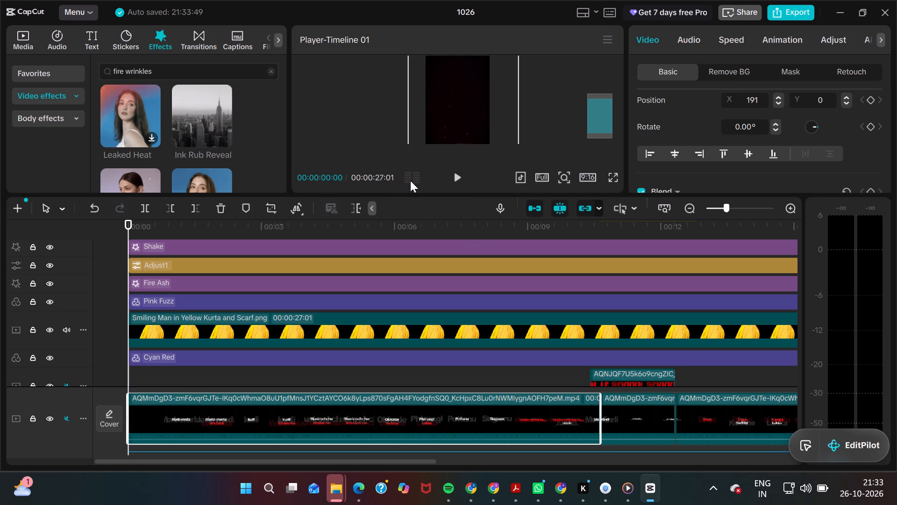
left_click(410, 180)
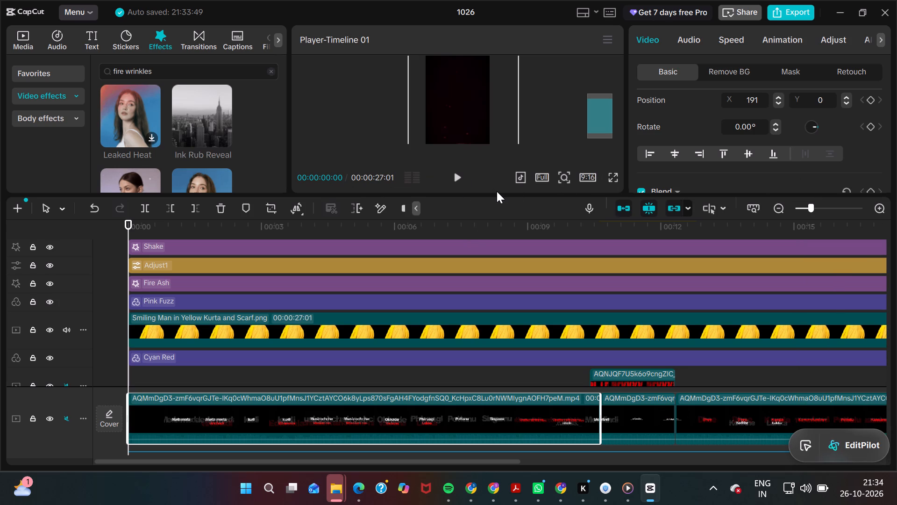
left_click_drag(502, 196, 505, 310)
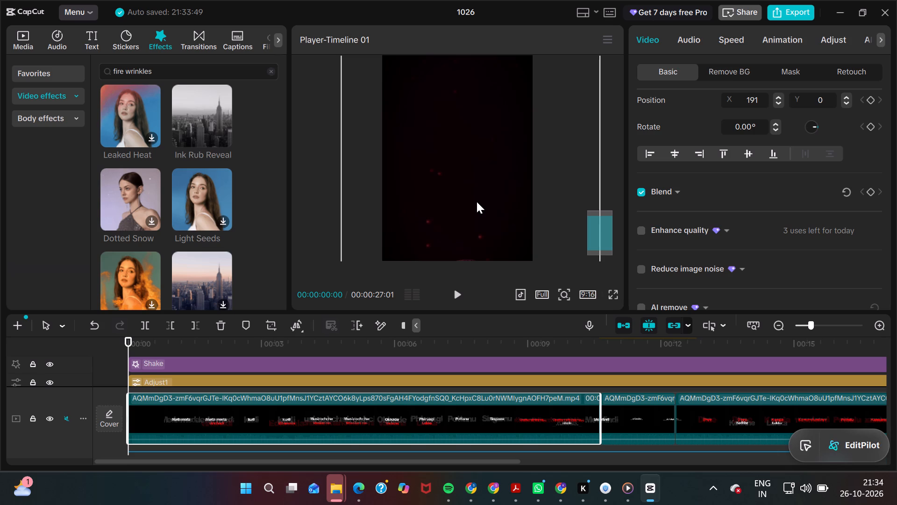
left_click_drag(596, 221, 598, 236)
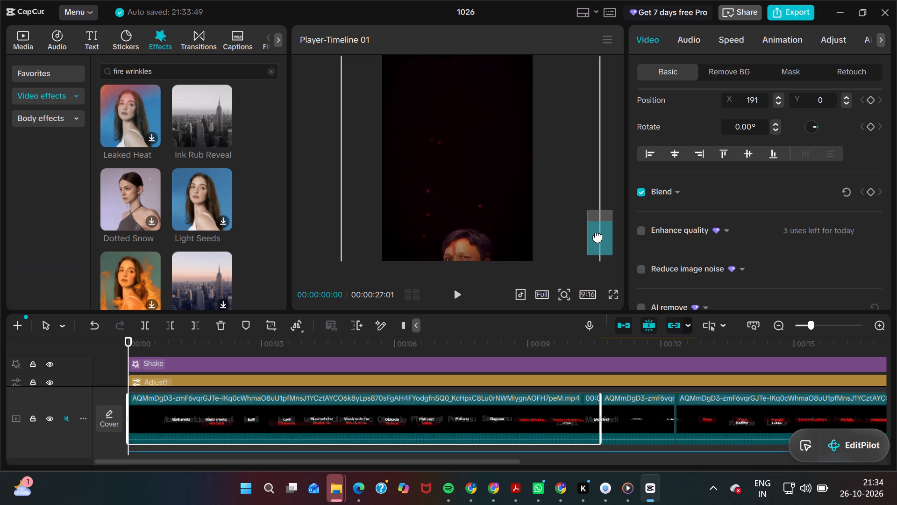
left_click_drag(598, 236, 599, 277)
left_click_drag(599, 277, 600, 277)
left_click(457, 292)
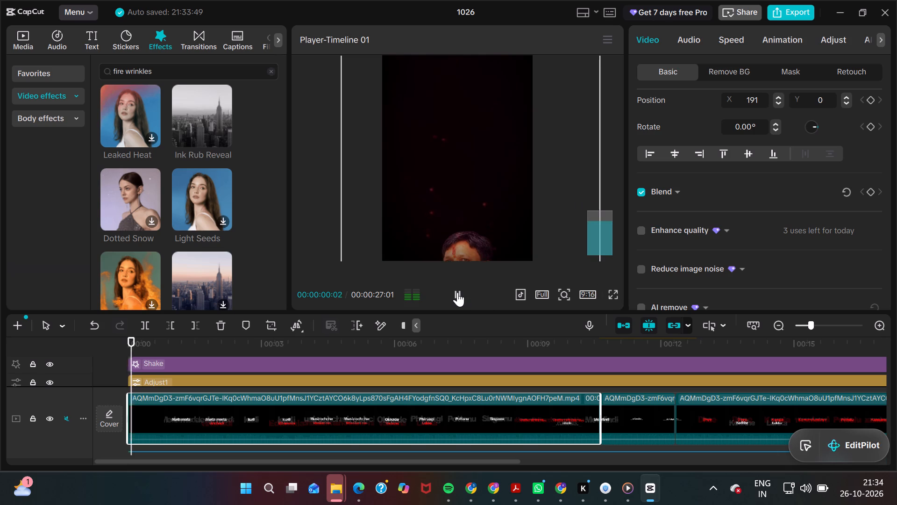
left_click(457, 292)
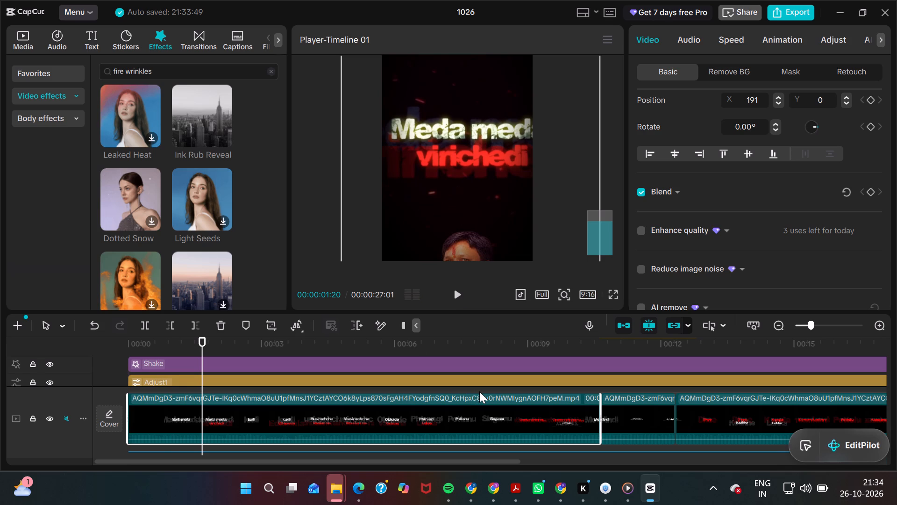
Undo the overlay's keyframe deletion, the small lyric clip move and the man-in-yellow overlay's downward move.
key("ctrl+z")
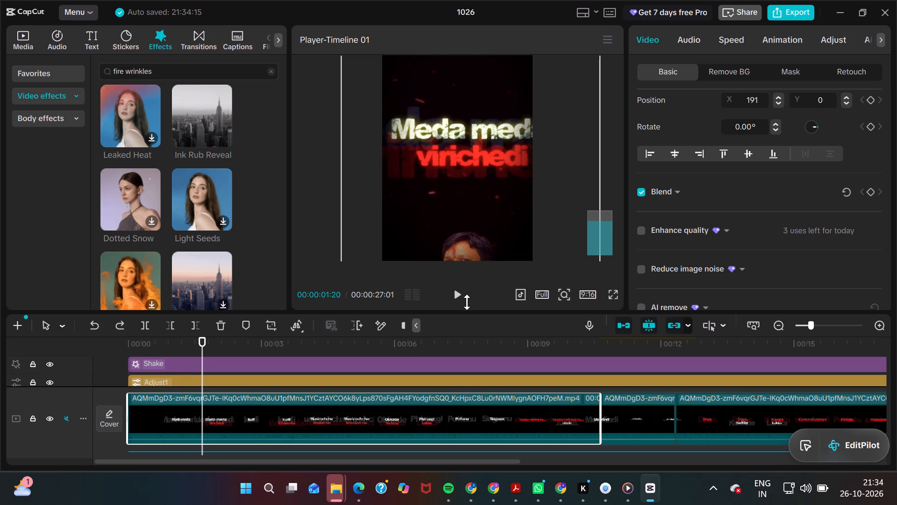
left_click(459, 301)
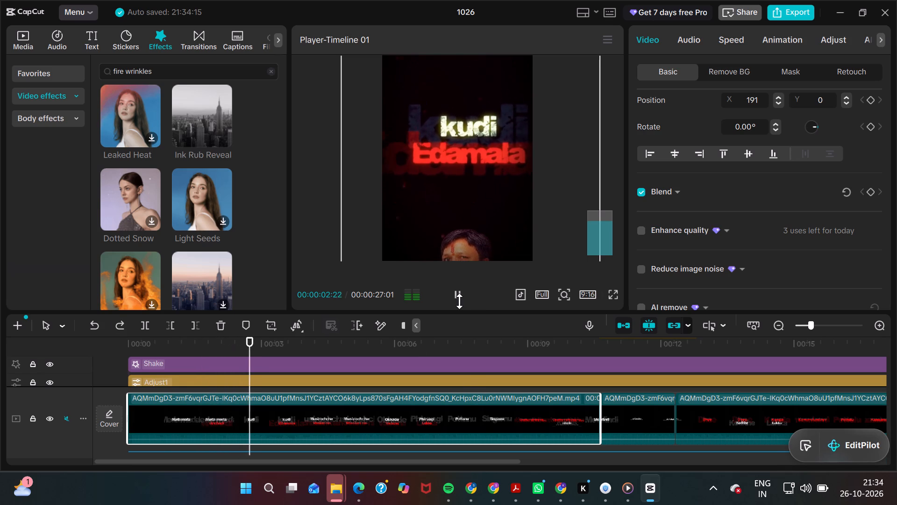
key("ctrl+z")
key("ctrl+z")
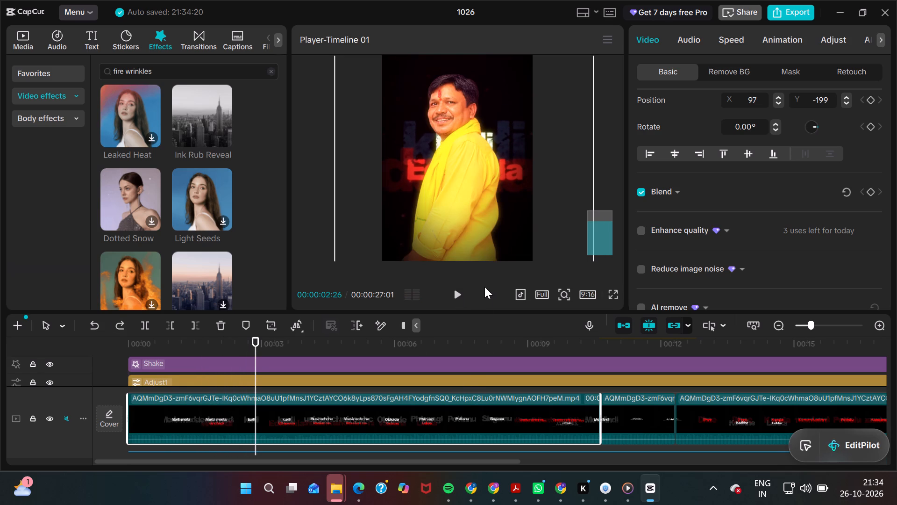
Play the video full screen from 00:00:00:00 to review the restored man-in-yellow overlay, and leave full screen.
left_click(613, 296)
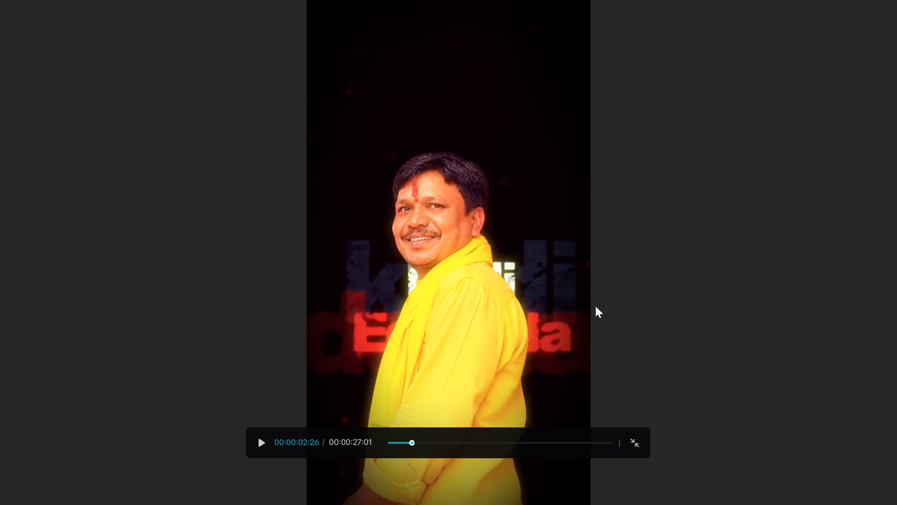
left_click(388, 442)
left_click(260, 446)
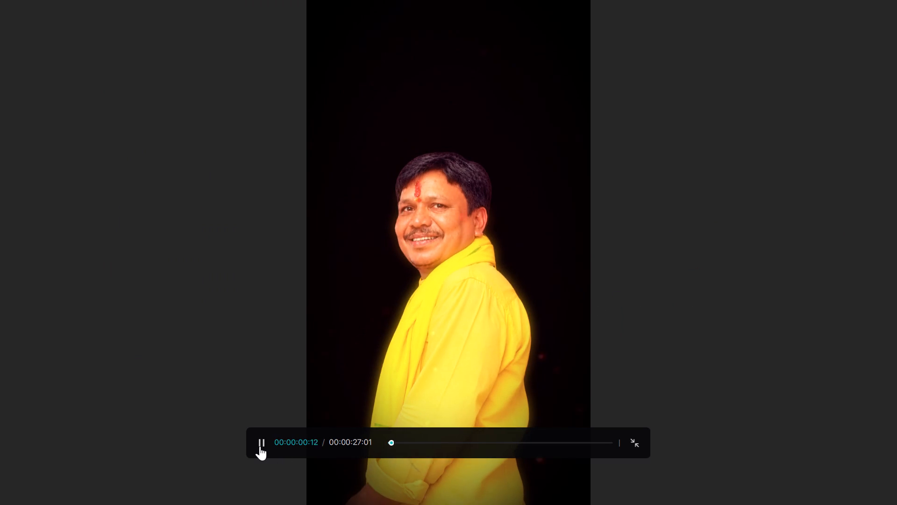
key("Escape")
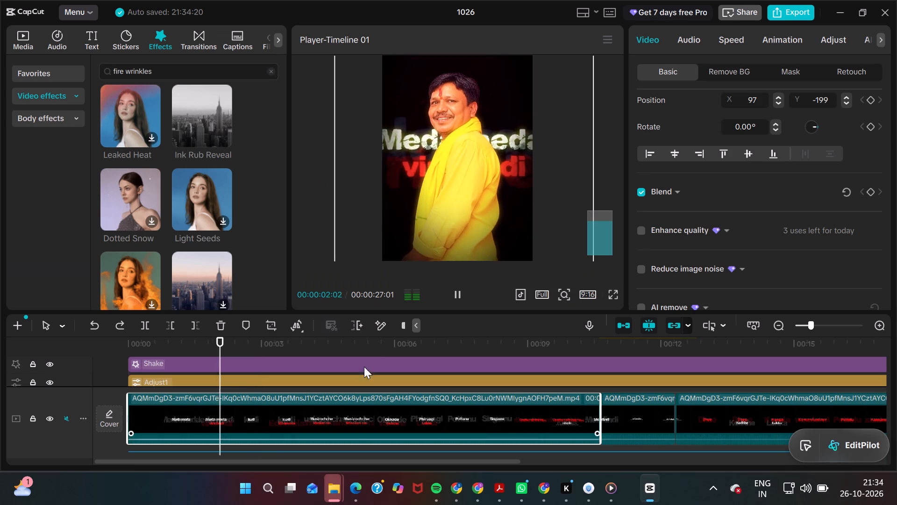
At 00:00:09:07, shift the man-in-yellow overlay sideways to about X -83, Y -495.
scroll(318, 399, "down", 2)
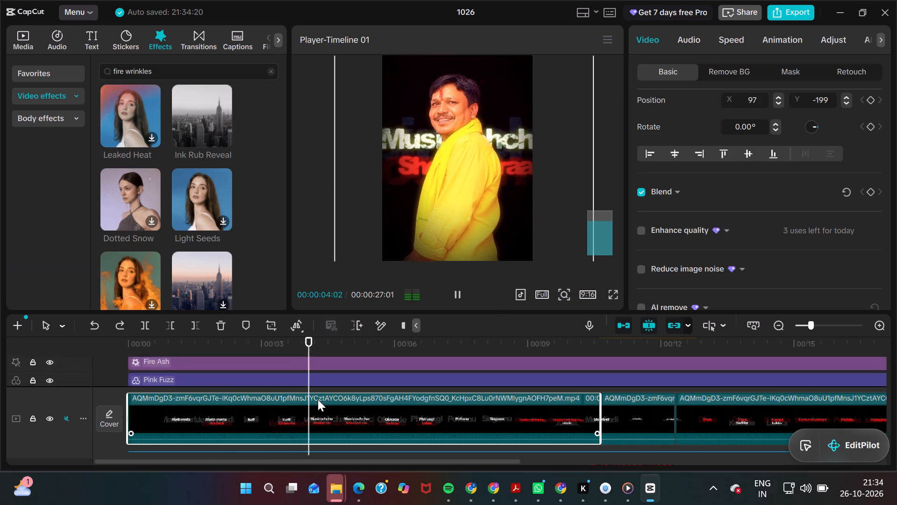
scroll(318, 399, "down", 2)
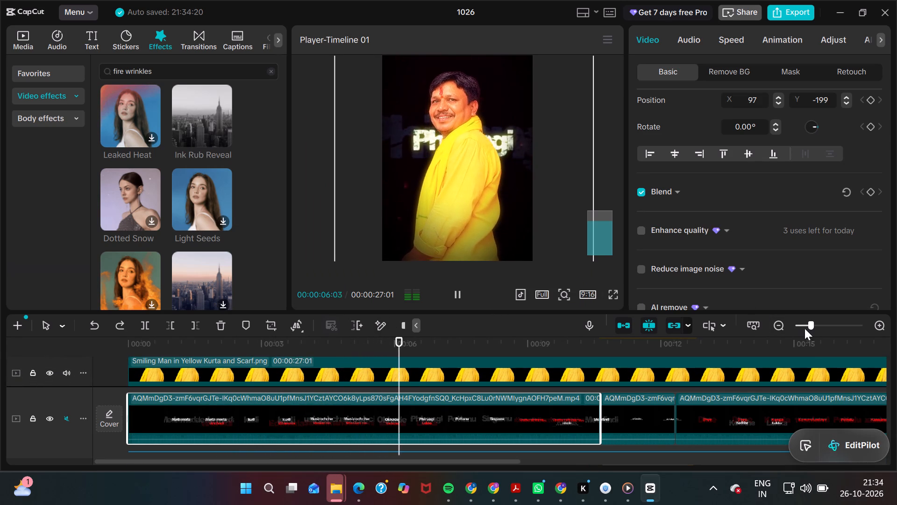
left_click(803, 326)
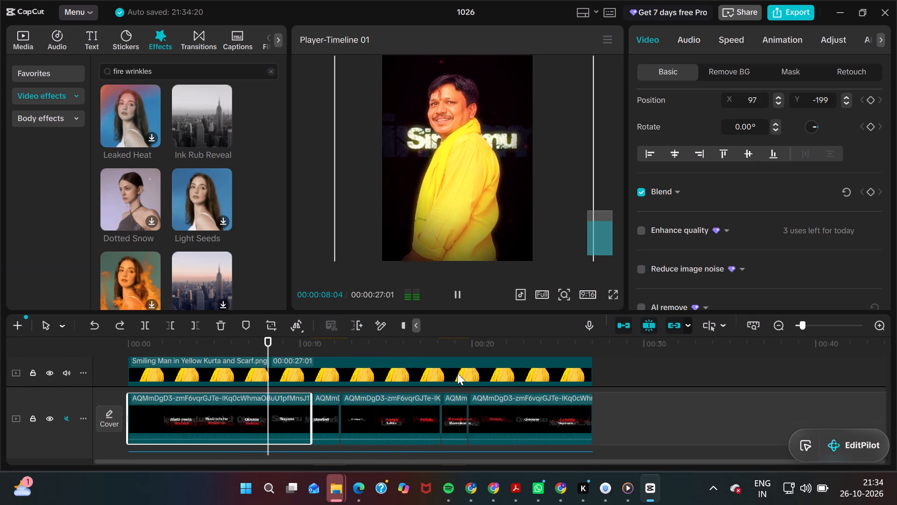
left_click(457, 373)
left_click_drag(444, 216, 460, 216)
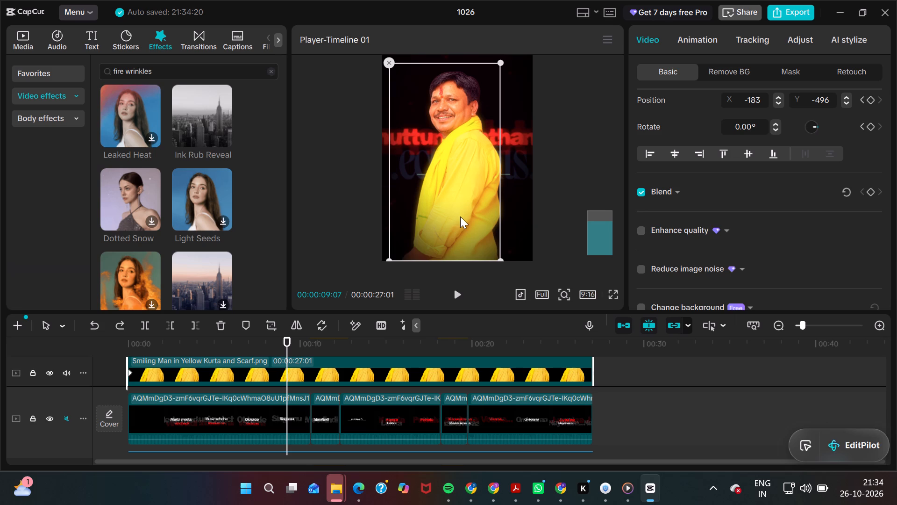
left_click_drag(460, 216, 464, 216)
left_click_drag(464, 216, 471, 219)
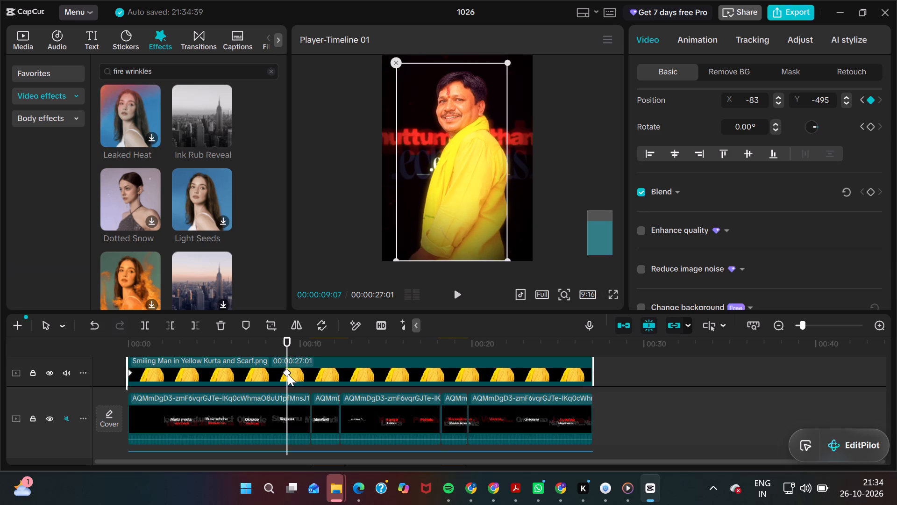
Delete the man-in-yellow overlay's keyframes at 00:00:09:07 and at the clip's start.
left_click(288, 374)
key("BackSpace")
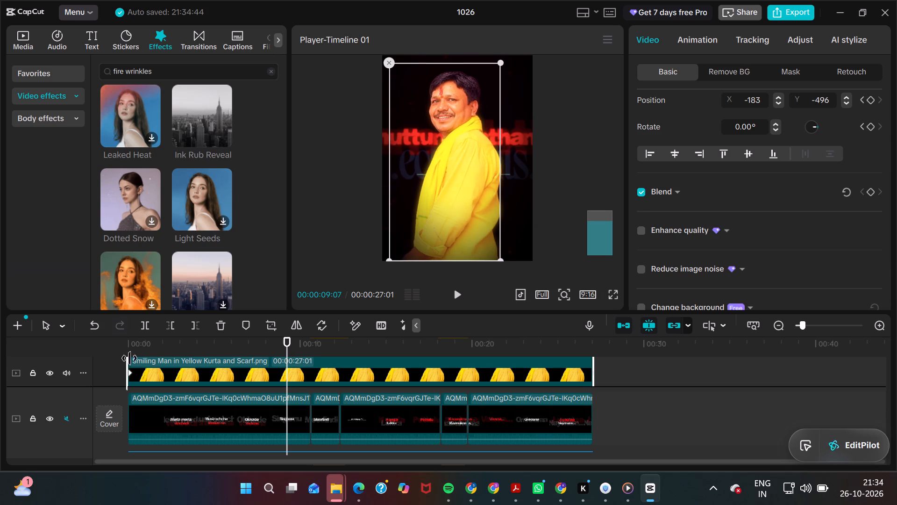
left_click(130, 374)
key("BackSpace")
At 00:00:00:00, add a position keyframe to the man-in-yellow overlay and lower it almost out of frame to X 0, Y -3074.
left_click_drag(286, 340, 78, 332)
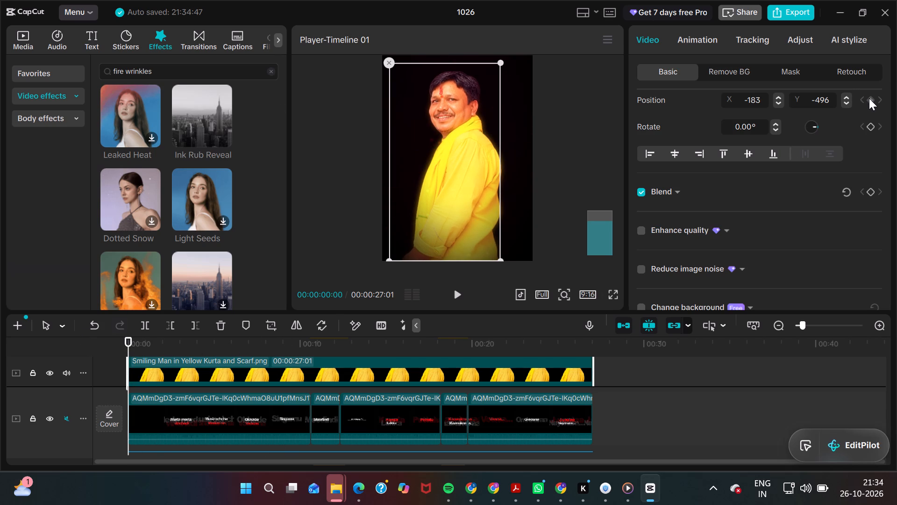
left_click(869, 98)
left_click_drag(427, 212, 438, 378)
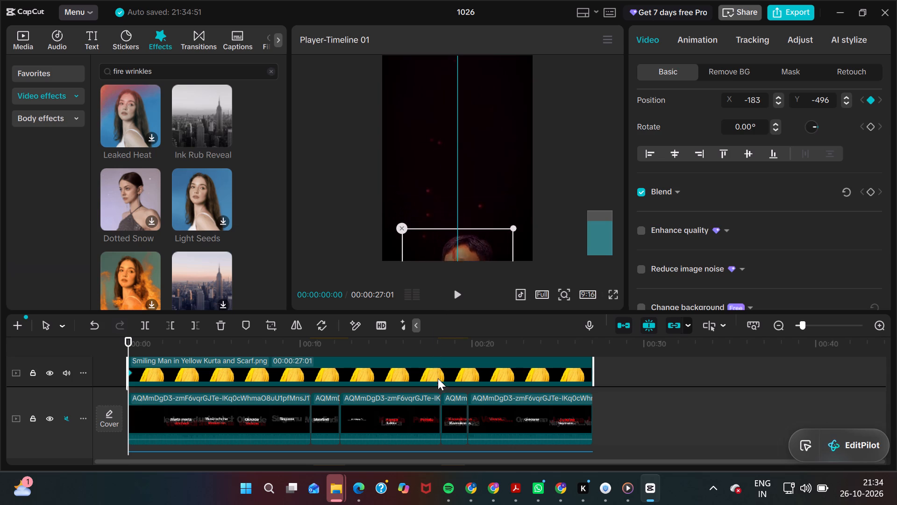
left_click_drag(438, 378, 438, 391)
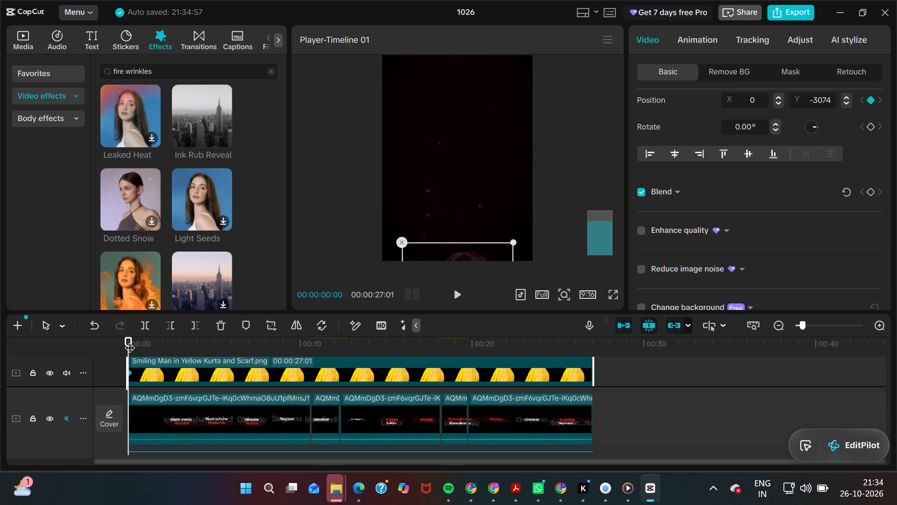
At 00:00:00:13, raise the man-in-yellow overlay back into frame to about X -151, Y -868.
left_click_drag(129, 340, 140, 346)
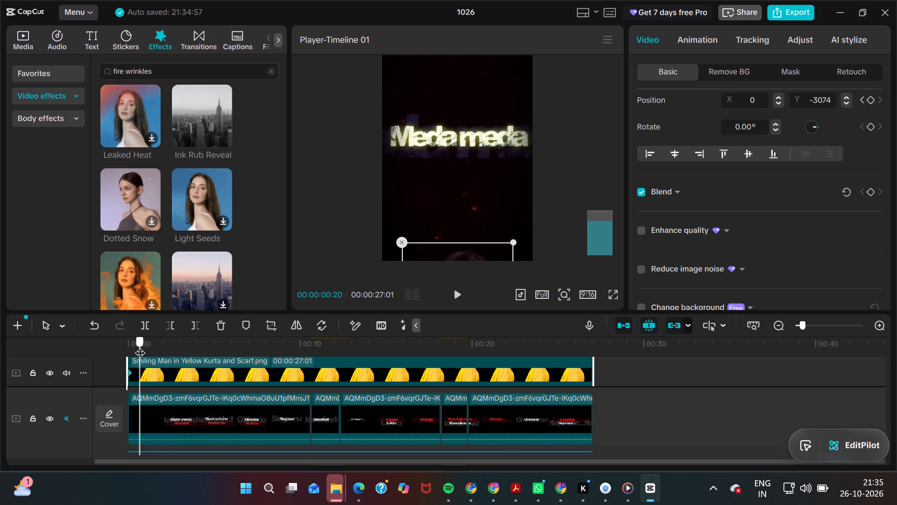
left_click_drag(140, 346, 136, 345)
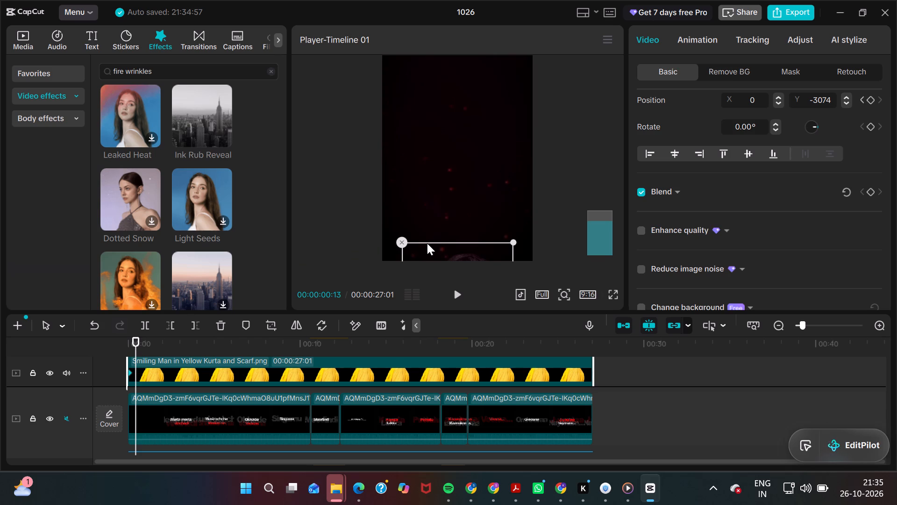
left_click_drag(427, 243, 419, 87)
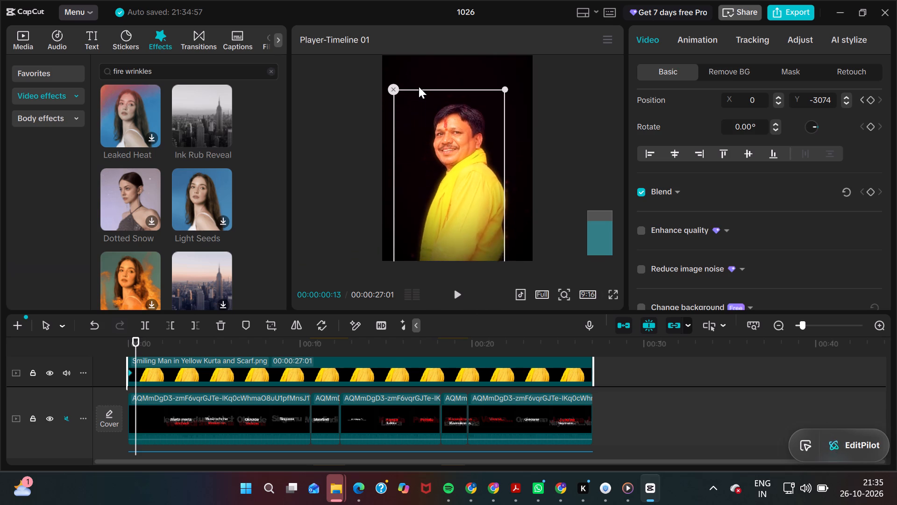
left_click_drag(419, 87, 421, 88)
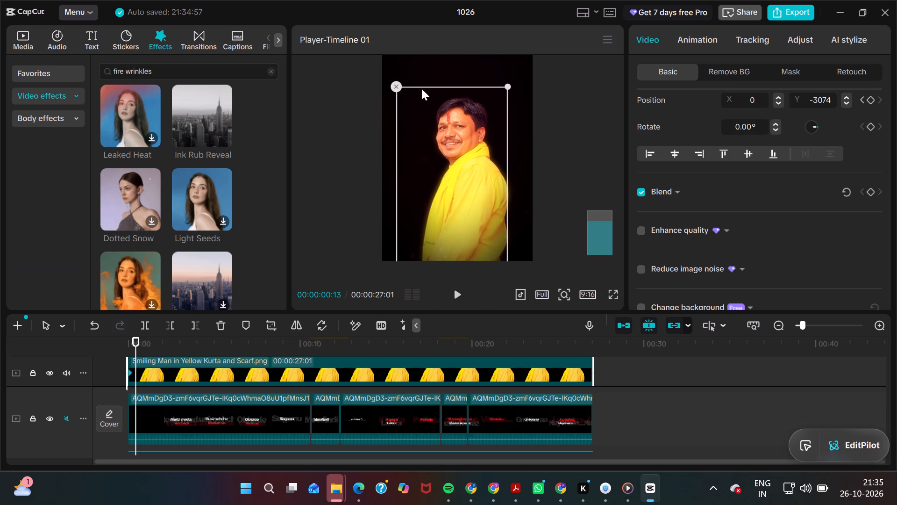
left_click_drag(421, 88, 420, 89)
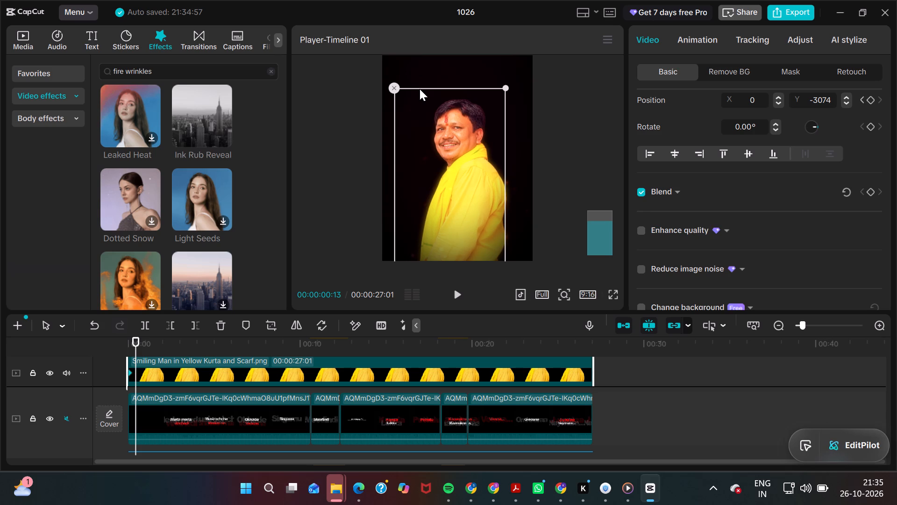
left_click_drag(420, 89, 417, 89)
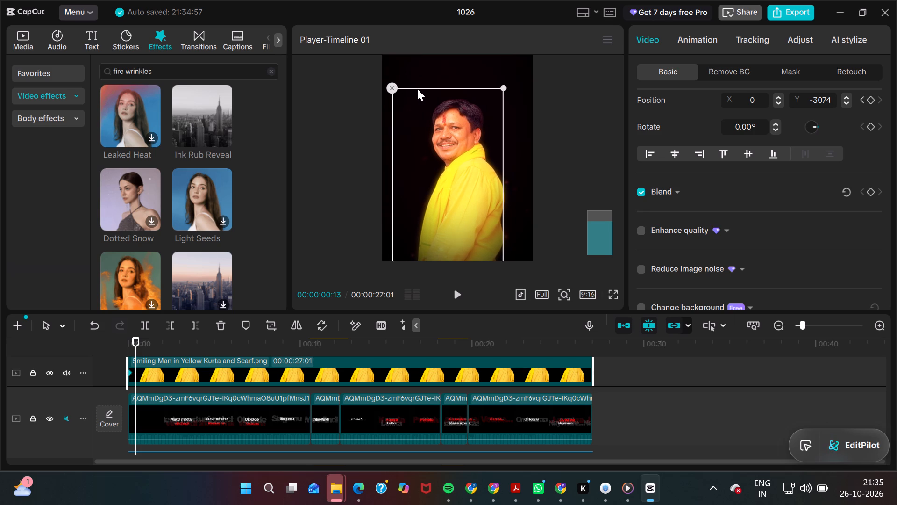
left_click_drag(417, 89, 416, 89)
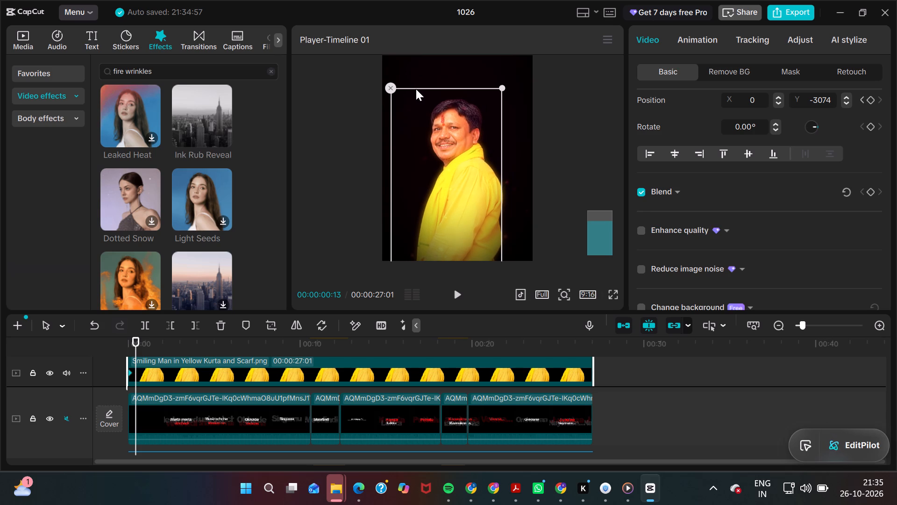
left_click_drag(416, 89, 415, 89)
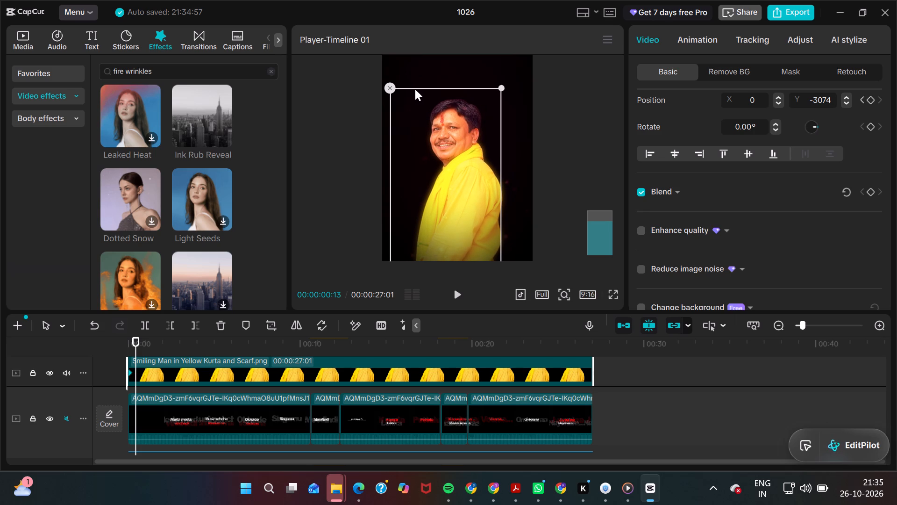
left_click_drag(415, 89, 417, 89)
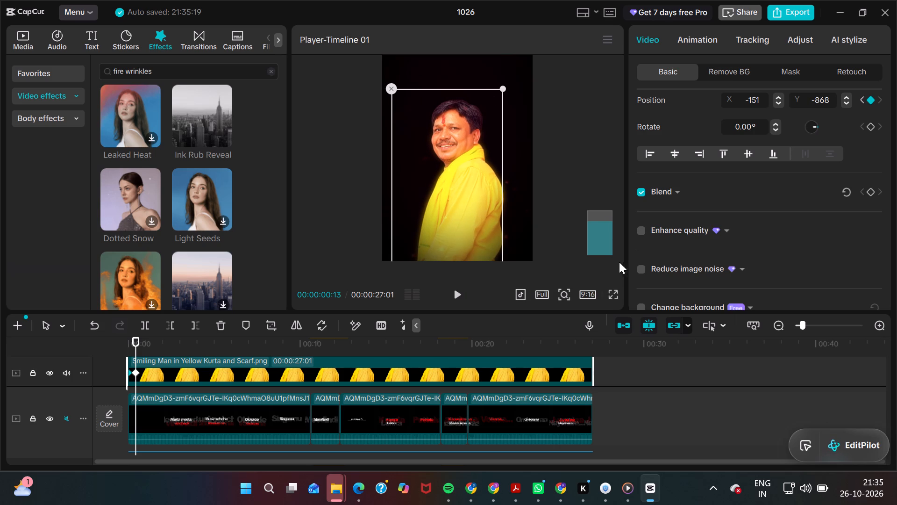
Play the video full screen from 00:00:00:00 to check the overlay's rise into frame, and leave full screen.
left_click(615, 291)
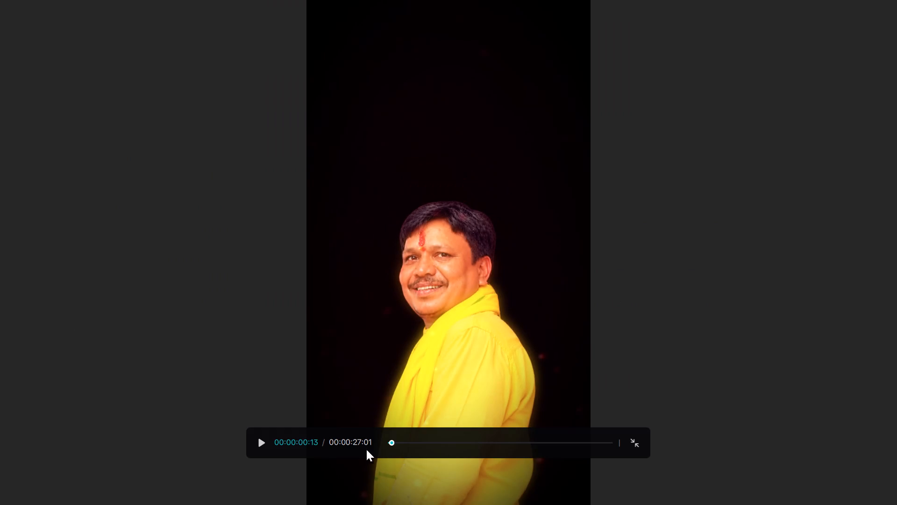
left_click_drag(388, 444, 368, 447)
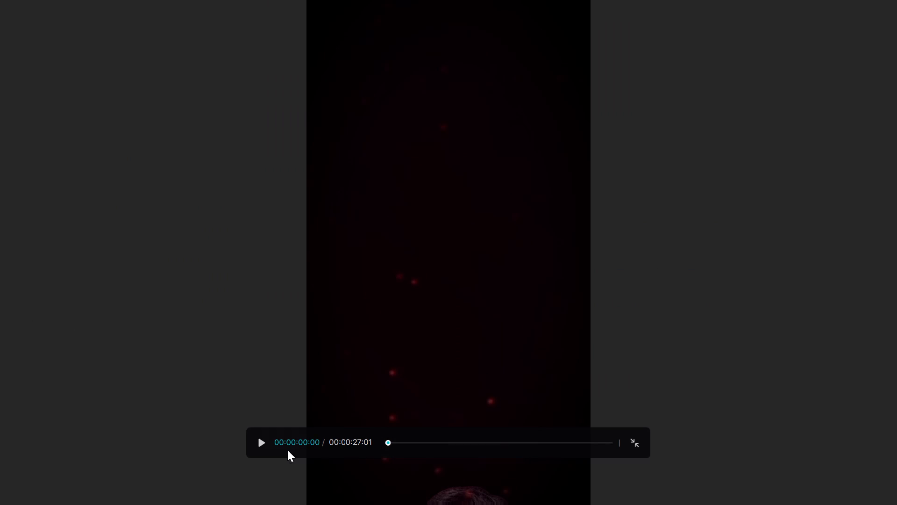
left_click(259, 446)
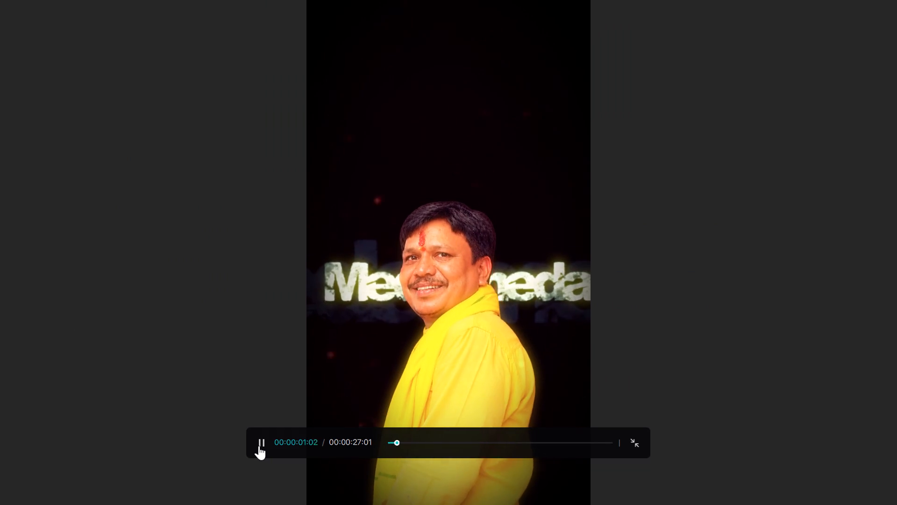
key("Escape")
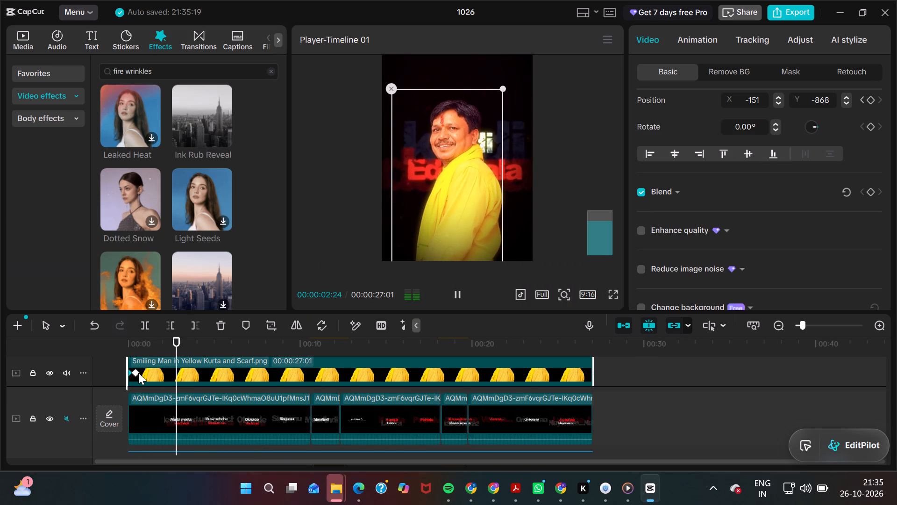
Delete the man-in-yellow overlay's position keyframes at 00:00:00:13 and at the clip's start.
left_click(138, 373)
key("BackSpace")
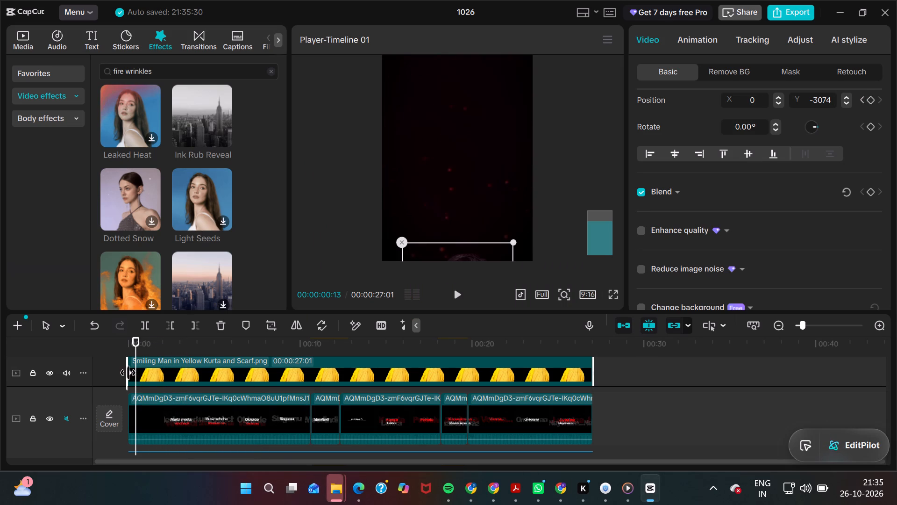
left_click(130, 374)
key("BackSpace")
Return to 00:00:00:00 and browse the fire wrinkles results and the Trending and Classic video effects.
left_click_drag(138, 340, 93, 328)
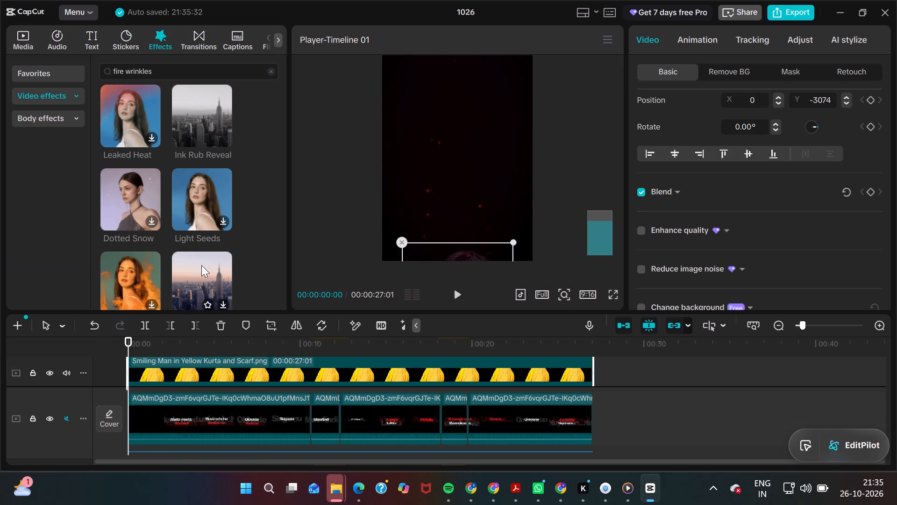
scroll(201, 265, "down", 1)
scroll(201, 265, "up", 2)
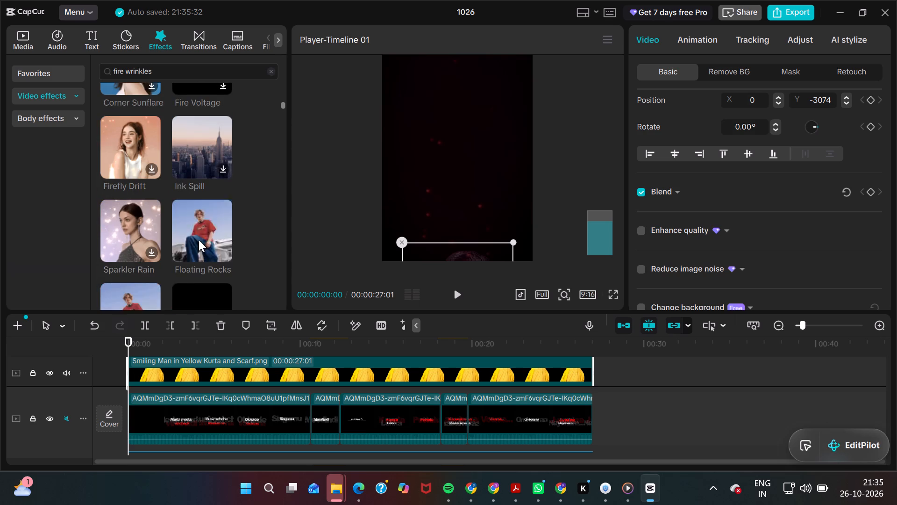
scroll(135, 109, "up", 16)
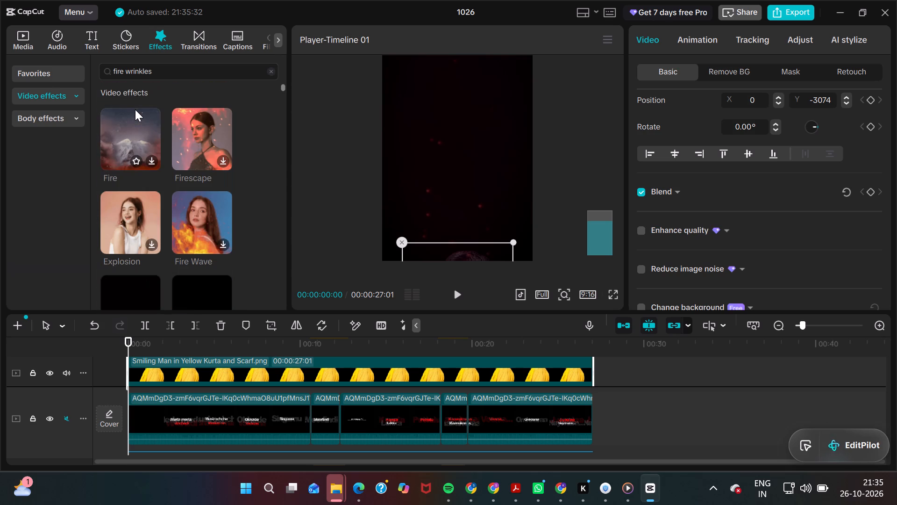
left_click(51, 93)
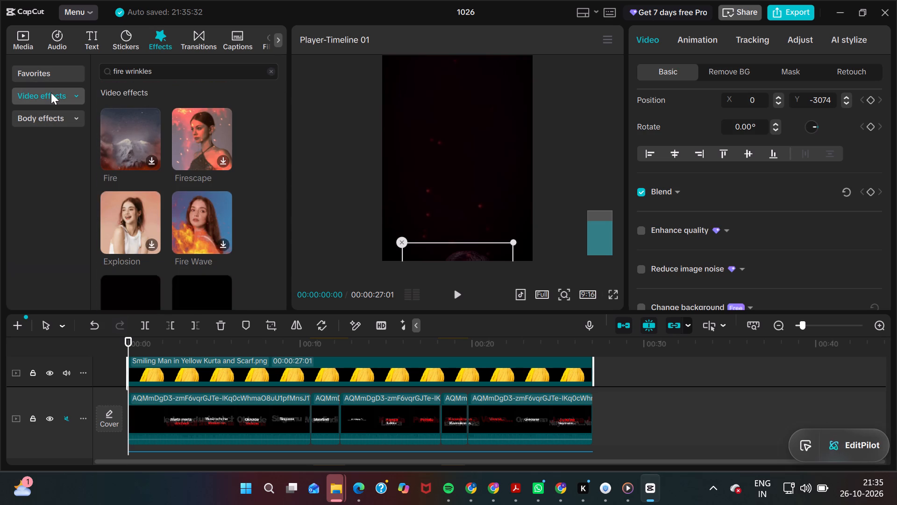
left_click(59, 124)
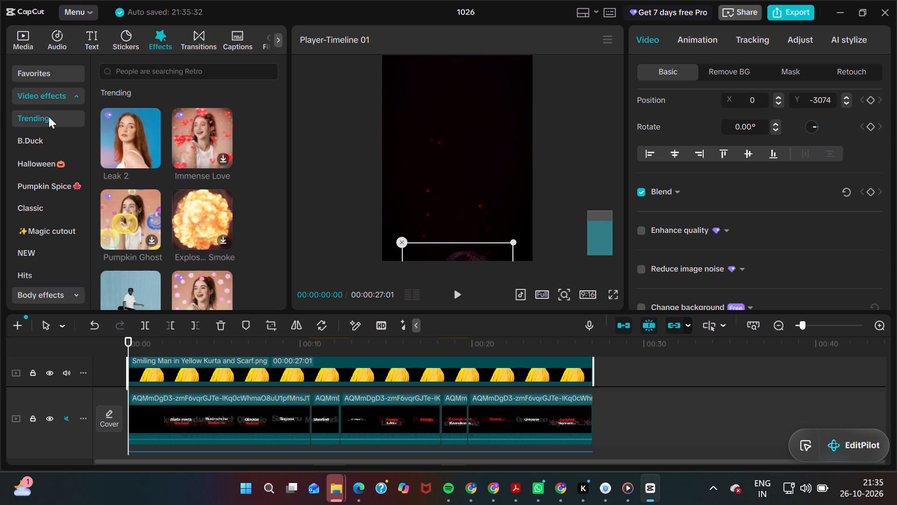
left_click(49, 116)
left_click(40, 208)
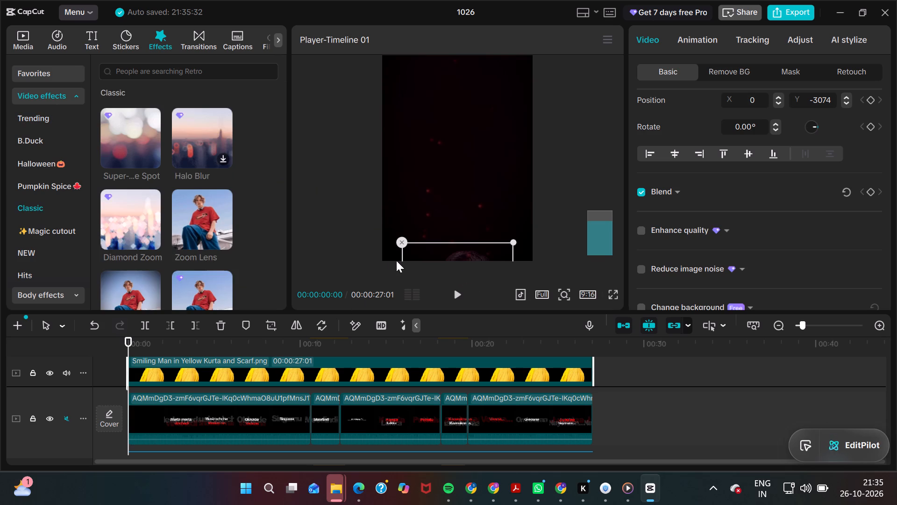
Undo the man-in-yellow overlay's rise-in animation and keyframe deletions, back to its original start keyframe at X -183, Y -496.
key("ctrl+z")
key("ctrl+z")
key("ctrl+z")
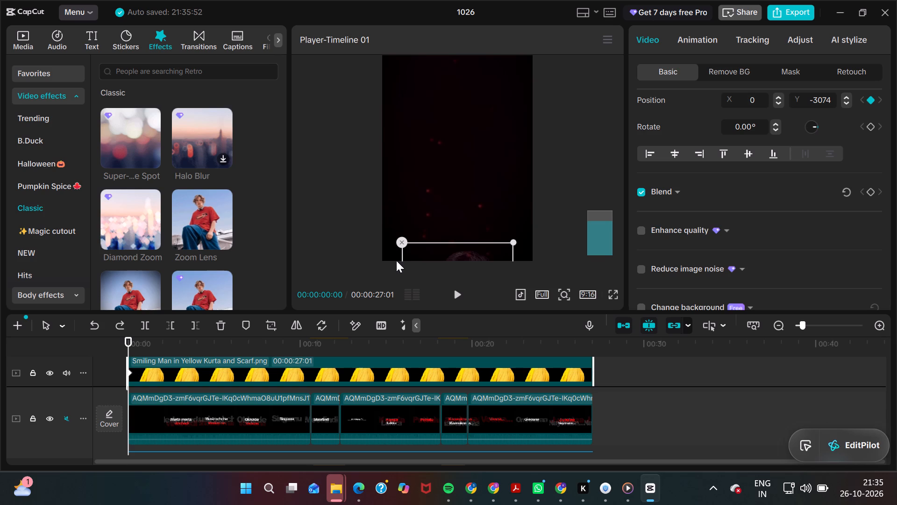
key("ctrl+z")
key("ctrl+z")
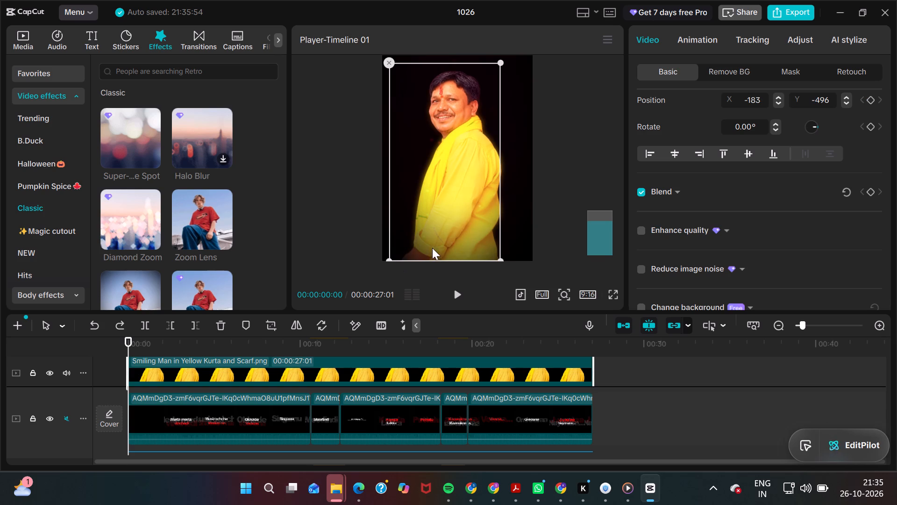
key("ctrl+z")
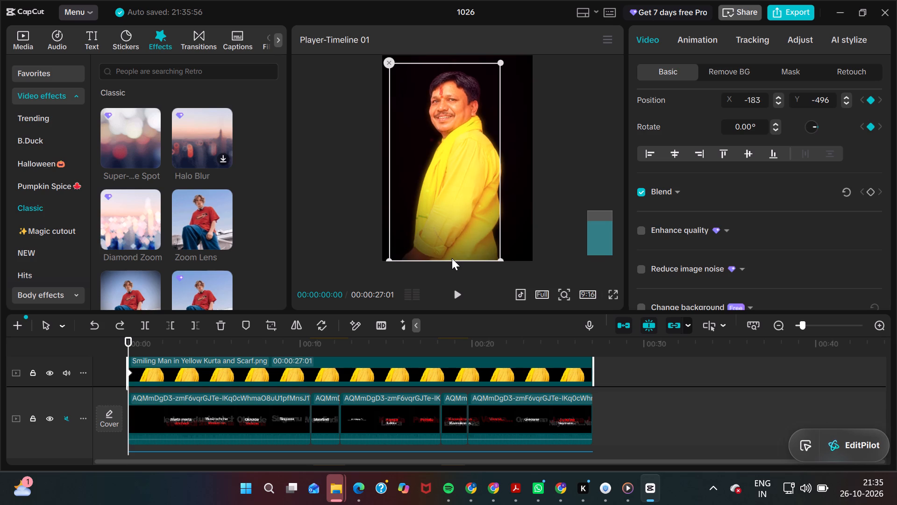
Undo the man-in-yellow overlay's remaining keyframe edits until the clip has no position or rotation keyframes.
key("ctrl+z")
key("ctrl+z")
key("ctrl+z")
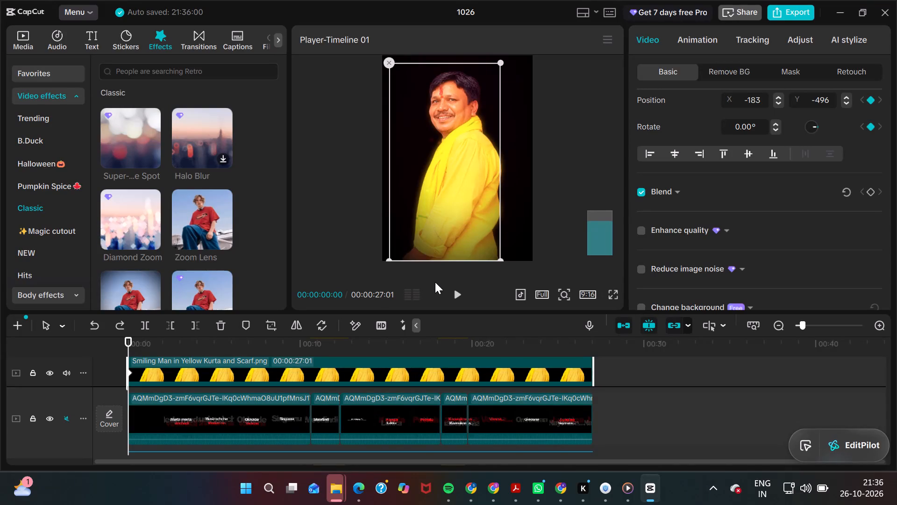
key("ctrl+z")
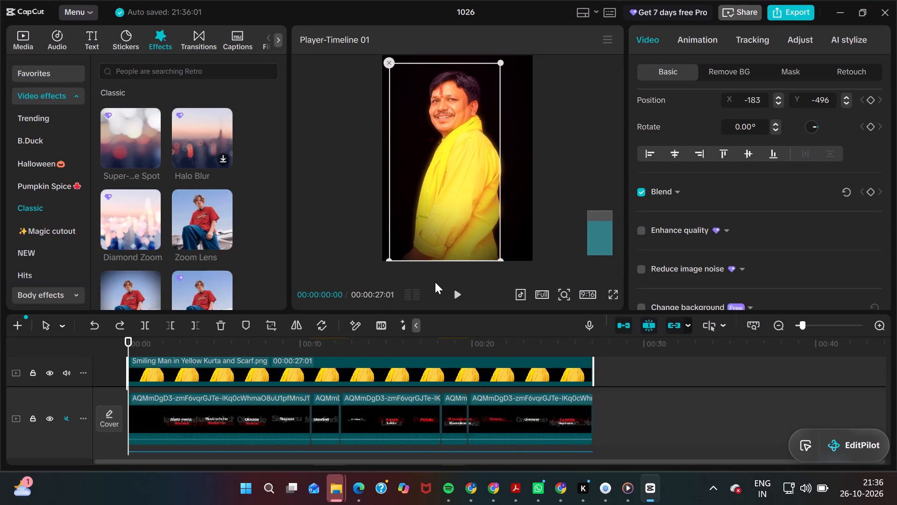
Play the video full screen from 00:00:00:00 to check the static overlay, and leave full screen.
left_click(616, 296)
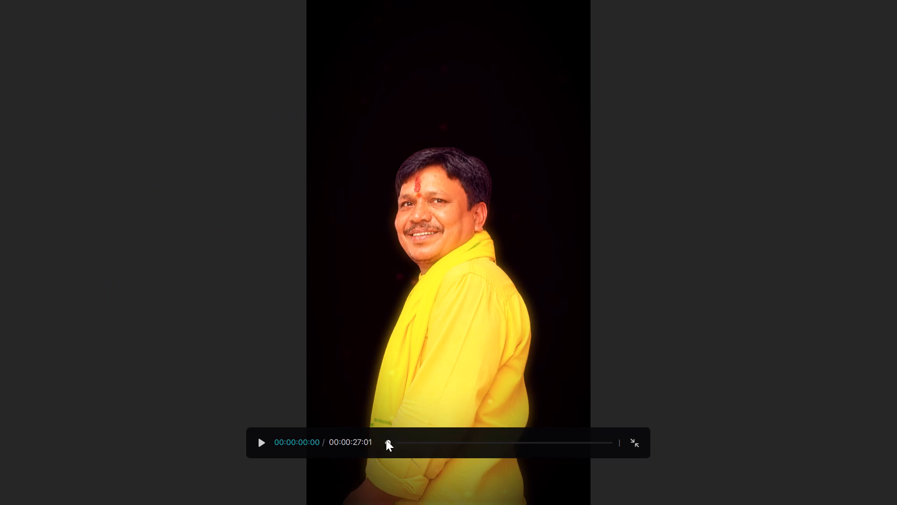
left_click(266, 441)
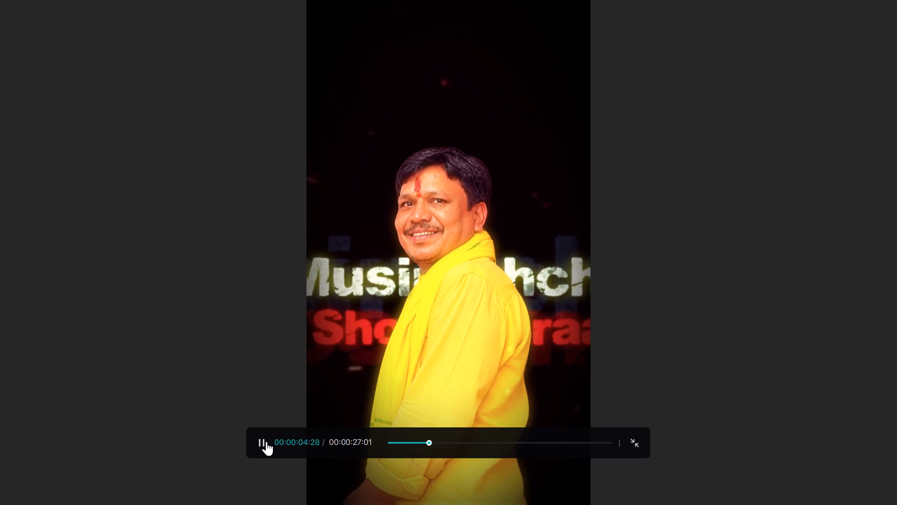
key("Escape")
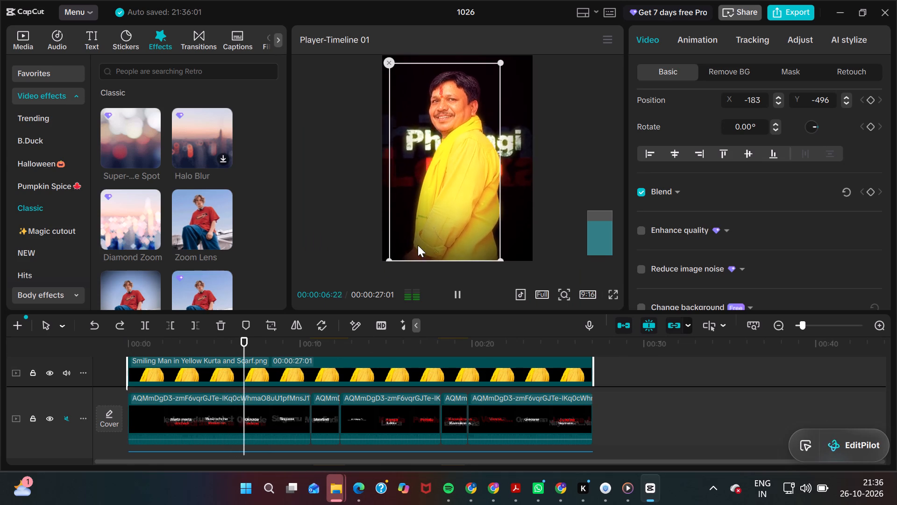
Move the man-in-yellow overlay closer to the frame's centre, at about X -63, Y -495, and play on from 00:00:07:04.
left_click_drag(419, 245, 433, 244)
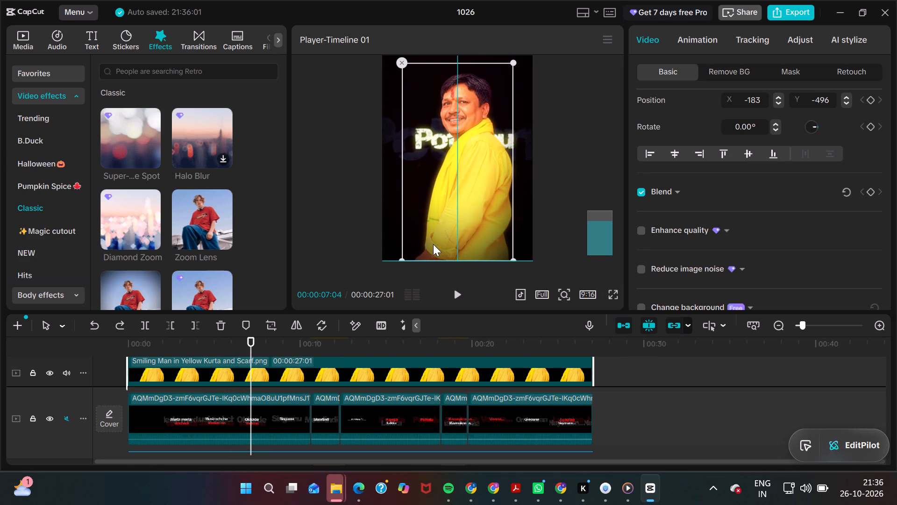
left_click_drag(433, 244, 430, 245)
left_click_drag(430, 245, 429, 246)
left_click_drag(429, 246, 428, 246)
left_click_drag(441, 281, 455, 292)
left_click(455, 292)
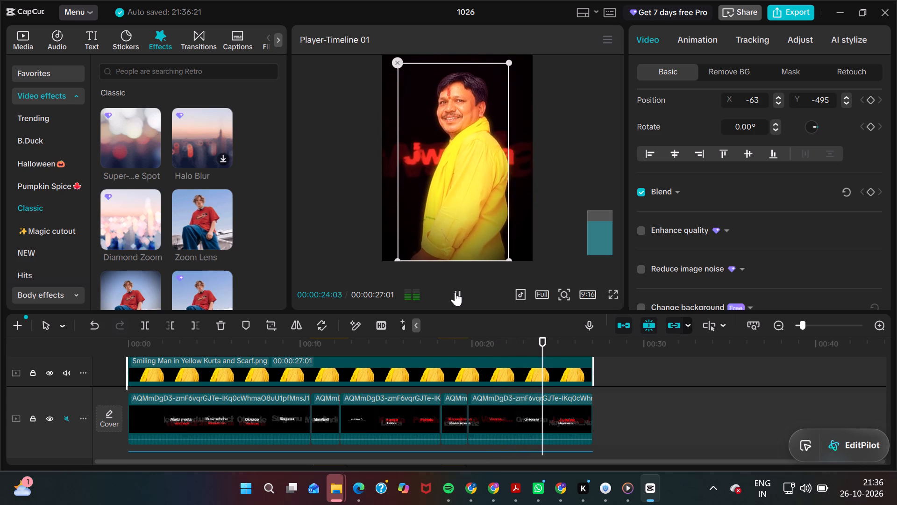
Set the scale of the last lyric clip on the main track to about 251%.
left_click(503, 397)
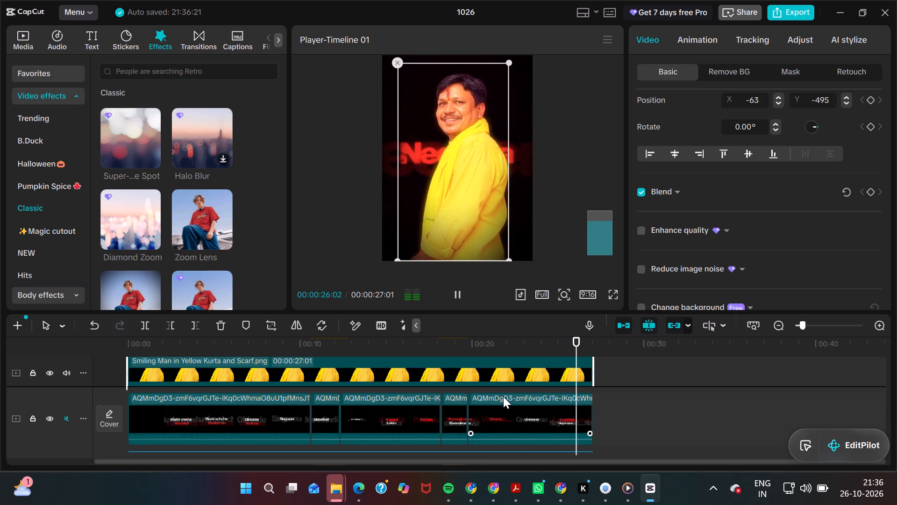
scroll(725, 137, "up", 5)
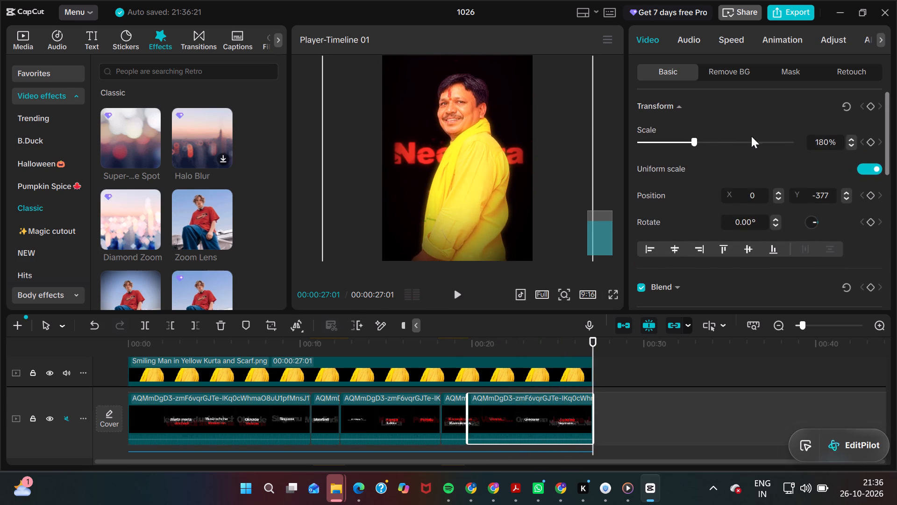
left_click(716, 138)
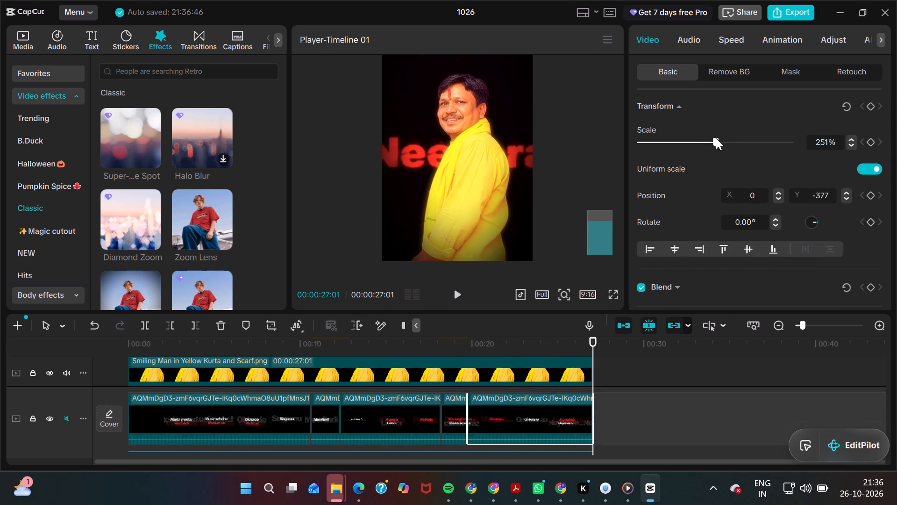
Add a transform keyframe at 00:00:19:23 to the short lyric clip just before the last one.
left_click(446, 417)
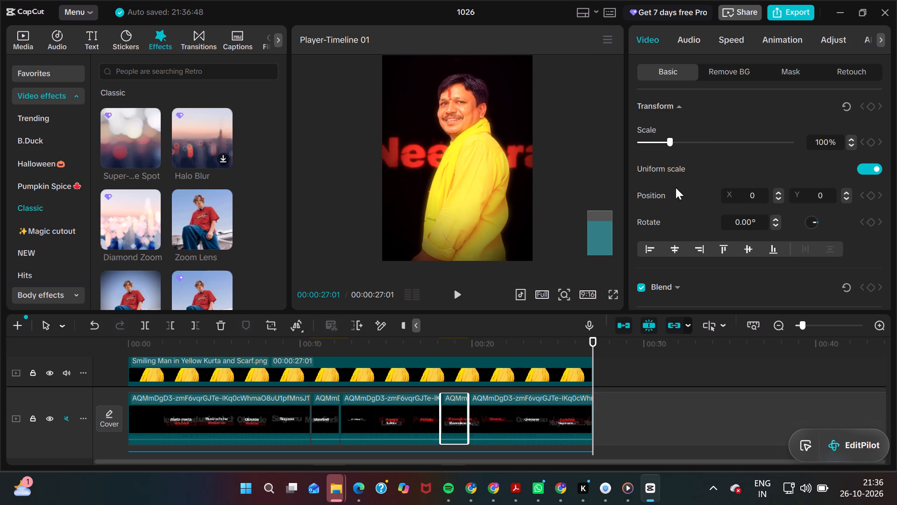
left_click_drag(595, 356, 588, 356)
left_click_drag(588, 356, 492, 339)
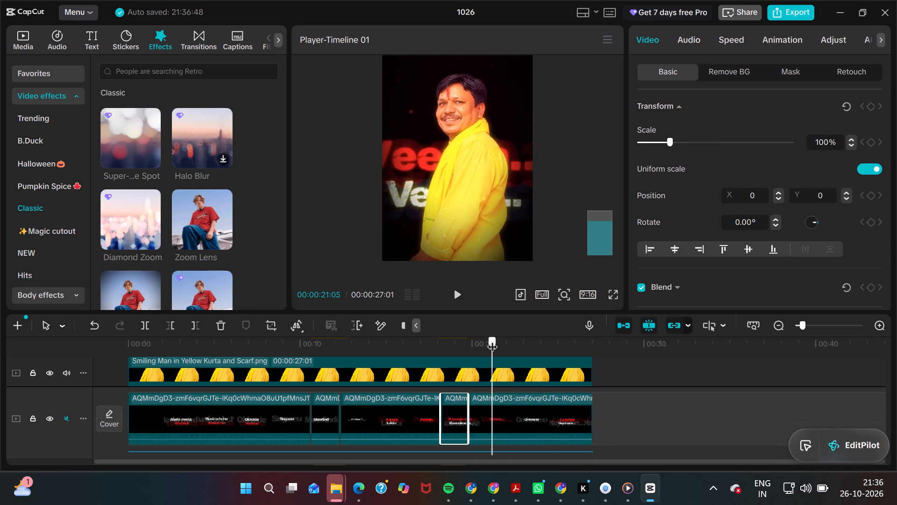
left_click_drag(492, 339, 504, 370)
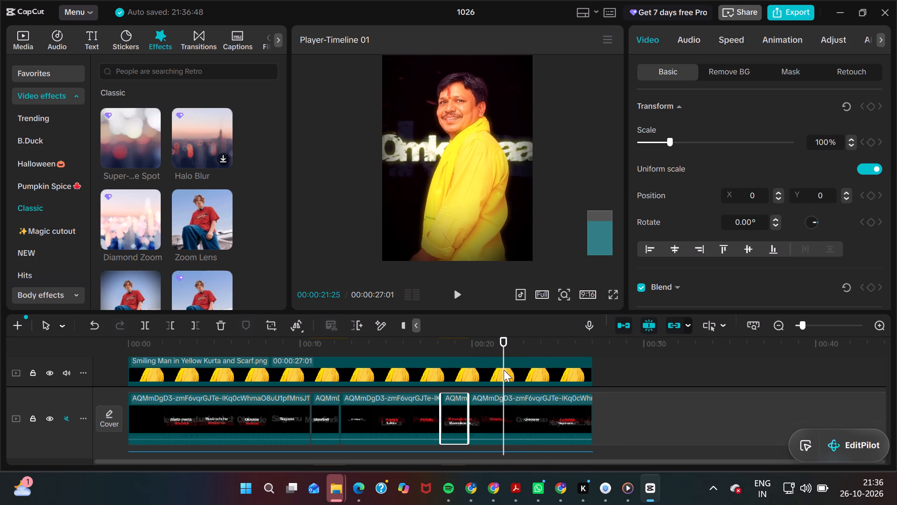
left_click_drag(501, 343, 478, 340)
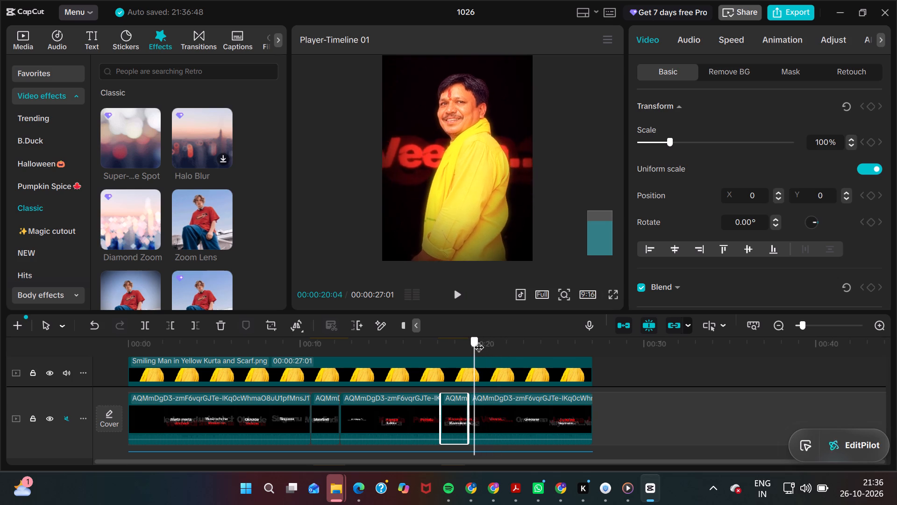
left_click_drag(478, 340, 474, 338)
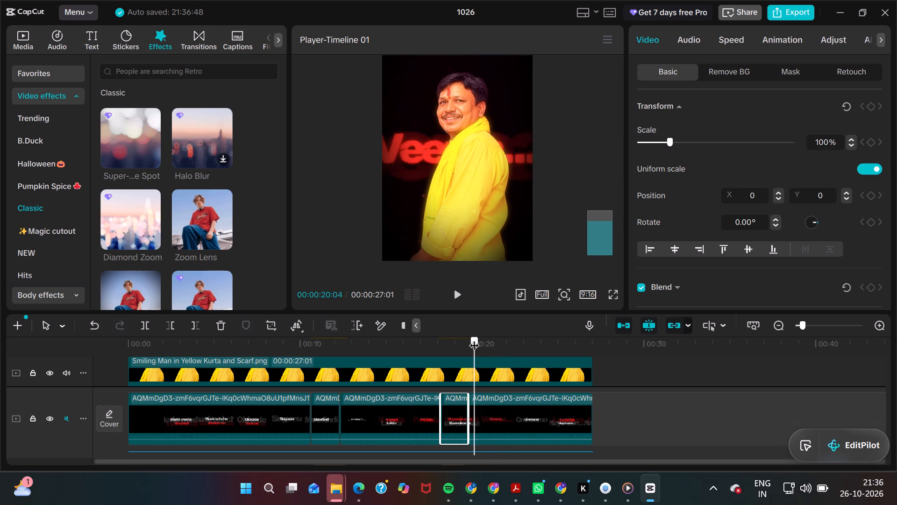
left_click_drag(474, 338, 468, 336)
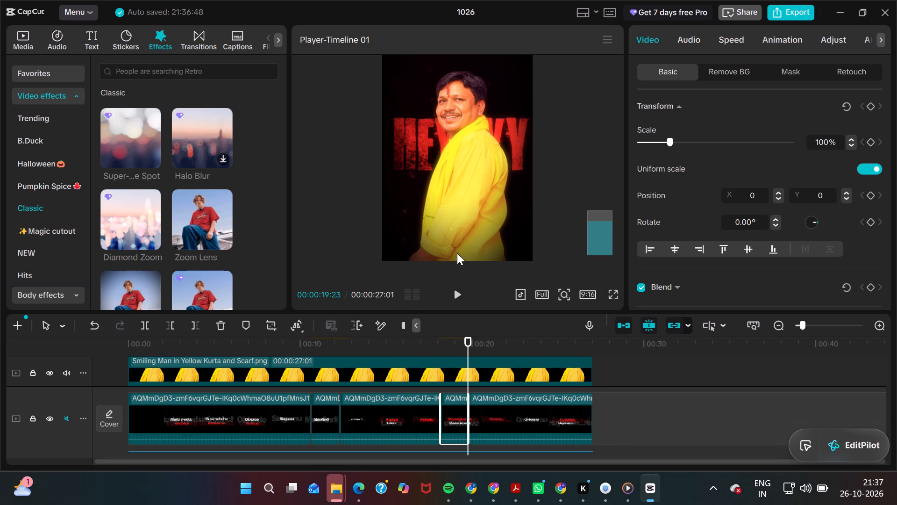
left_click(869, 104)
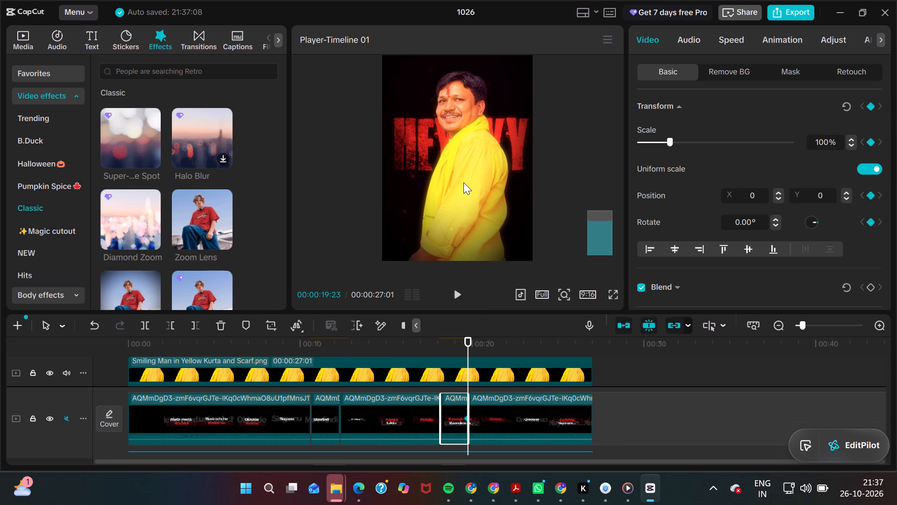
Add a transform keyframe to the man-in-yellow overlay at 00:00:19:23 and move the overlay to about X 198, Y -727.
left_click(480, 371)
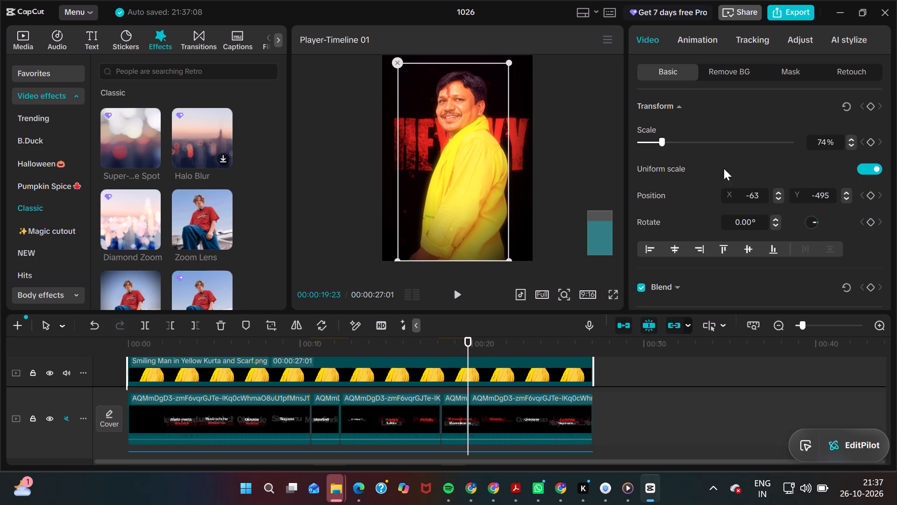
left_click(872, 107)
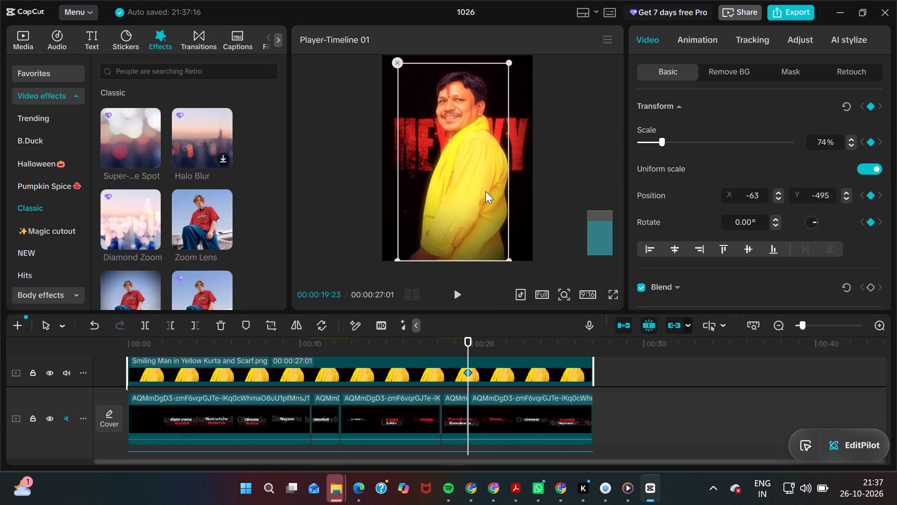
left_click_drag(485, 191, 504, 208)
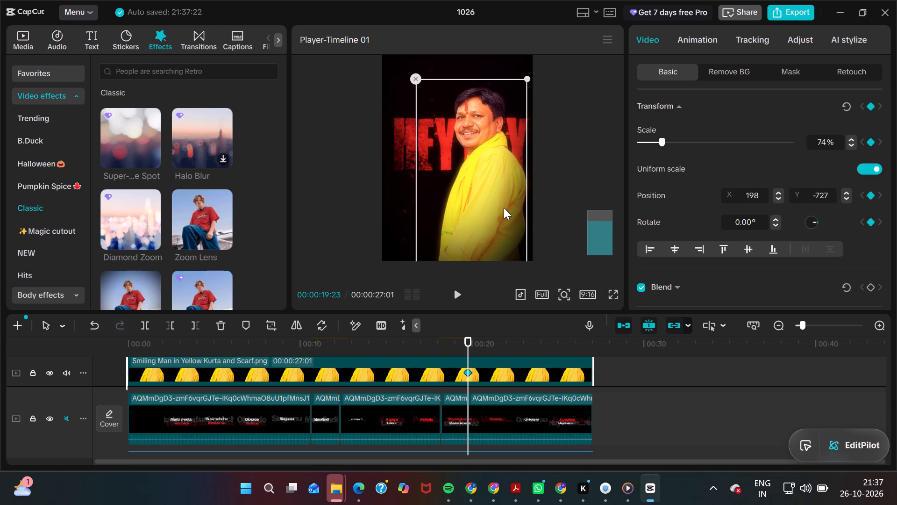
Play from 00:00:14:26 to check the overlay's new position against the lyrics, and return to its keyframe at 00:00:19:23.
left_click_drag(466, 344, 384, 348)
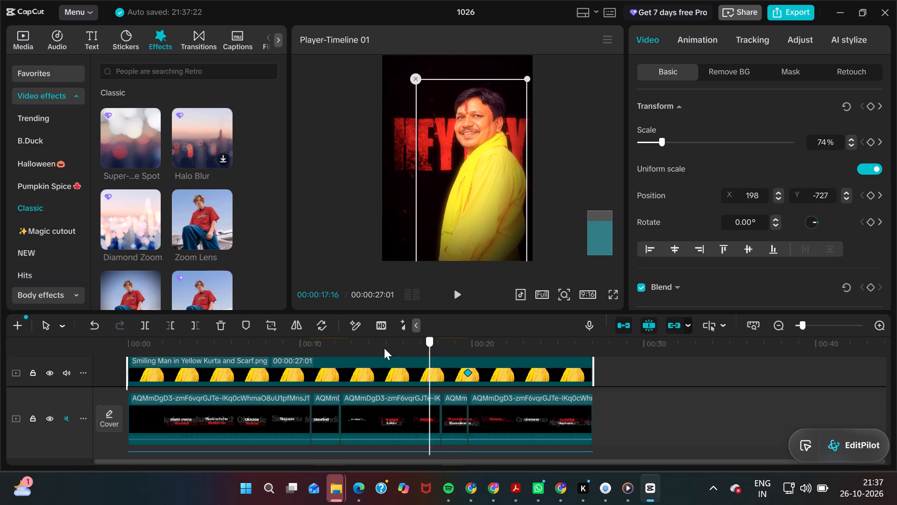
left_click_drag(384, 348, 384, 346)
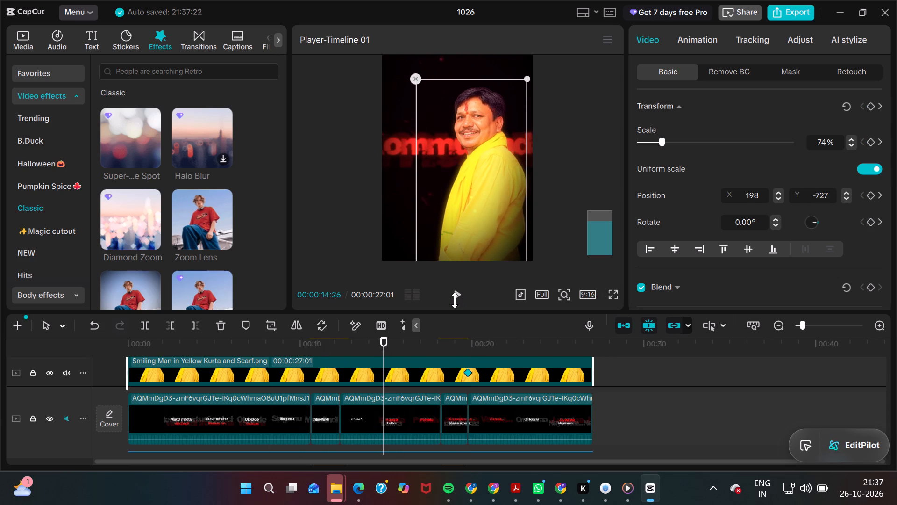
left_click(455, 300)
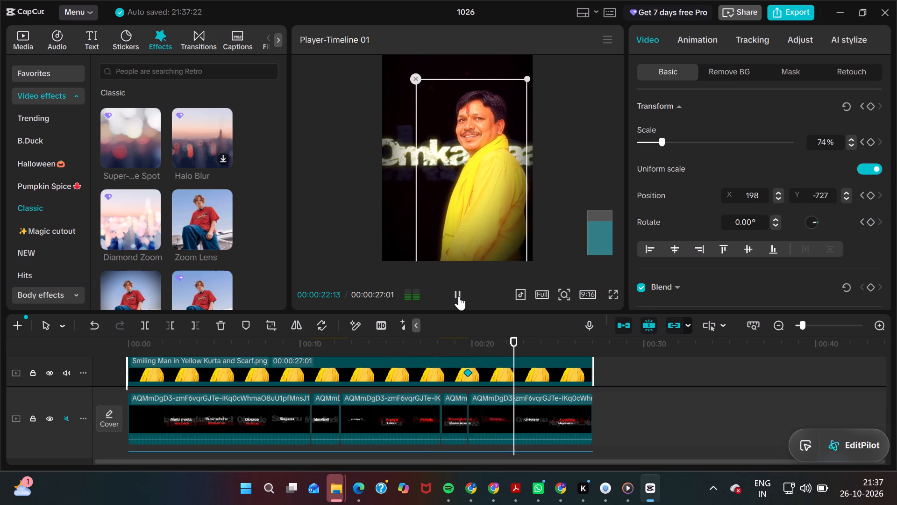
left_click(459, 296)
left_click_drag(517, 351, 410, 353)
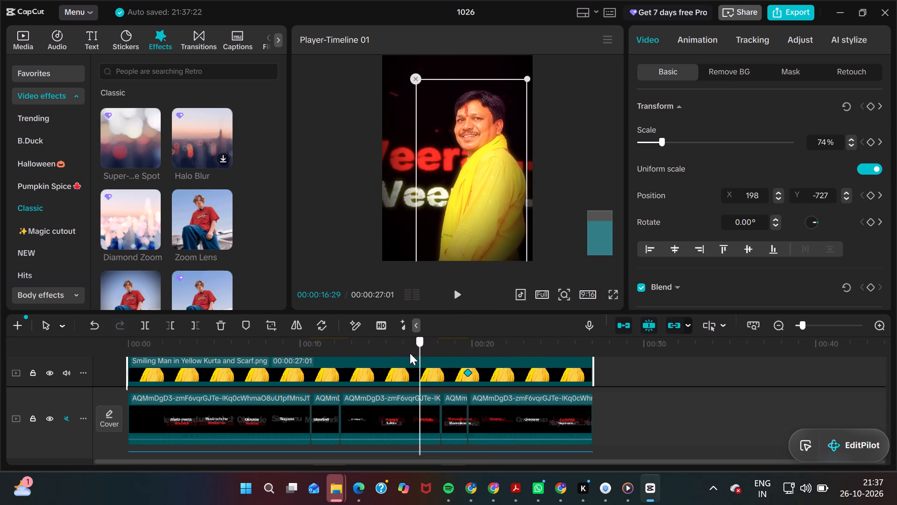
left_click_drag(410, 353, 460, 366)
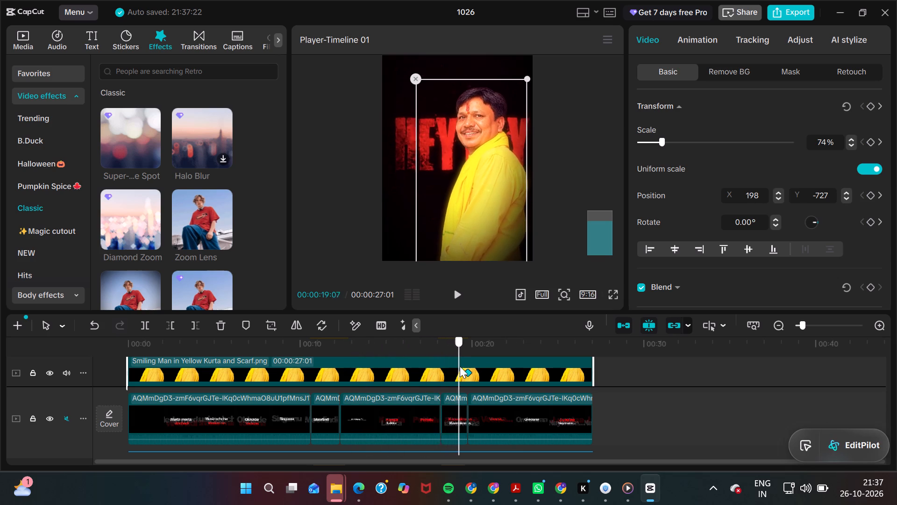
left_click_drag(460, 366, 468, 369)
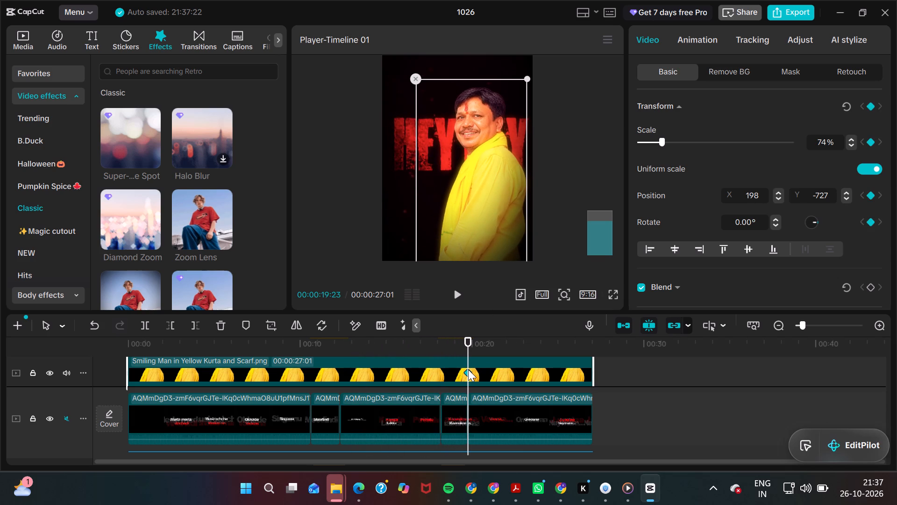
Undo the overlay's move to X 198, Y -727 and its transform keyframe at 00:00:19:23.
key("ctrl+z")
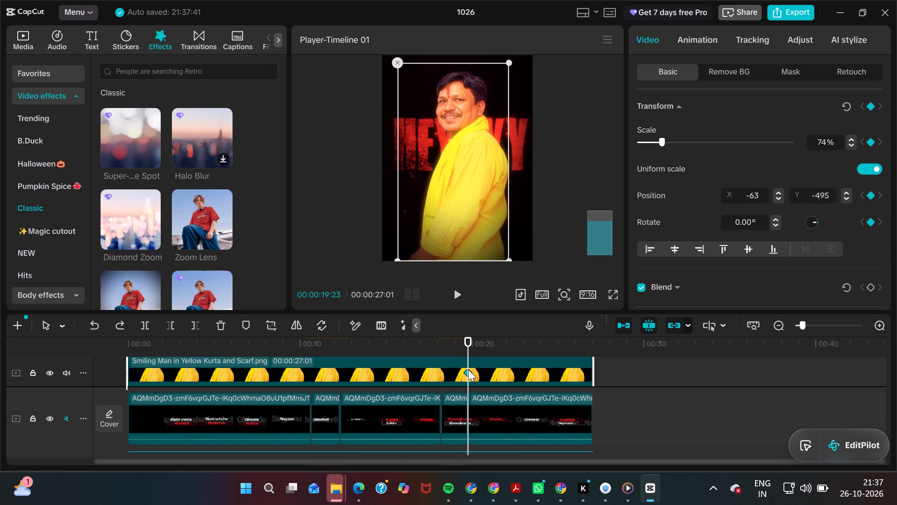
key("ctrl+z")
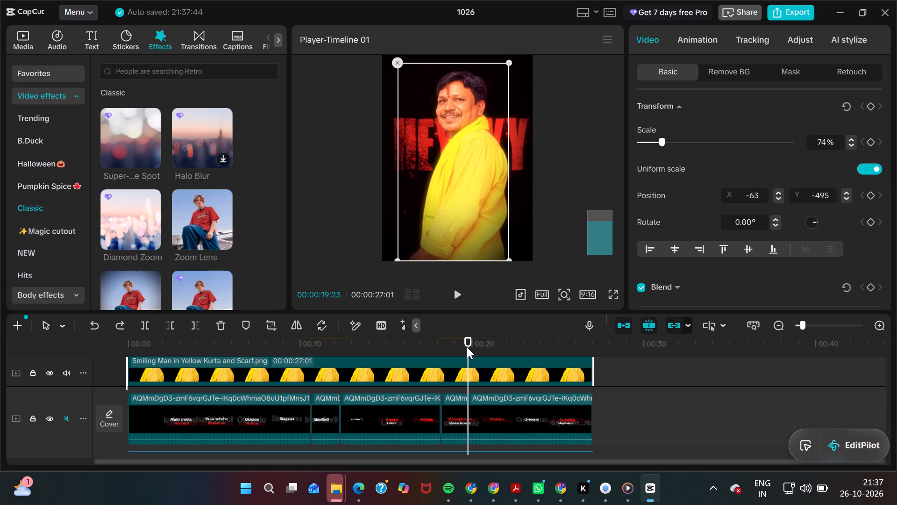
Play the whole video from 00:00:00:00 in full screen to check the overlay against the lyrics.
left_click_drag(467, 347, 127, 466)
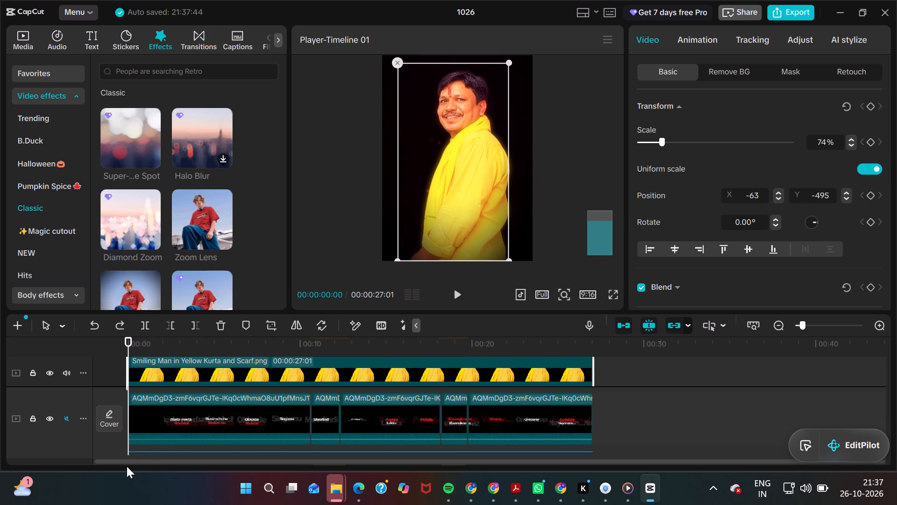
left_click(614, 295)
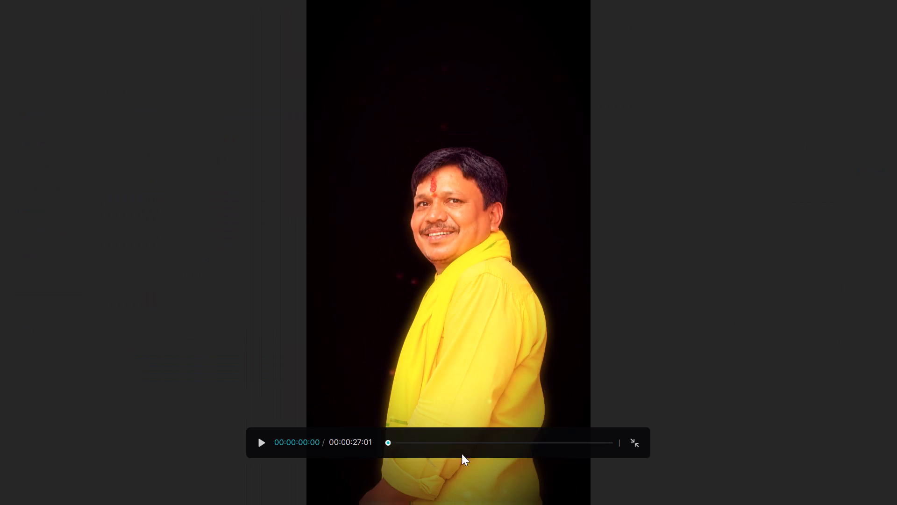
left_click(257, 441)
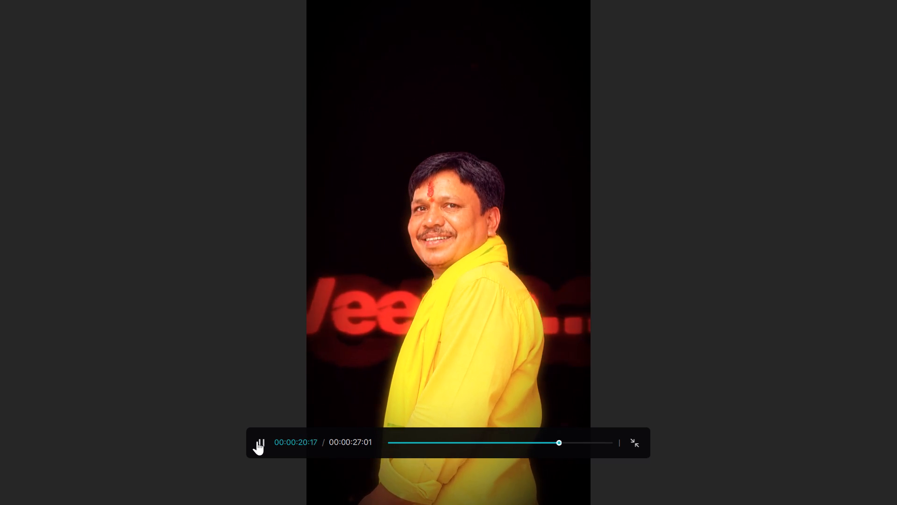
key("Escape")
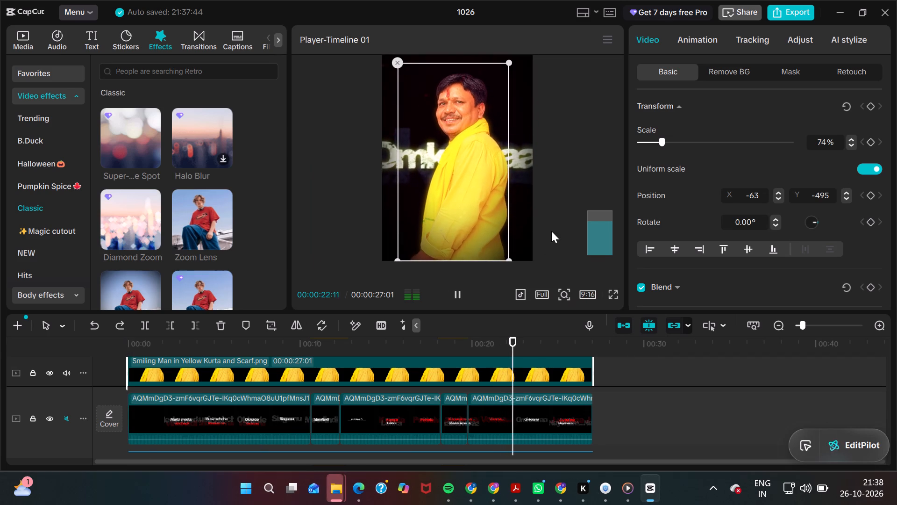
left_click(595, 217)
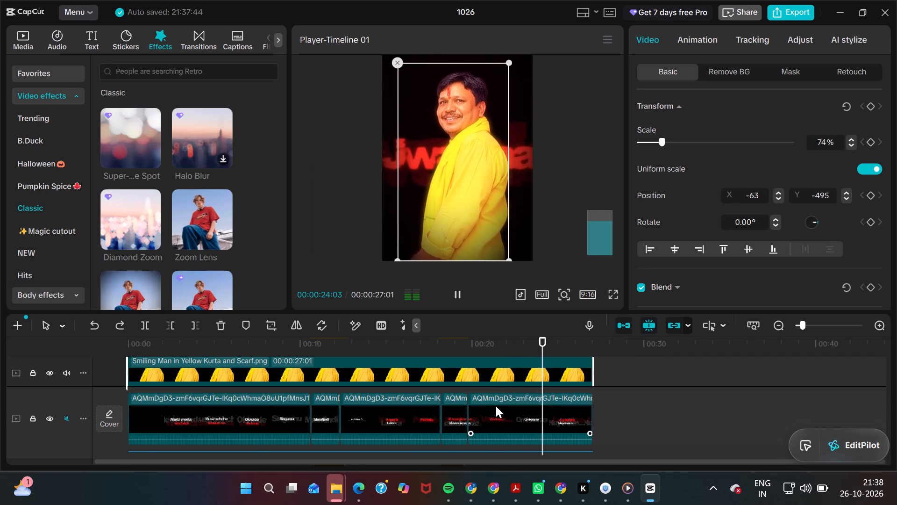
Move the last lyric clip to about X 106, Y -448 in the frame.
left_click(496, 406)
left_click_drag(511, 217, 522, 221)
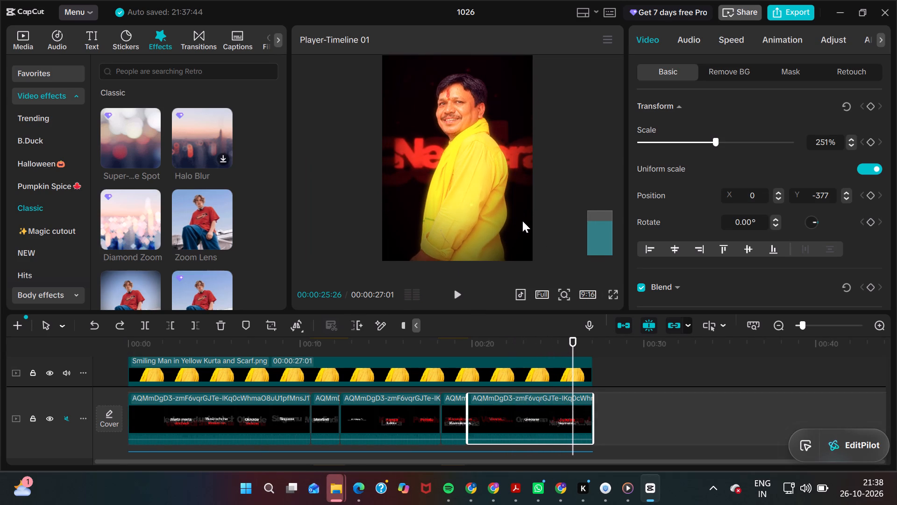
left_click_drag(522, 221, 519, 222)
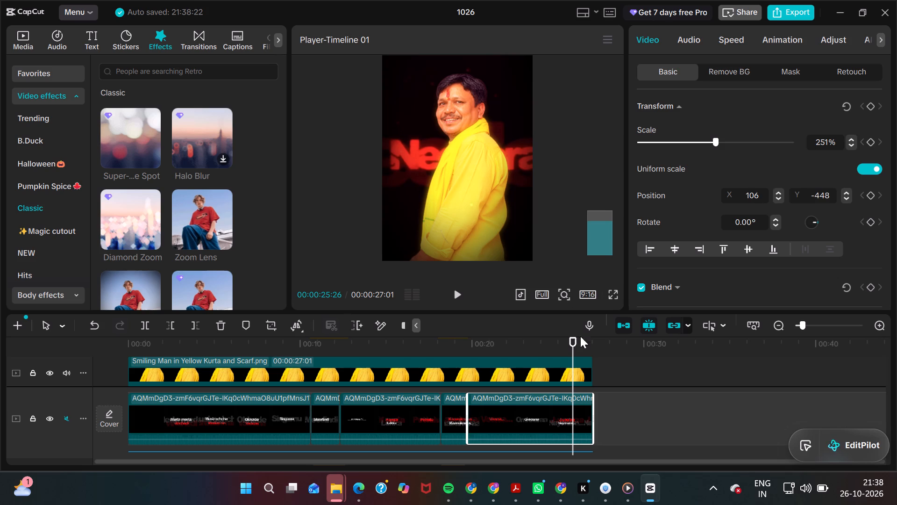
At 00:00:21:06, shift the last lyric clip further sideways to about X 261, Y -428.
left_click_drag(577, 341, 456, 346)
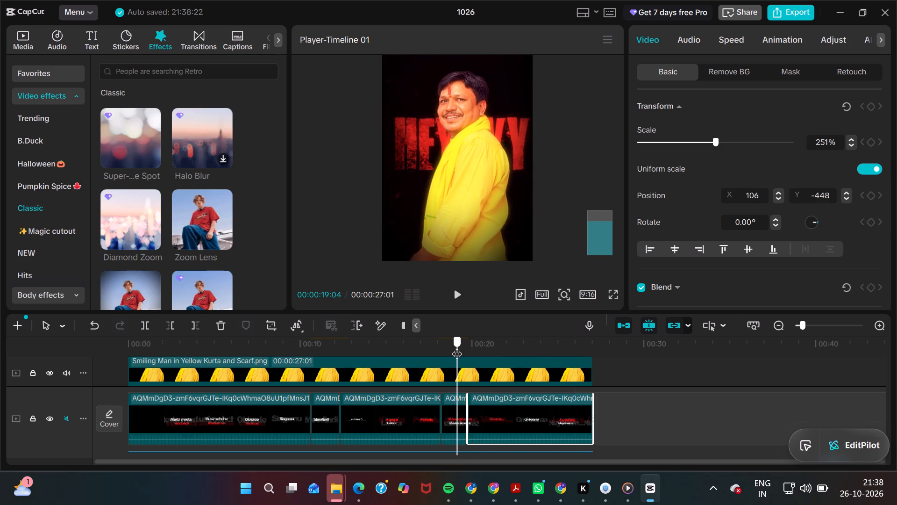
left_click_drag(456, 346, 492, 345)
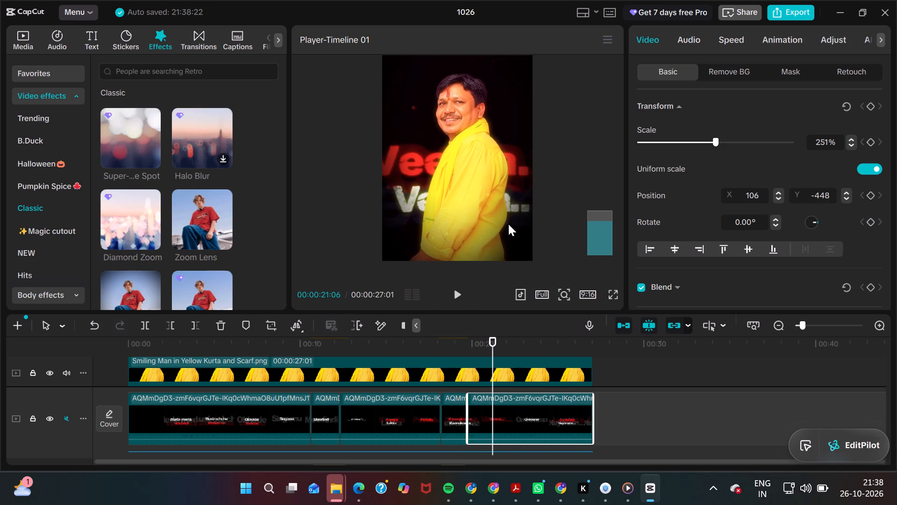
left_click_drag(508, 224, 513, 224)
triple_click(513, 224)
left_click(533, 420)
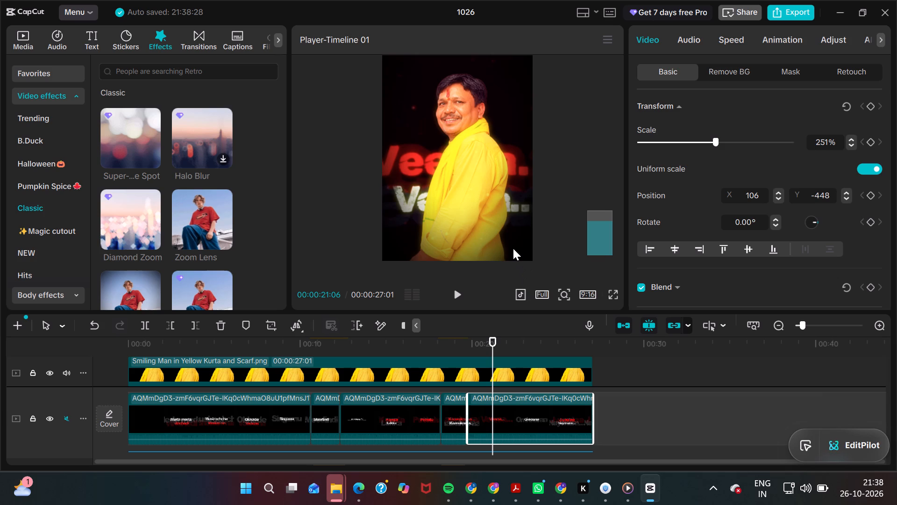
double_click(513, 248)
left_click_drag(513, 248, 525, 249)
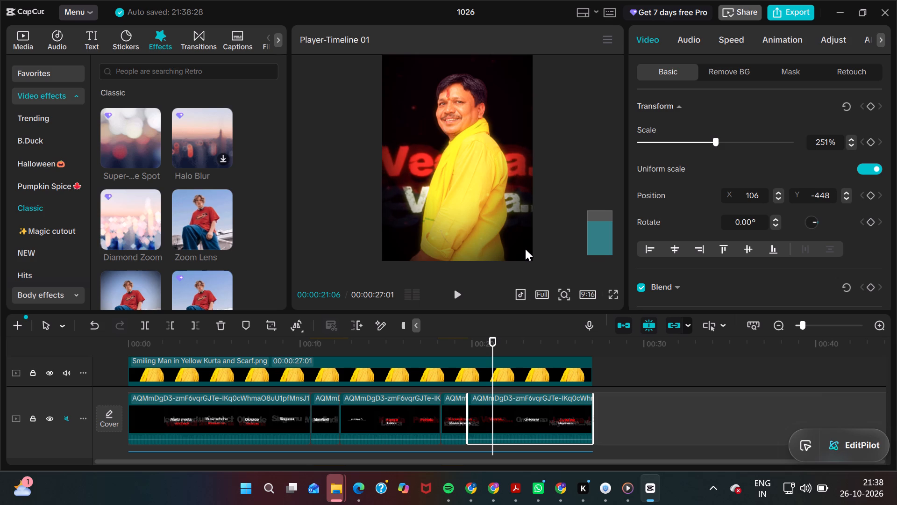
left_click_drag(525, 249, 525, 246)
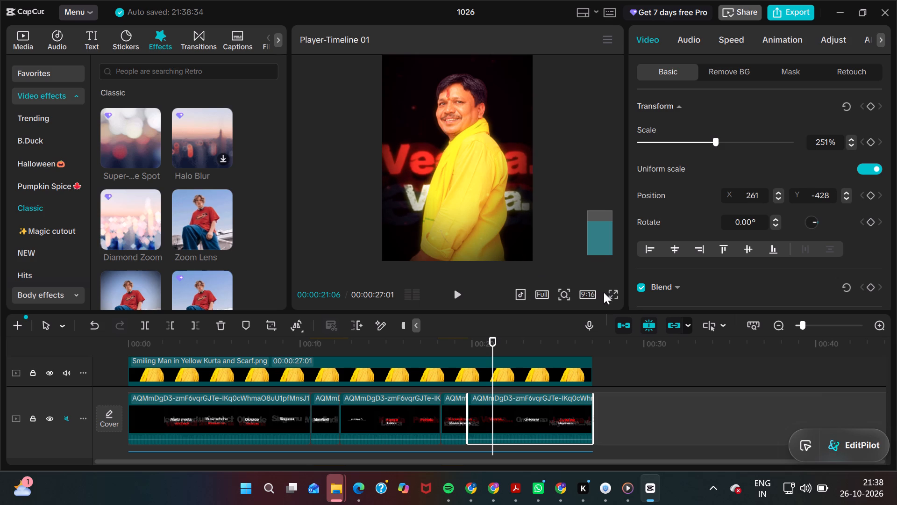
Play in full screen from shortly before the last lyric clip to the end to check its new position.
left_click(610, 294)
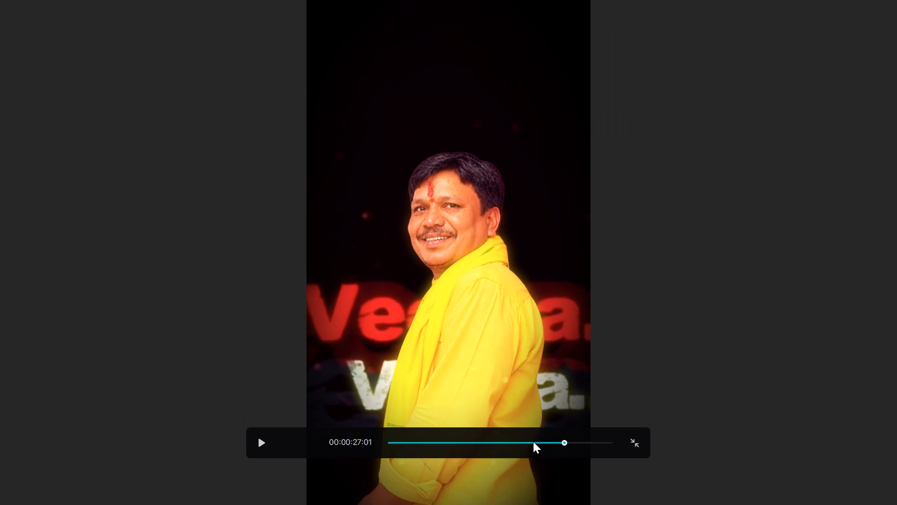
left_click(533, 441)
left_click(261, 436)
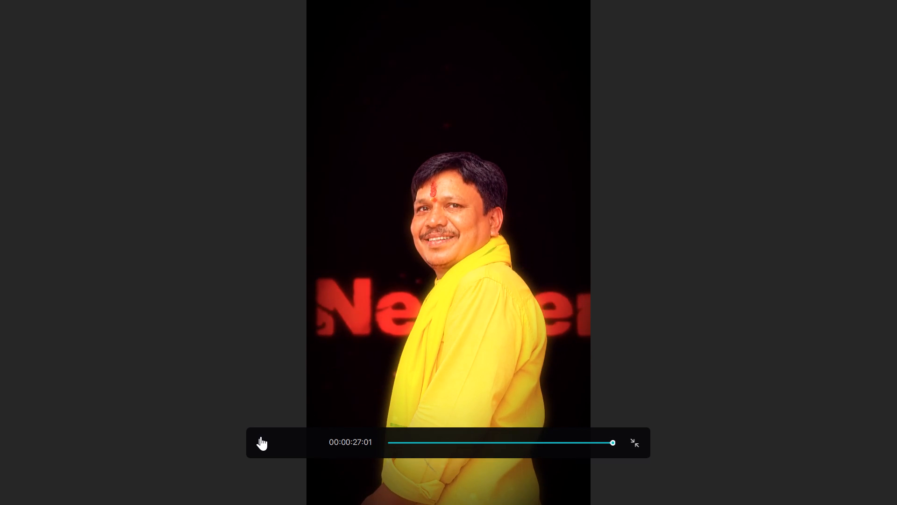
key("Escape")
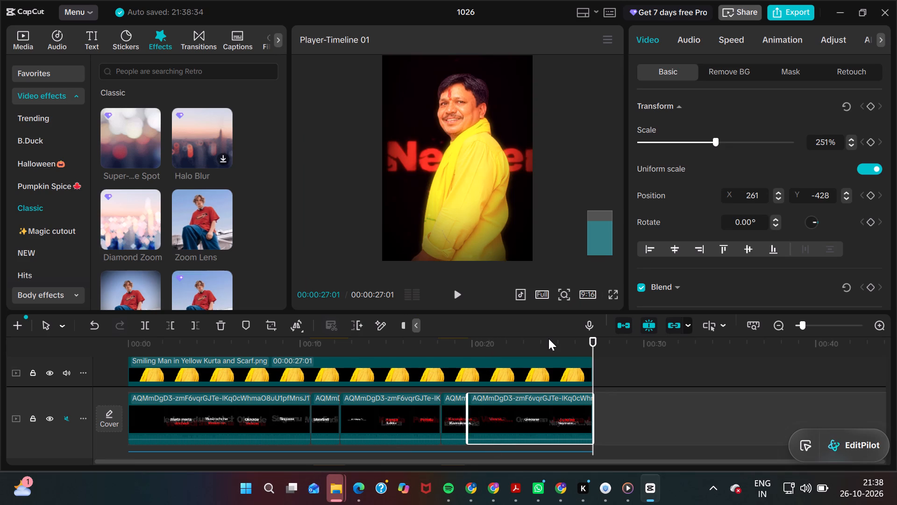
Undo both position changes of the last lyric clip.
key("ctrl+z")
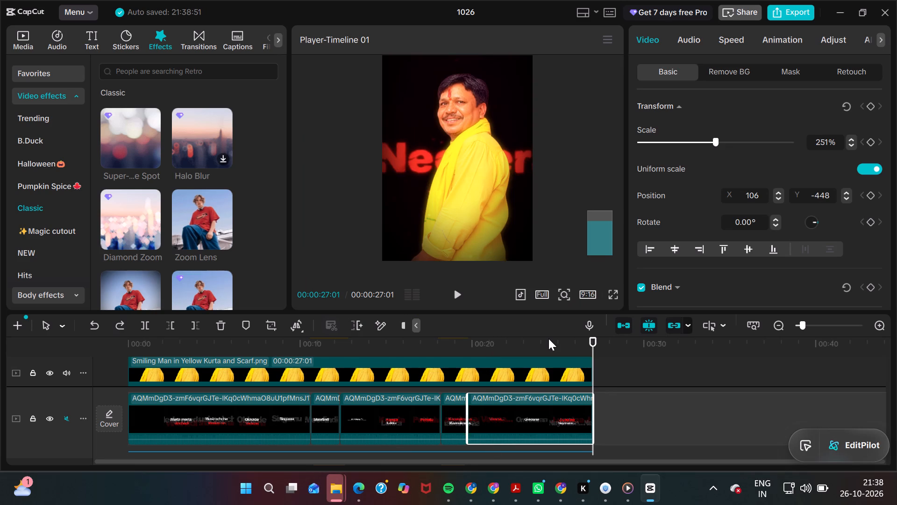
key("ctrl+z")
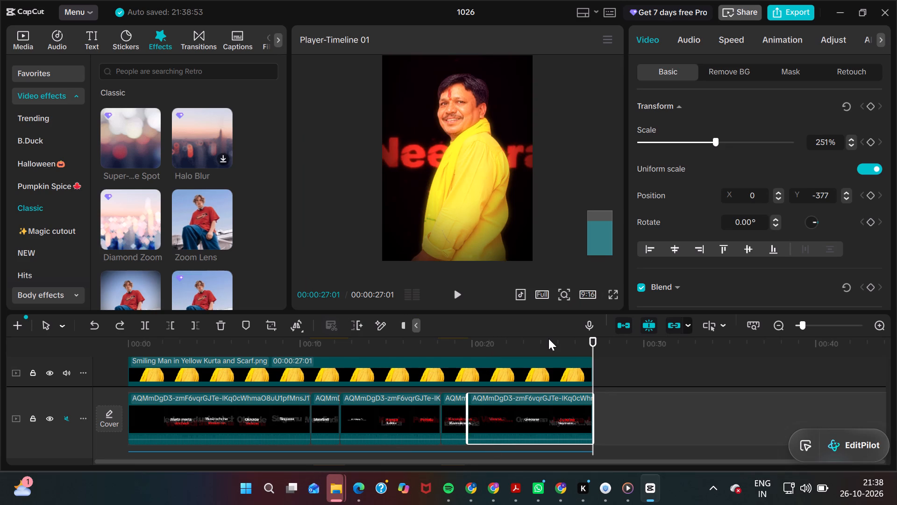
Review the lyric placement between about 00:00:18:29 and the end of the timeline at 00:00:27:01.
left_click(548, 339)
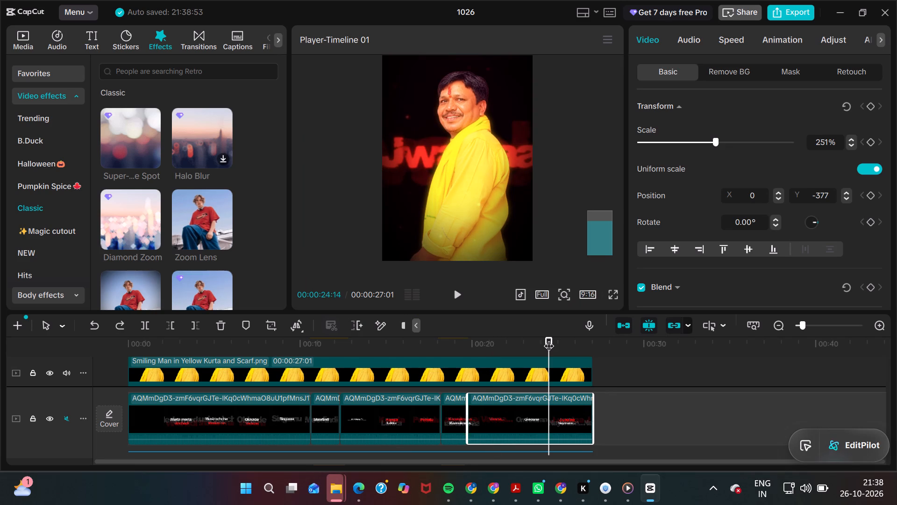
left_click_drag(550, 343, 461, 354)
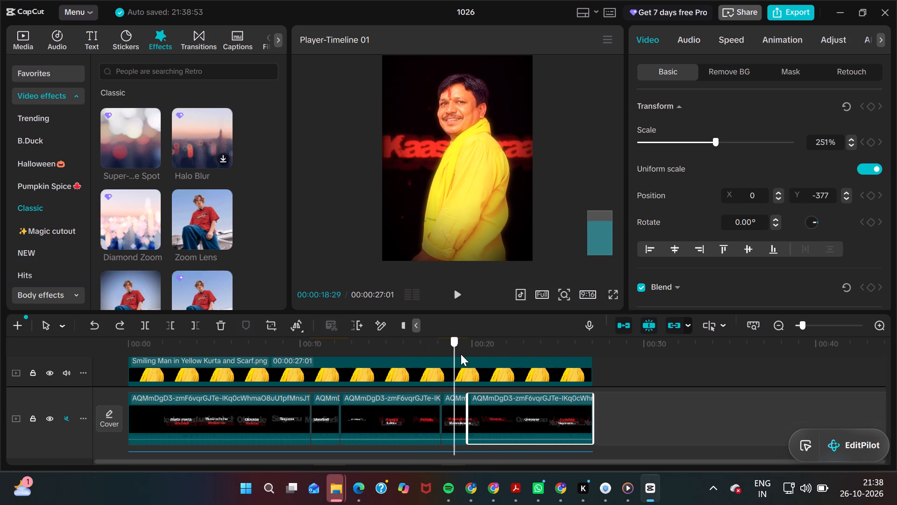
left_click_drag(461, 354, 608, 405)
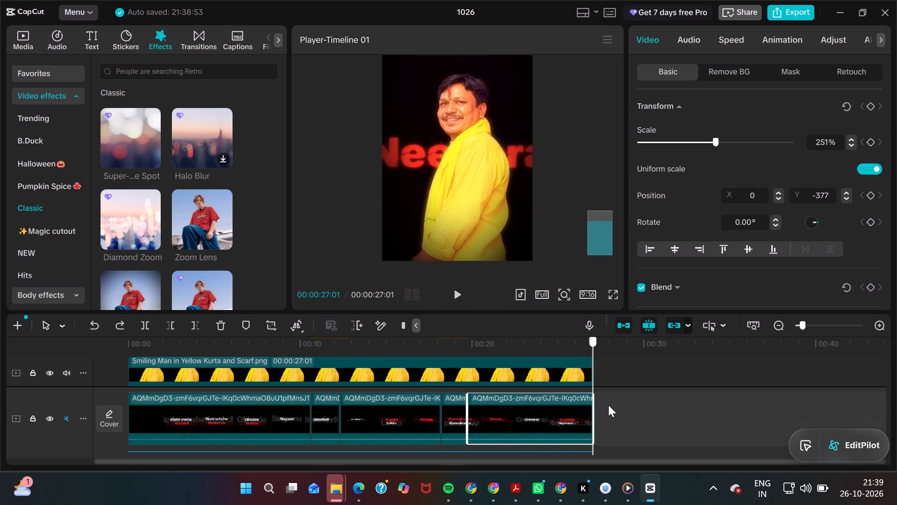
left_click_drag(608, 405, 609, 405)
Add the Classic video effect To Color above the man-in-yellow overlay at the start of the timeline.
scroll(206, 233, "down", 1)
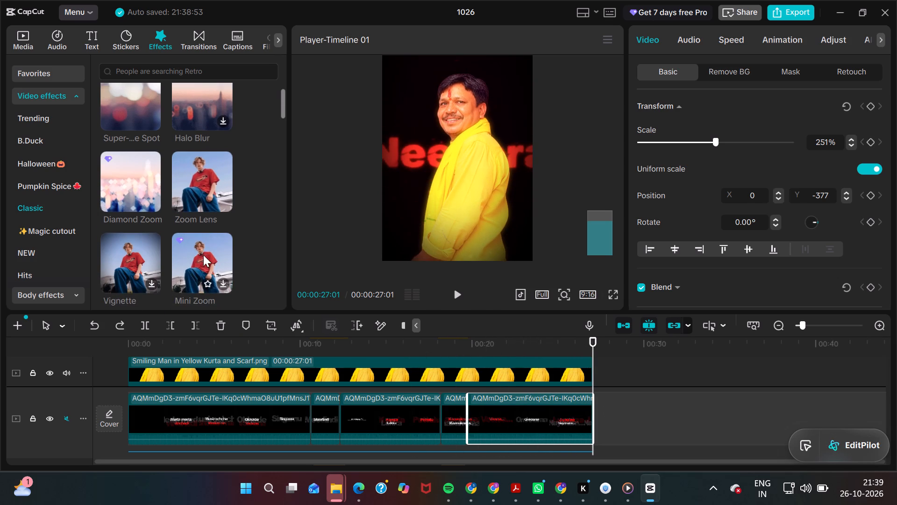
scroll(106, 277, "down", 1)
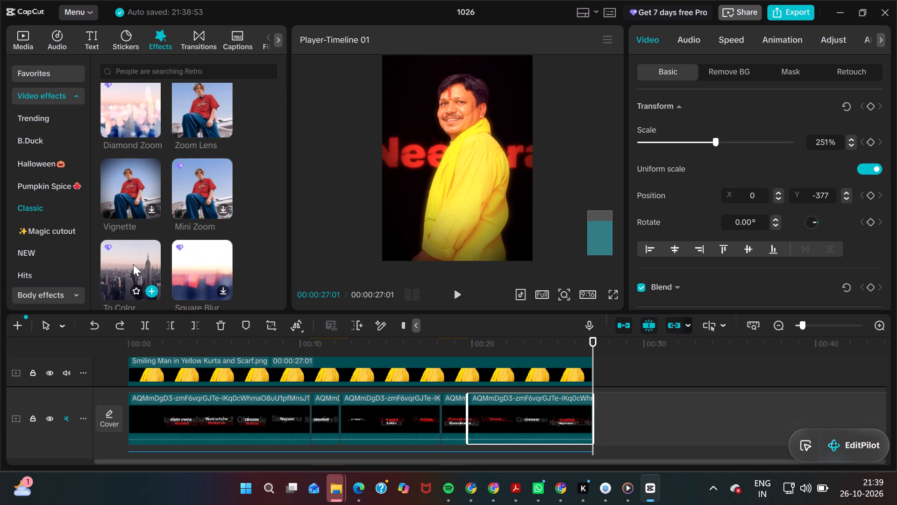
left_click_drag(133, 264, 128, 341)
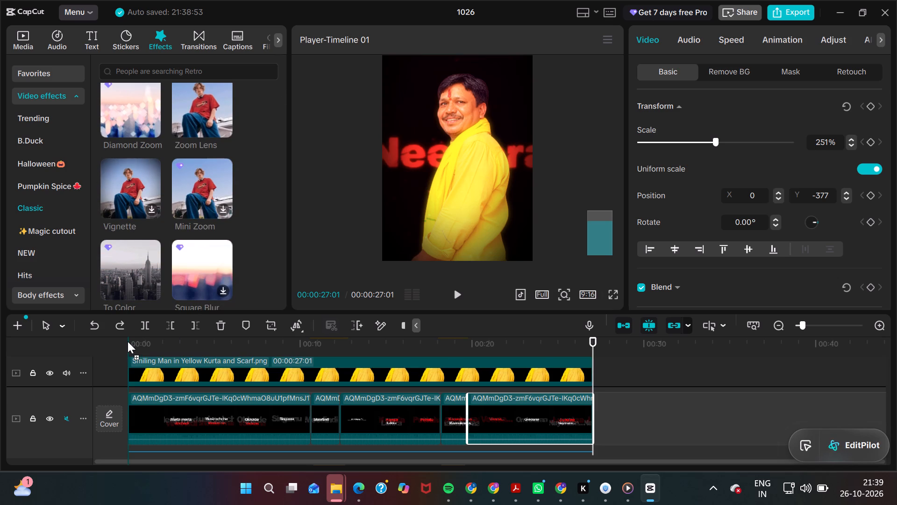
left_click_drag(128, 341, 128, 364)
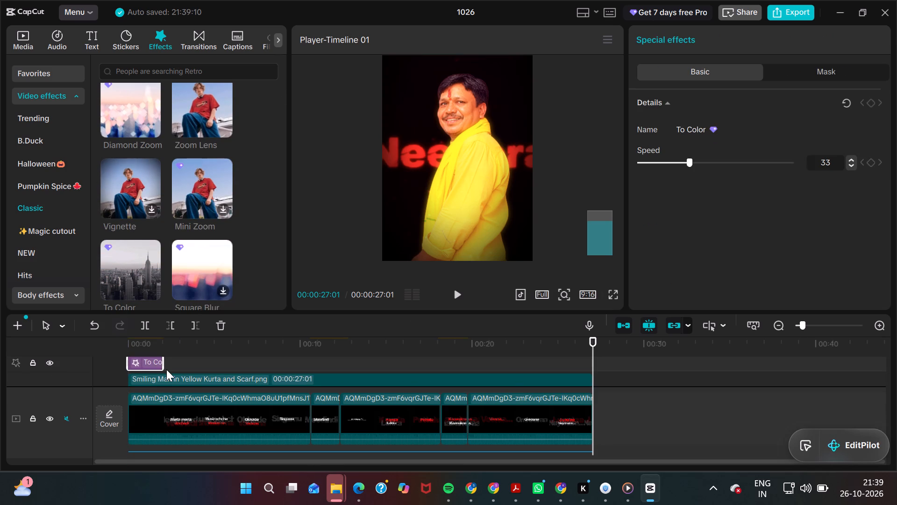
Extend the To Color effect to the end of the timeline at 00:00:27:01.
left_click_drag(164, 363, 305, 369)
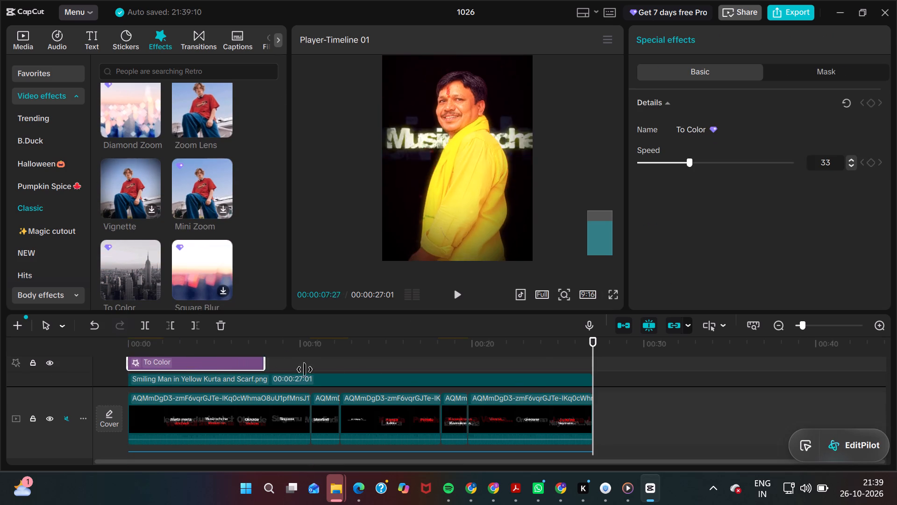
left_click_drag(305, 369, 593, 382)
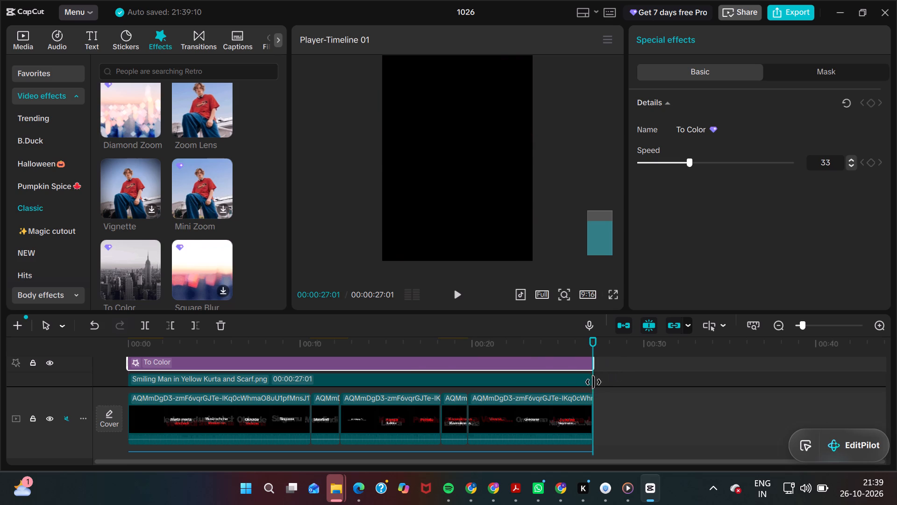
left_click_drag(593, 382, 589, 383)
Set the To Color effect's speed to 53.
left_click(678, 159)
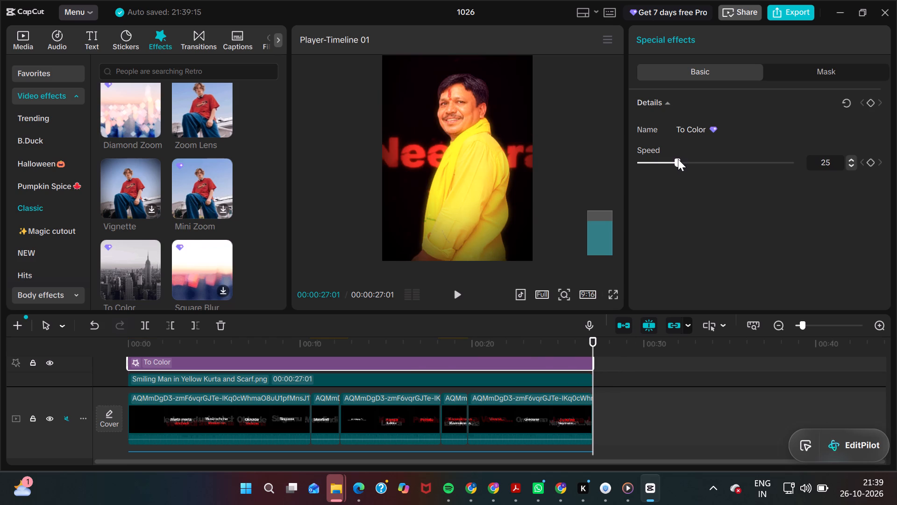
left_click(719, 159)
Play from 00:00:00:00 to check how the To Color effect looks at the opening.
left_click_drag(593, 345, 477, 369)
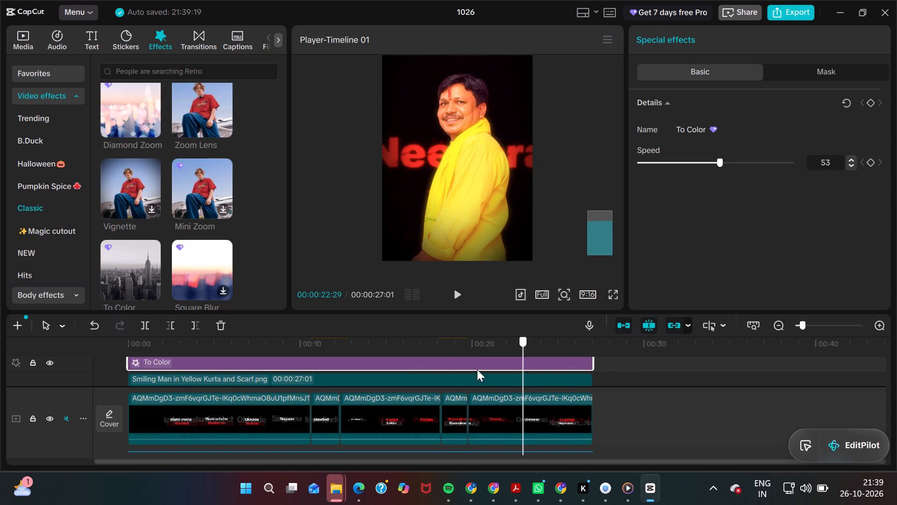
left_click_drag(477, 369, 106, 397)
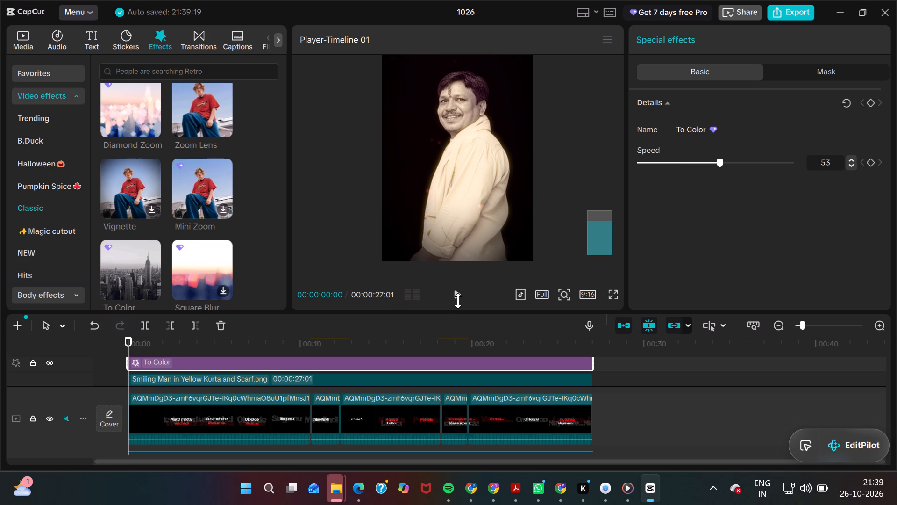
left_click(458, 301)
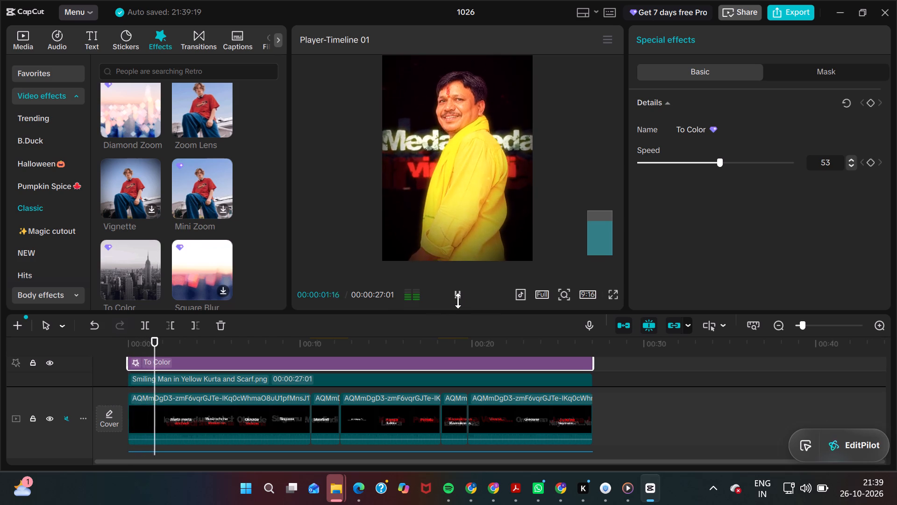
Shorten the To Color effect so it covers only about the first 3 seconds.
left_click_drag(595, 362, 210, 417)
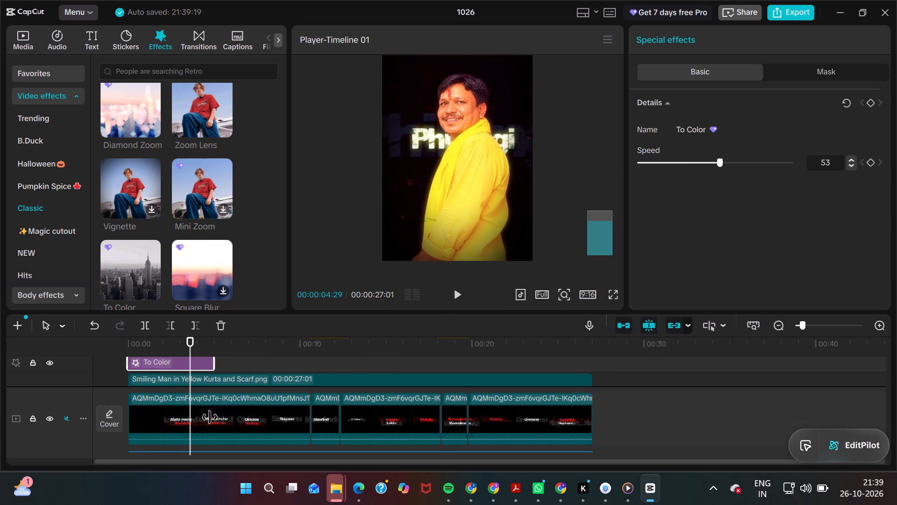
left_click_drag(210, 417, 172, 416)
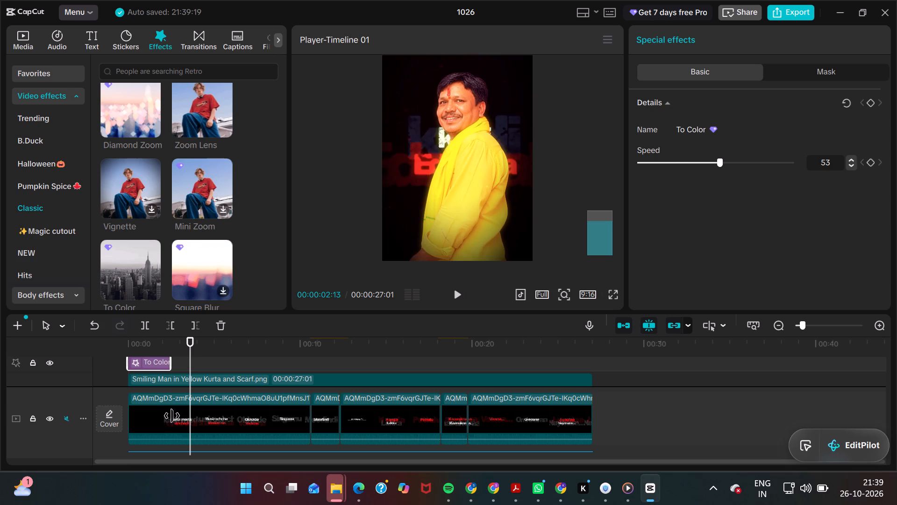
left_click_drag(172, 416, 176, 416)
Scrub through the first four seconds to check the shortened To Color effect, finishing at 00:00:00:00.
left_click_drag(188, 342, 155, 340)
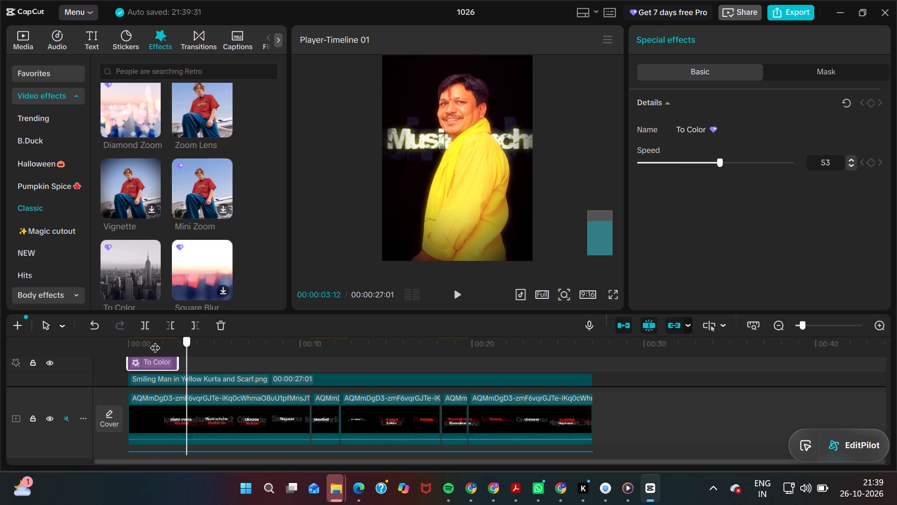
left_click_drag(155, 340, 149, 352)
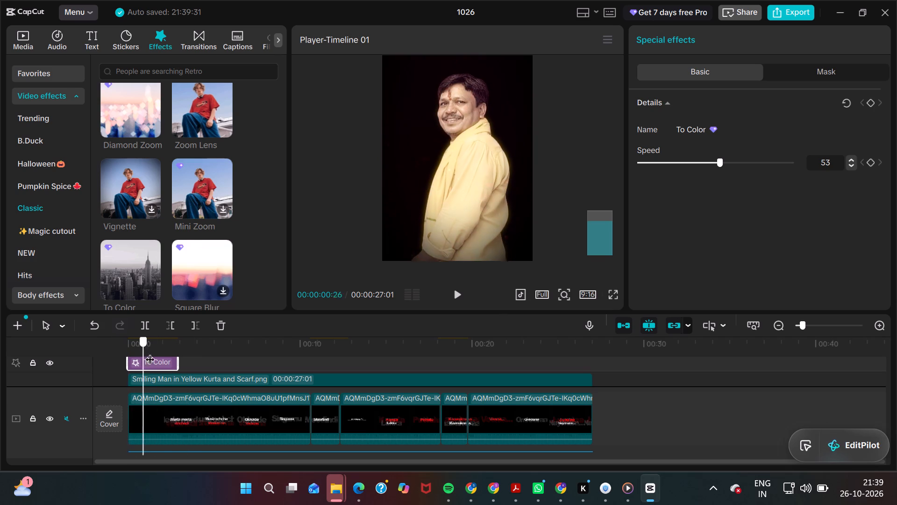
left_click_drag(149, 352, 196, 355)
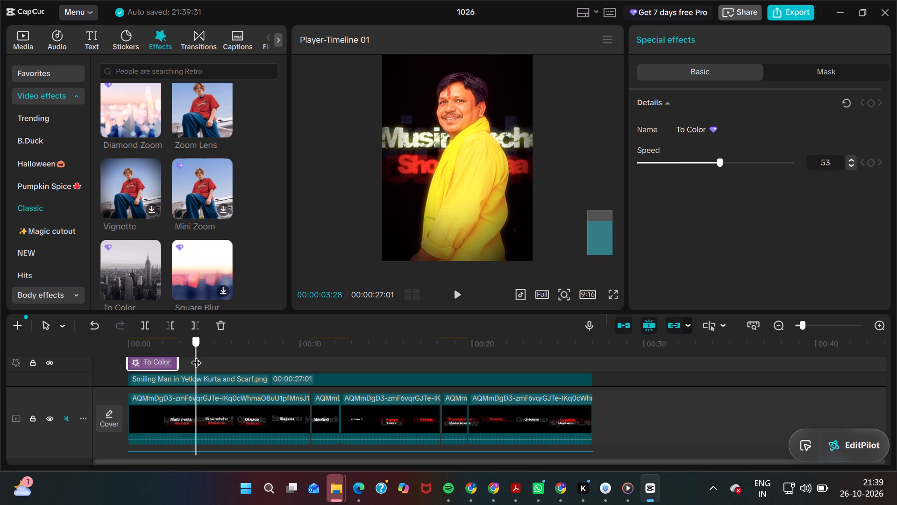
left_click_drag(196, 355, 72, 365)
Browse the remaining Classic video effects below To Color for another effect to use.
scroll(154, 234, "down", 1)
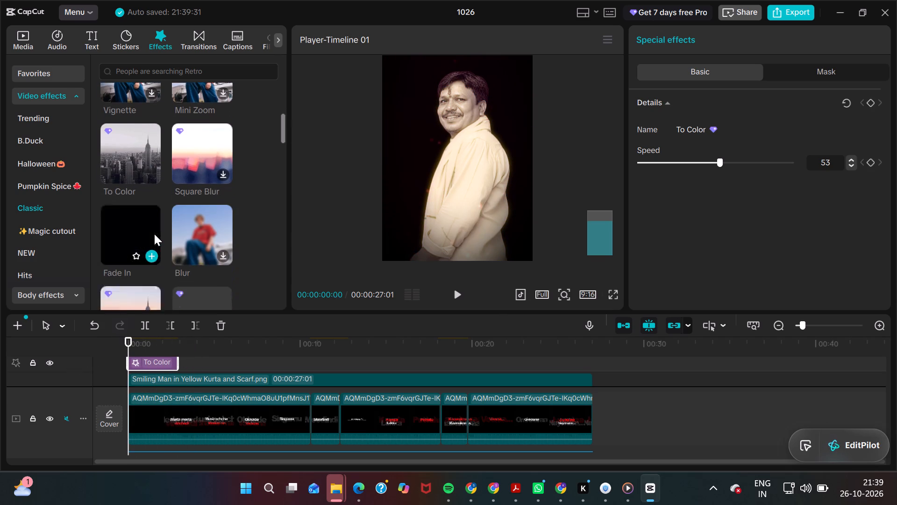
scroll(154, 234, "down", 2)
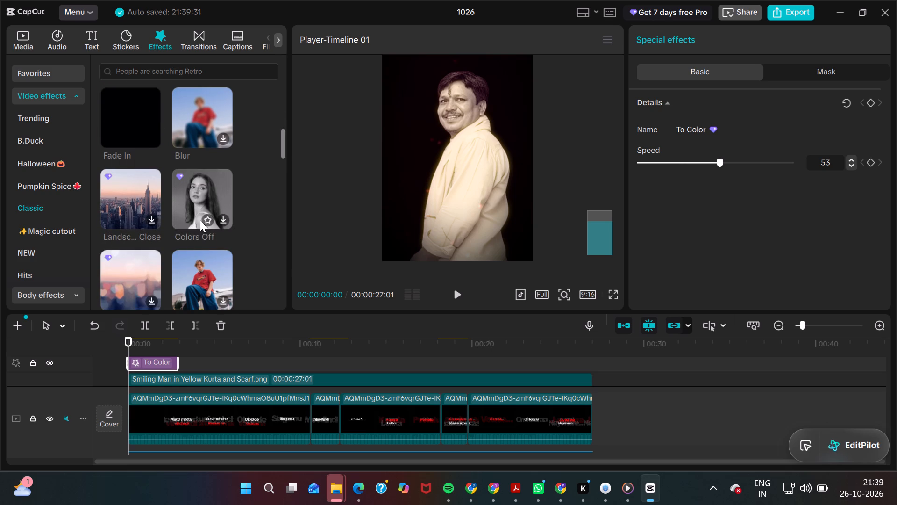
scroll(204, 285, "down", 1)
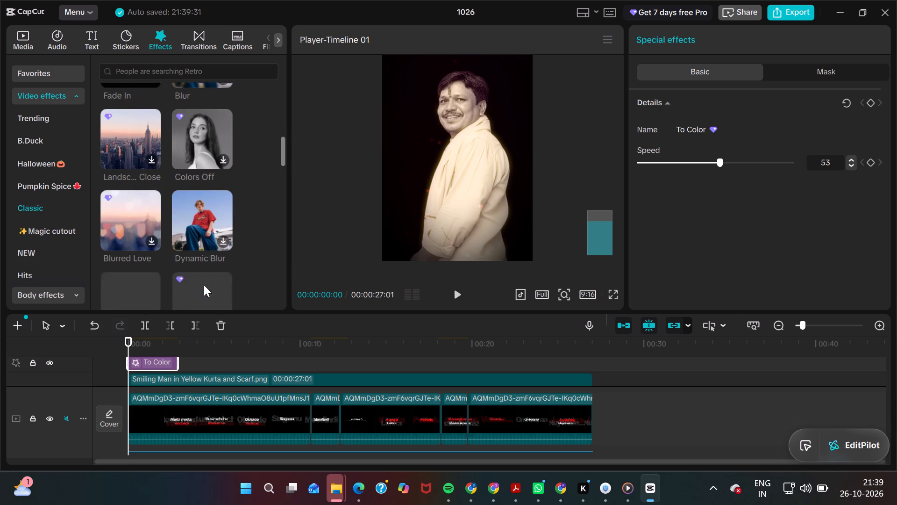
scroll(204, 285, "down", 1)
scroll(51, 227, "down", 1)
Browse the Hits video effects and compare their previews for one that suits the video.
left_click(51, 227)
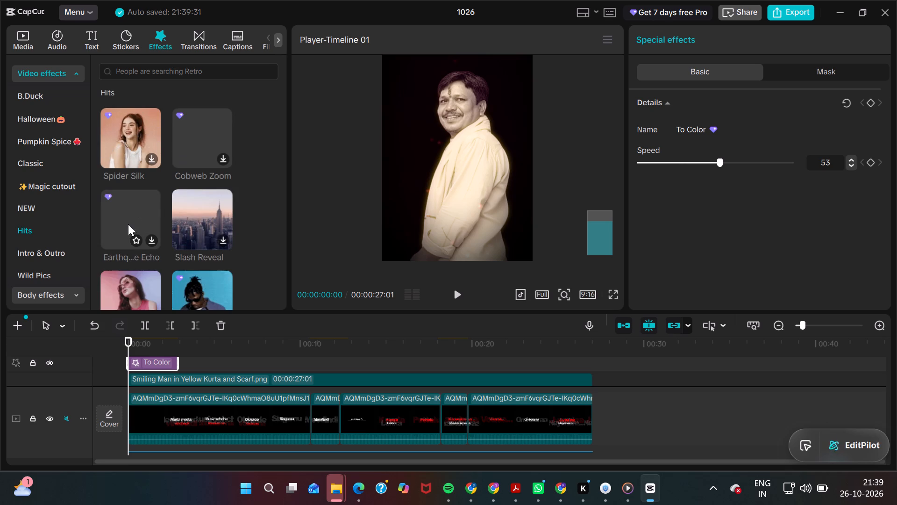
scroll(128, 224, "down", 1)
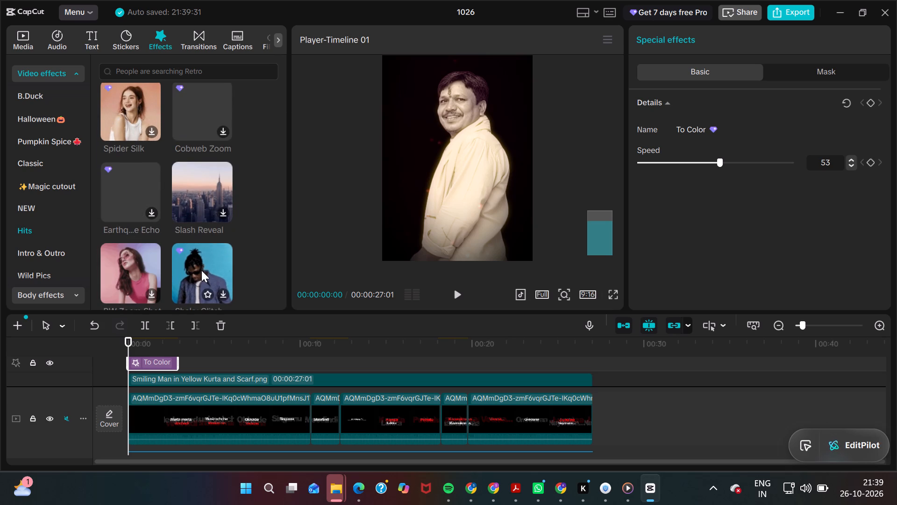
scroll(202, 270, "down", 2)
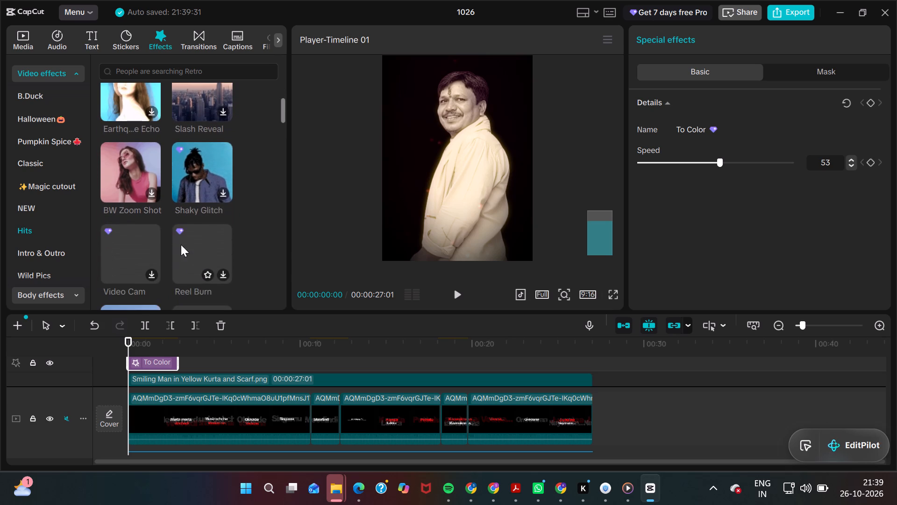
scroll(125, 260, "down", 1)
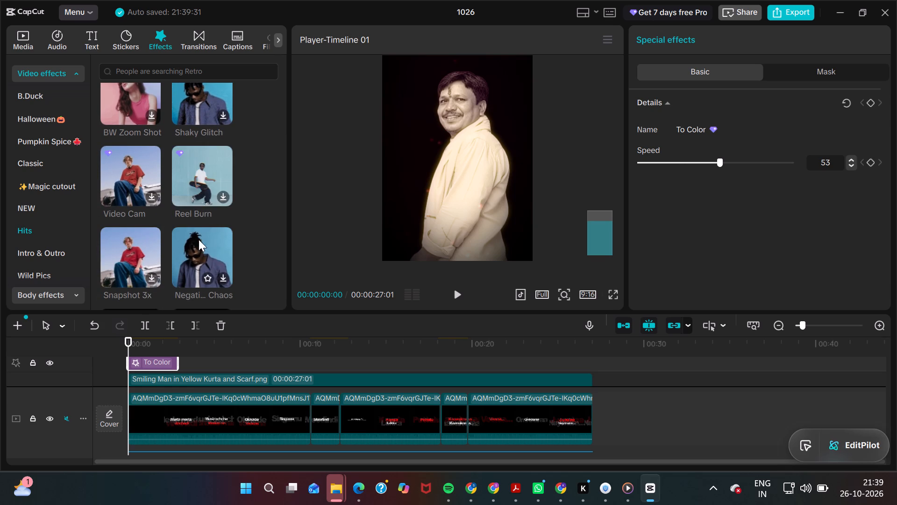
scroll(199, 256, "down", 1)
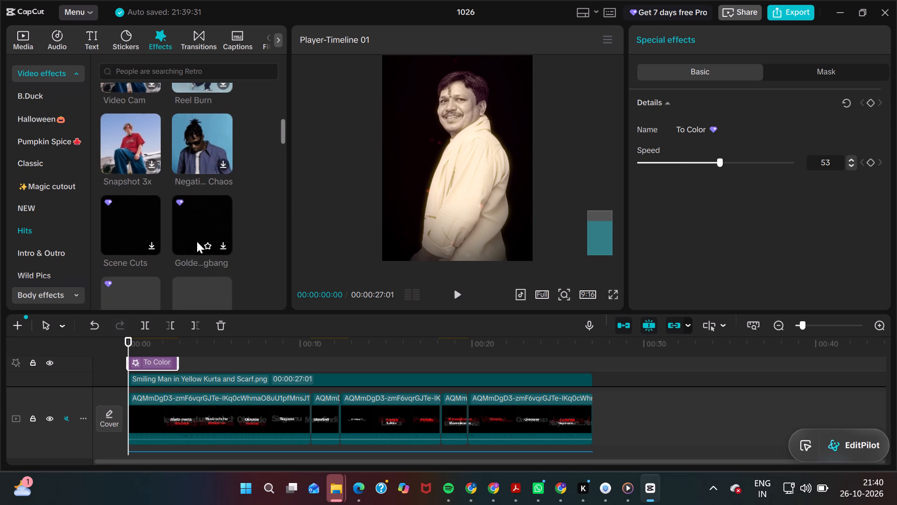
scroll(130, 238, "down", 1)
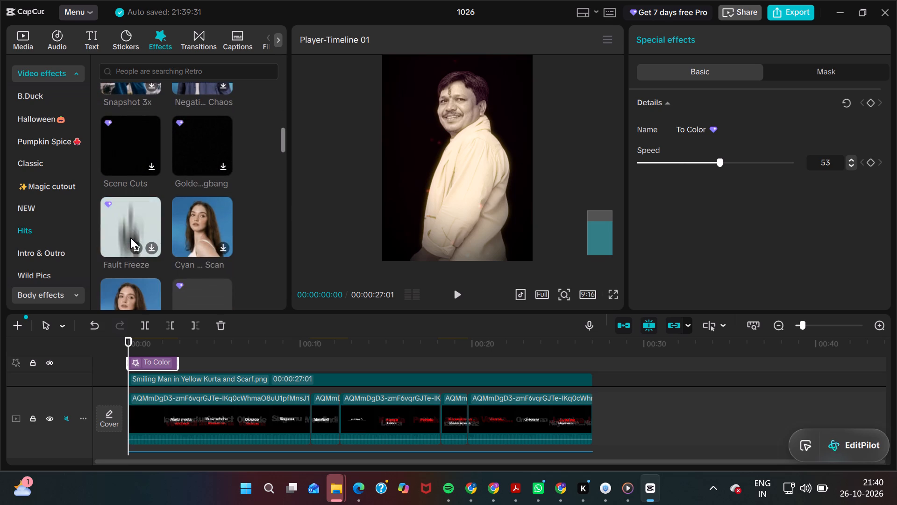
scroll(192, 234, "down", 1)
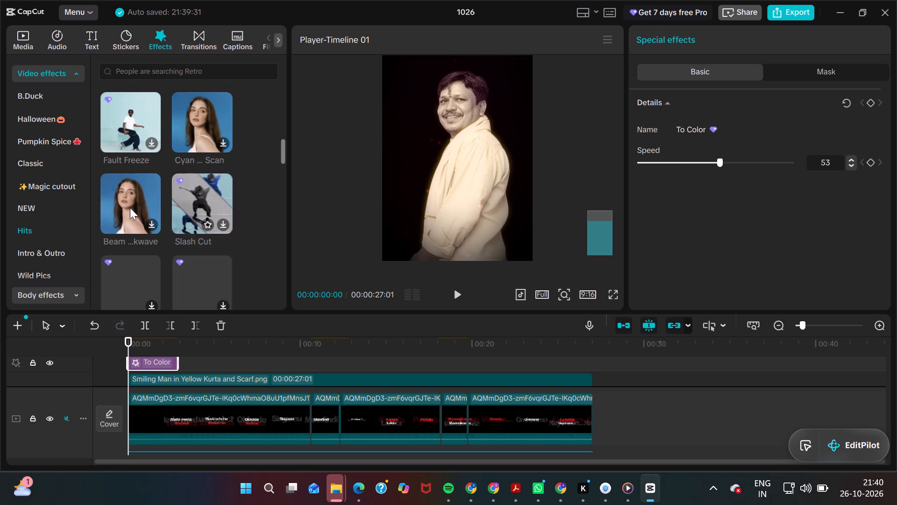
scroll(118, 208, "down", 1)
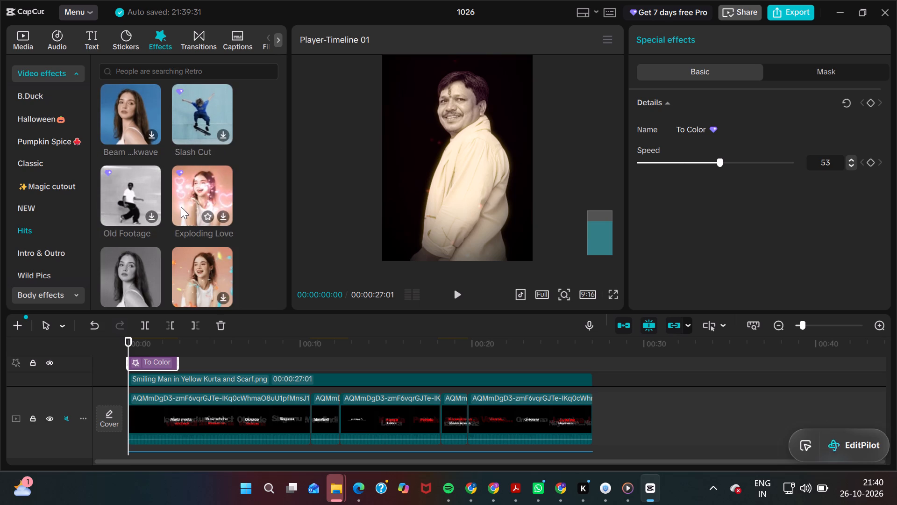
scroll(181, 207, "down", 1)
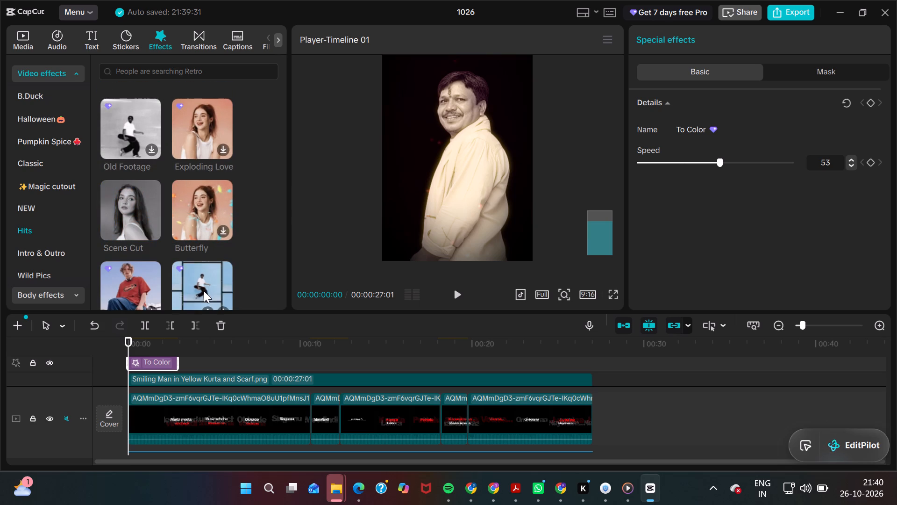
scroll(204, 291, "down", 1)
scroll(110, 218, "down", 1)
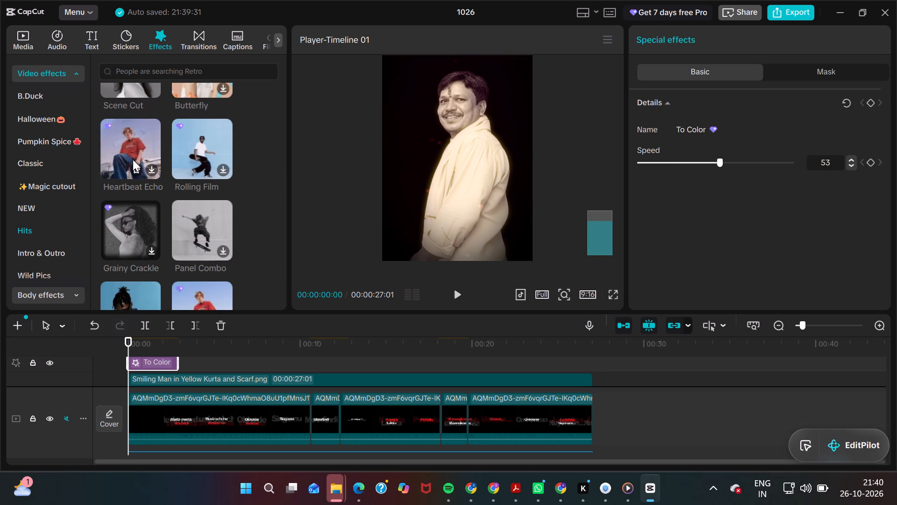
scroll(122, 94, "up", 1)
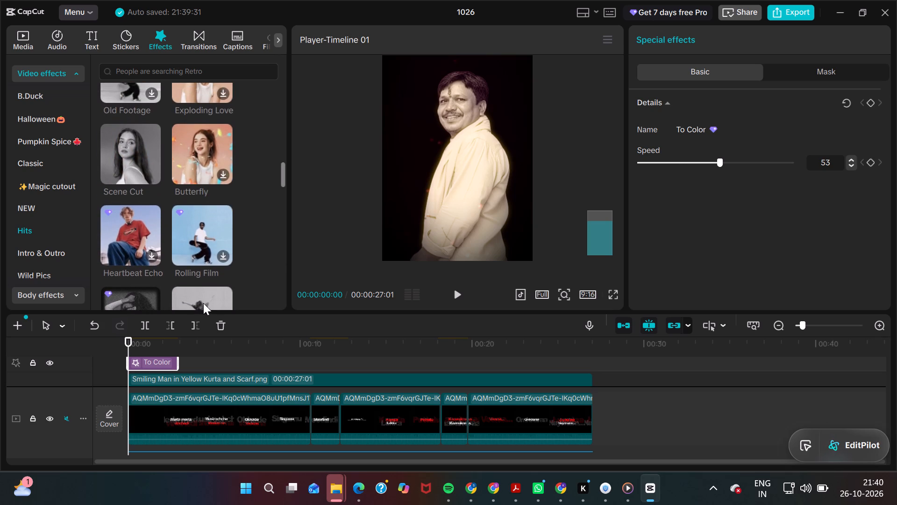
scroll(203, 303, "down", 1)
scroll(190, 247, "down", 1)
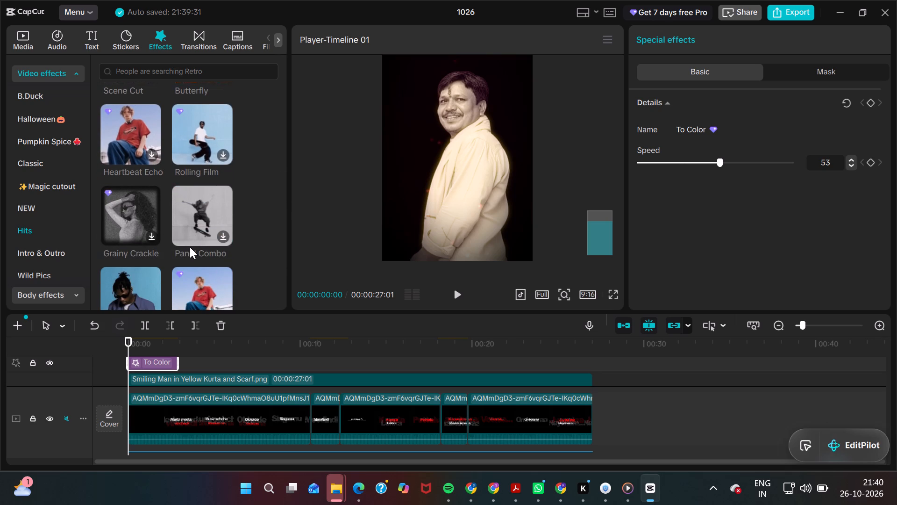
scroll(190, 247, "down", 1)
Browse the Intro & Outro video effects and compare their previews for a better opening effect.
left_click(45, 252)
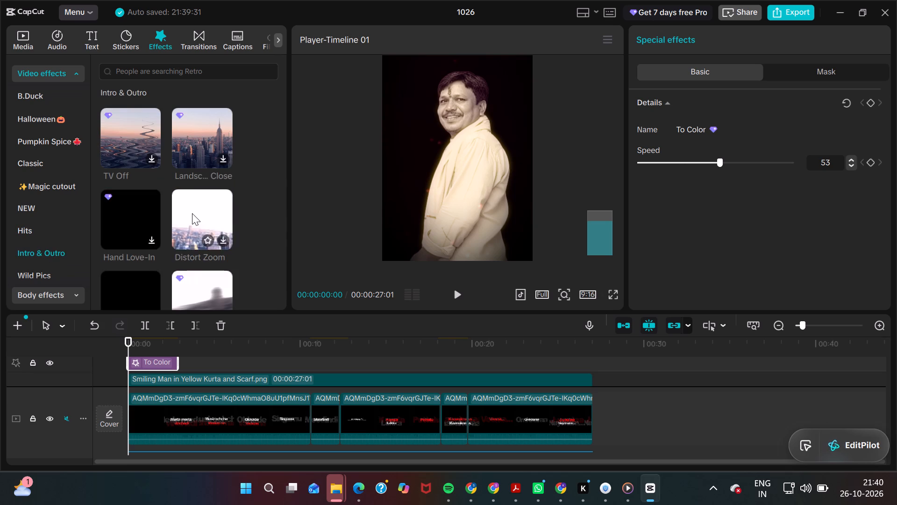
scroll(192, 213, "down", 1)
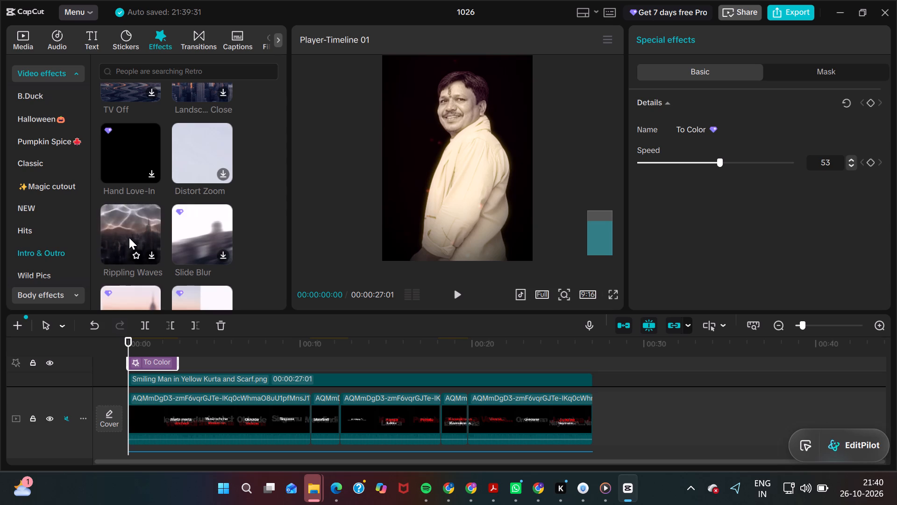
scroll(129, 238, "down", 1)
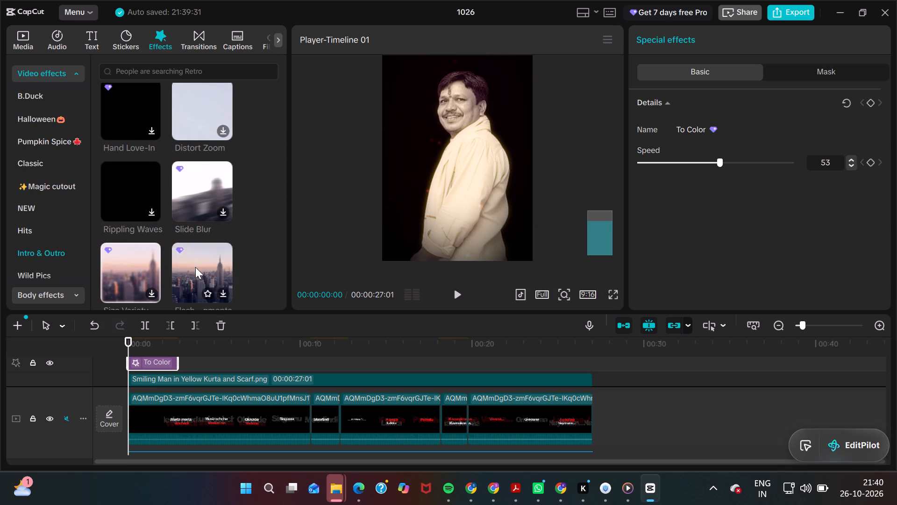
scroll(195, 267, "down", 1)
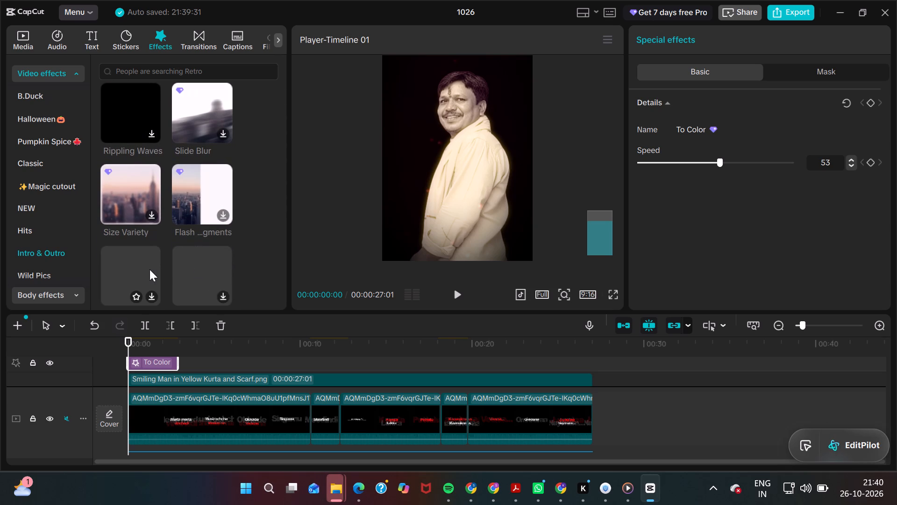
scroll(149, 269, "down", 1)
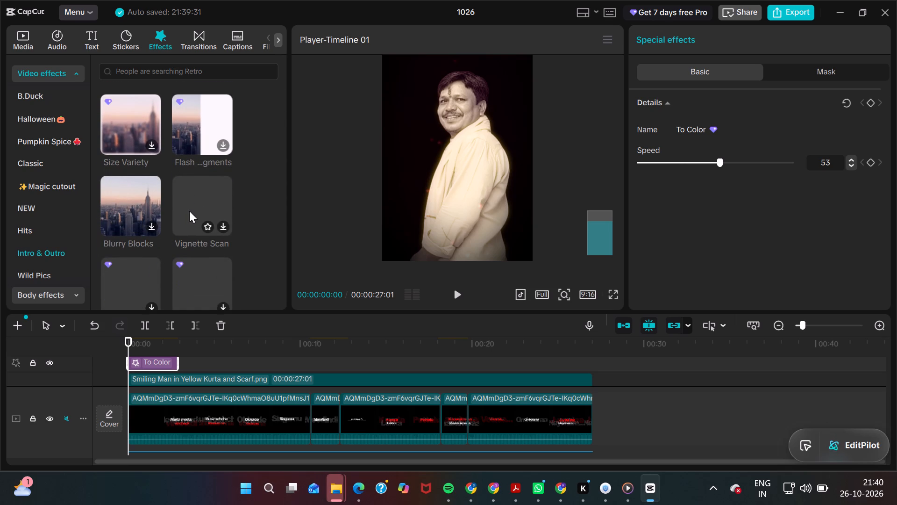
scroll(189, 211, "down", 1)
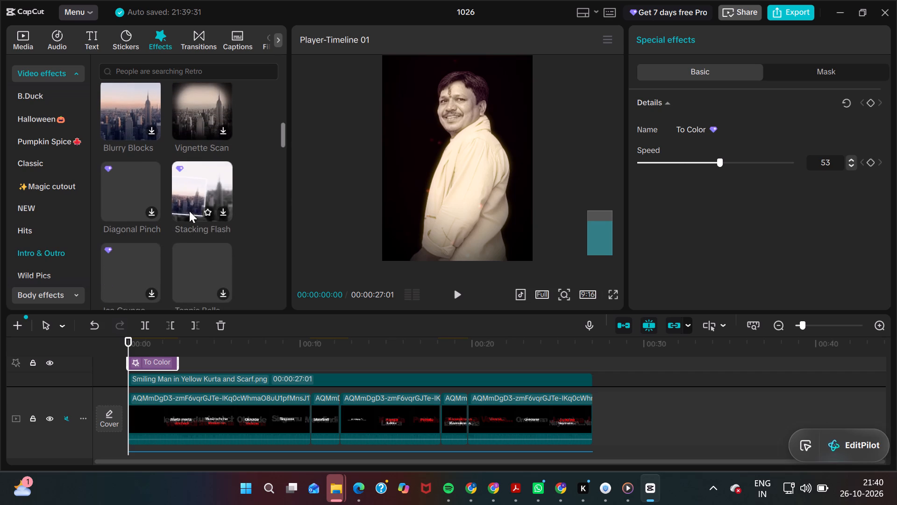
scroll(126, 264, "down", 1)
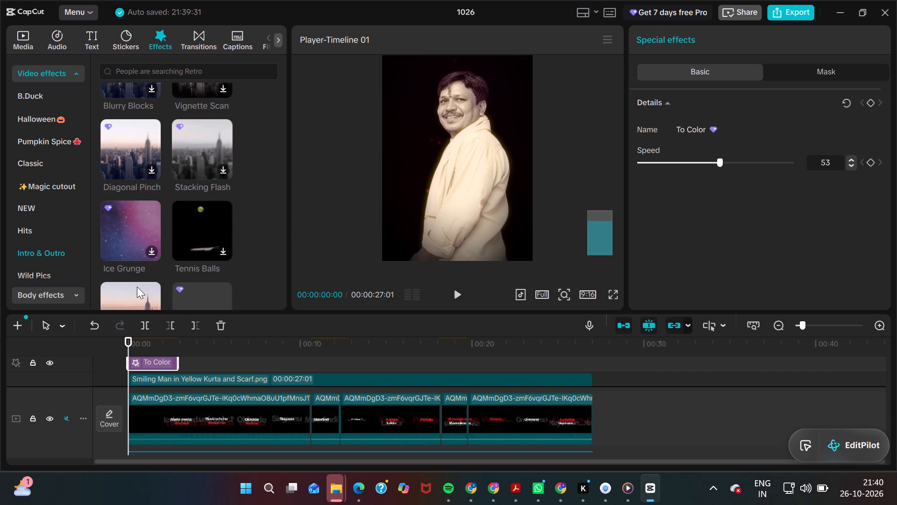
scroll(137, 287, "down", 1)
scroll(201, 265, "down", 1)
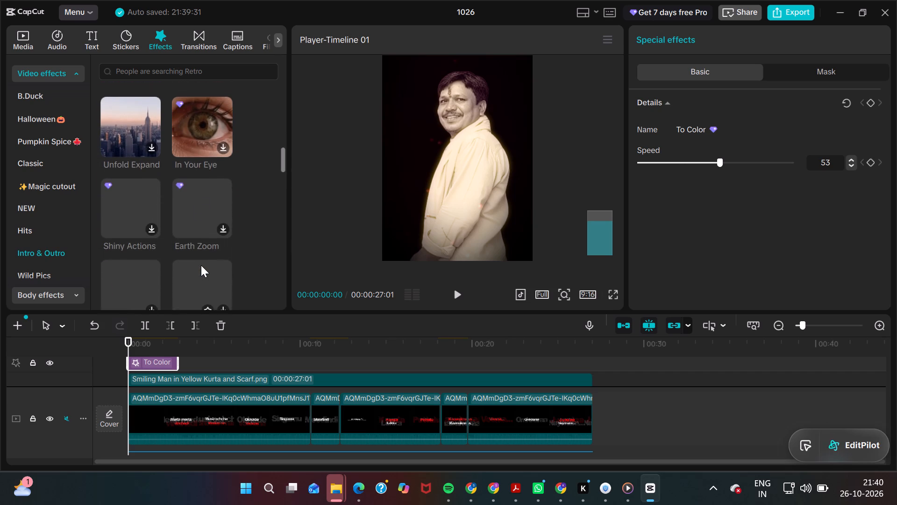
scroll(201, 265, "down", 1)
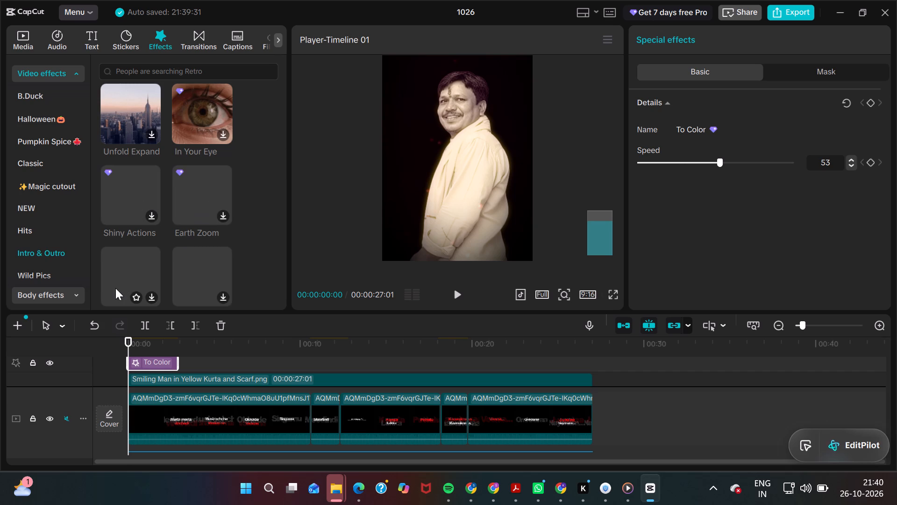
scroll(115, 288, "down", 1)
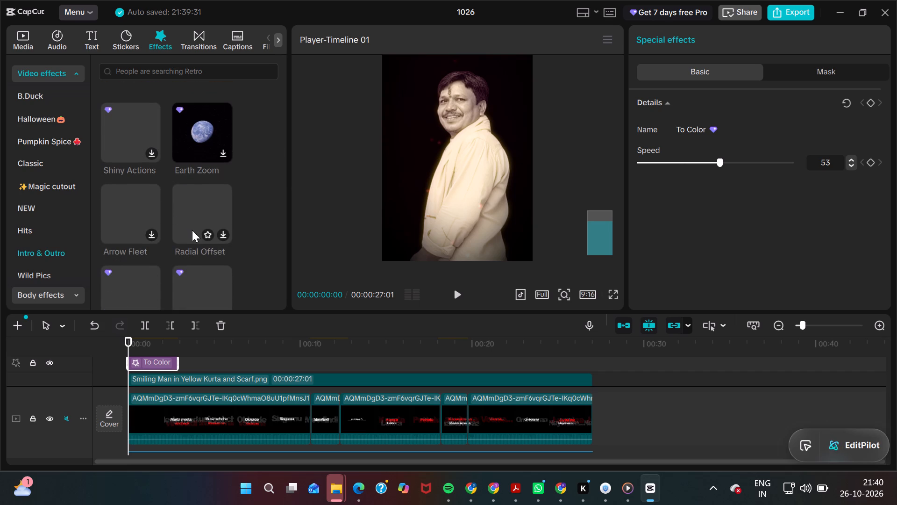
scroll(193, 232, "down", 1)
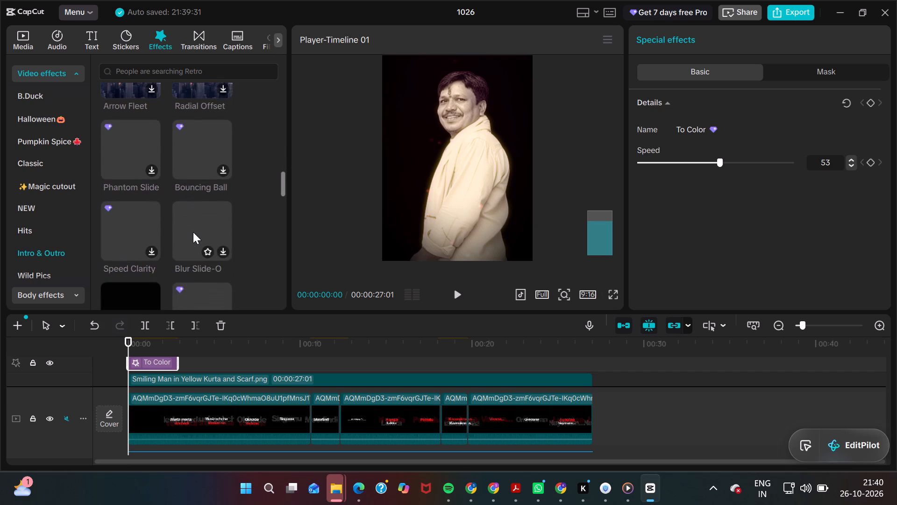
scroll(193, 232, "up", 1)
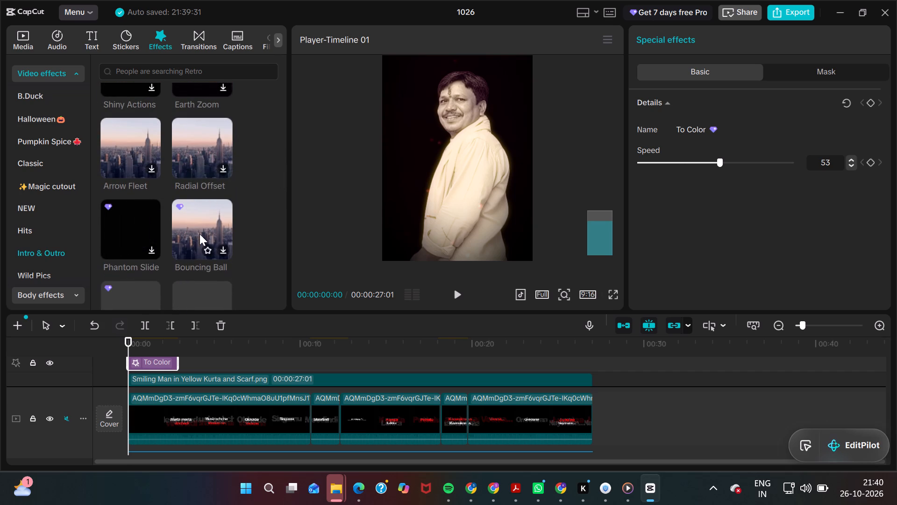
scroll(199, 234, "down", 1)
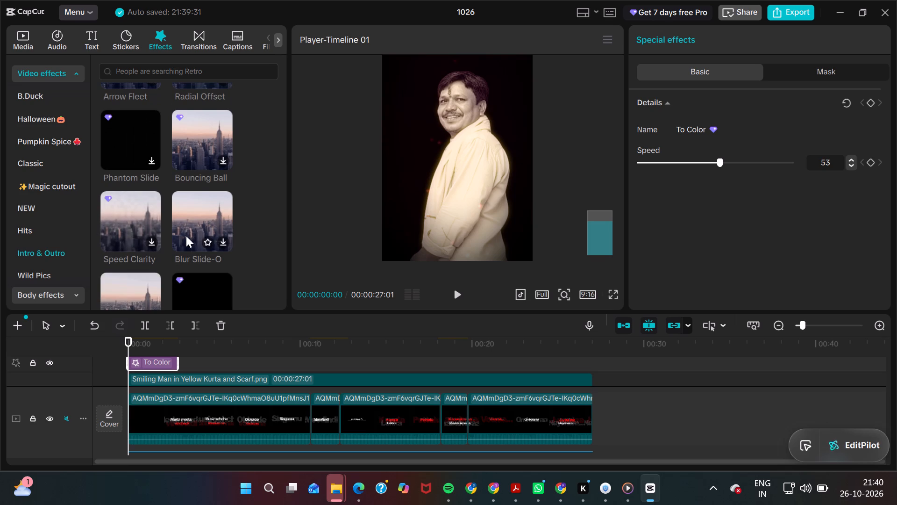
scroll(191, 236, "down", 1)
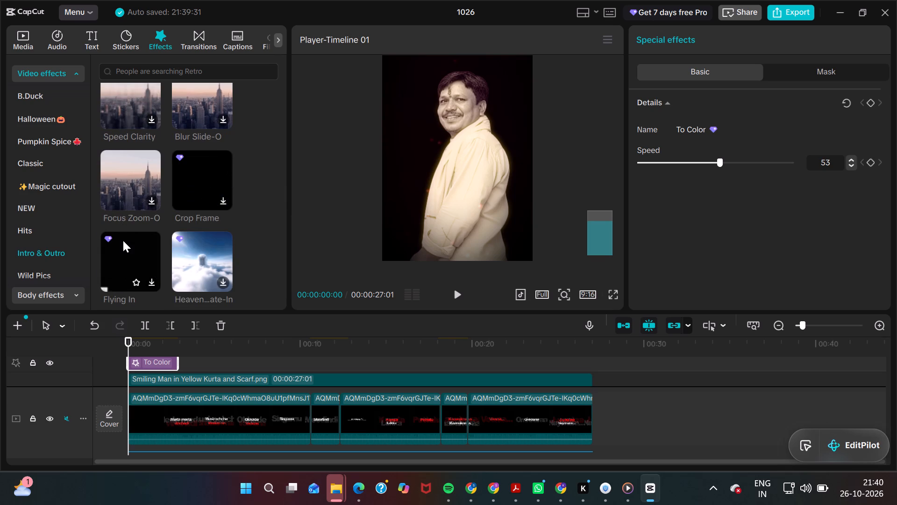
scroll(182, 256, "down", 1)
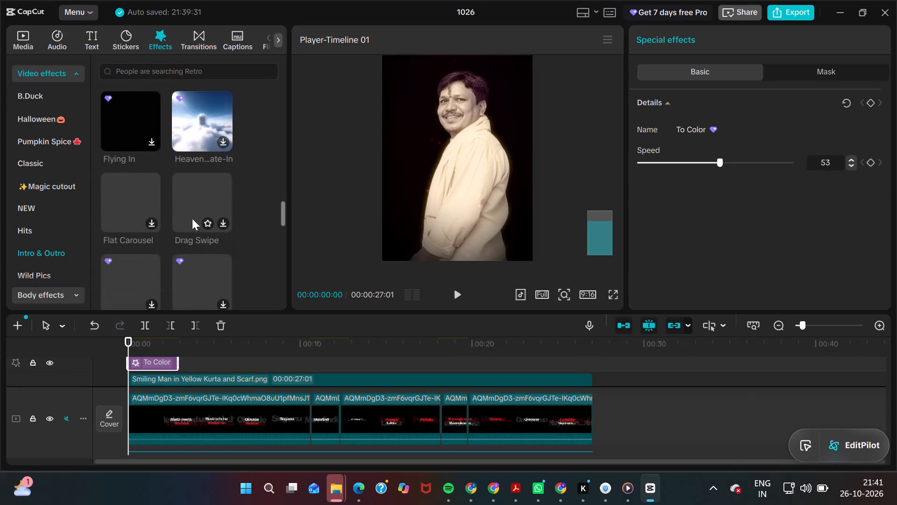
scroll(130, 205, "down", 1)
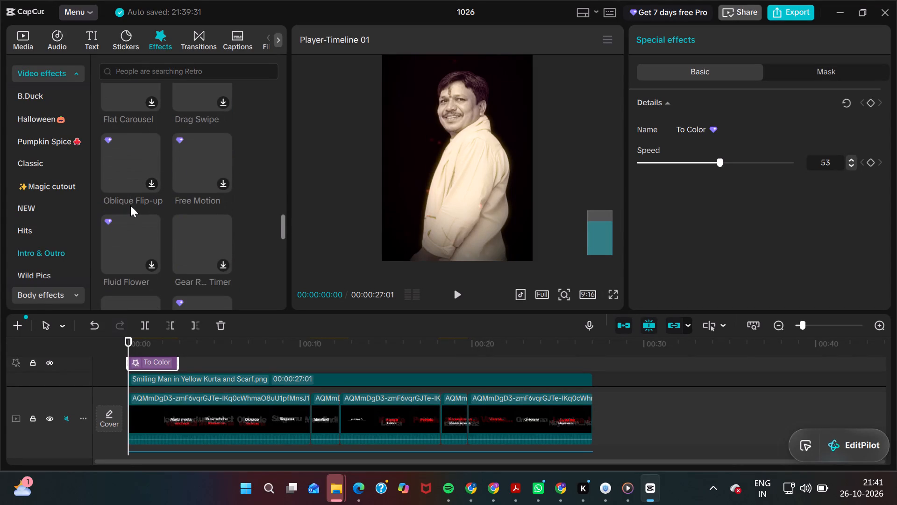
scroll(130, 205, "up", 10)
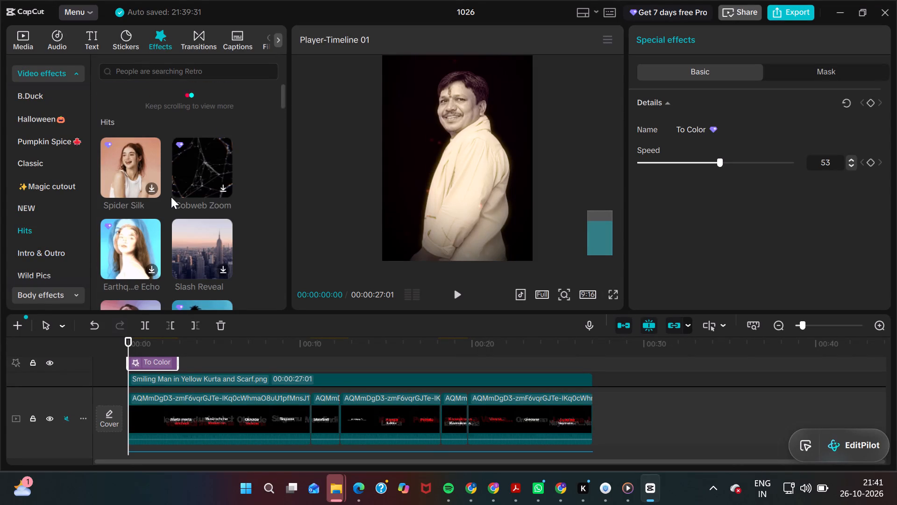
Add the Intro & Outro effect Distort Zoom at the timeline start and delete the To Color effect.
left_click(51, 253)
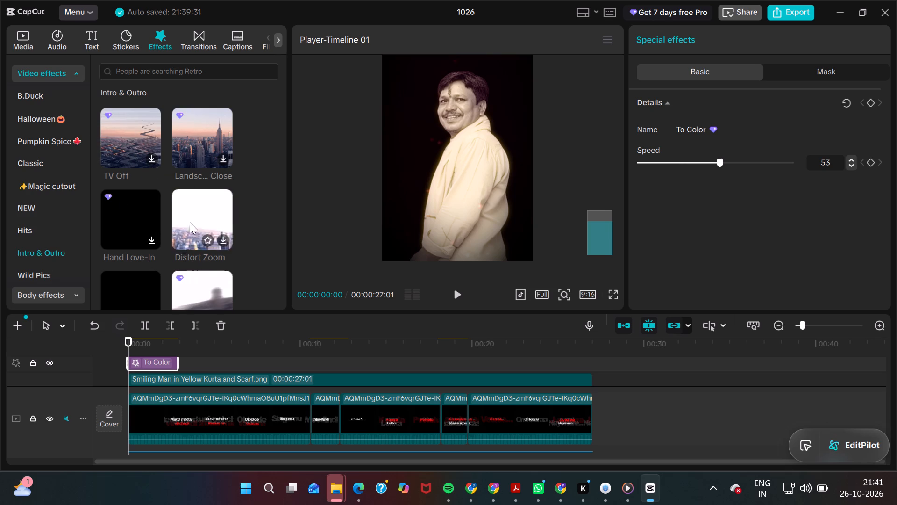
left_click_drag(190, 222, 127, 366)
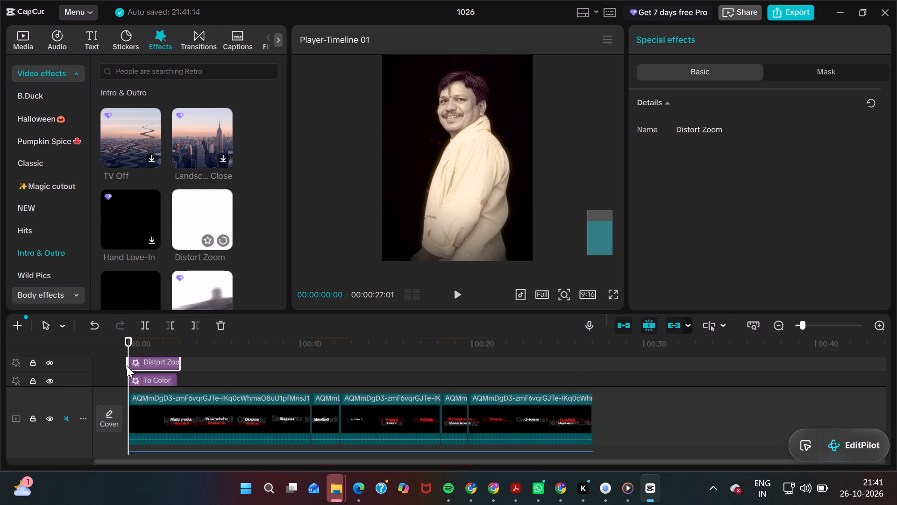
left_click(156, 382)
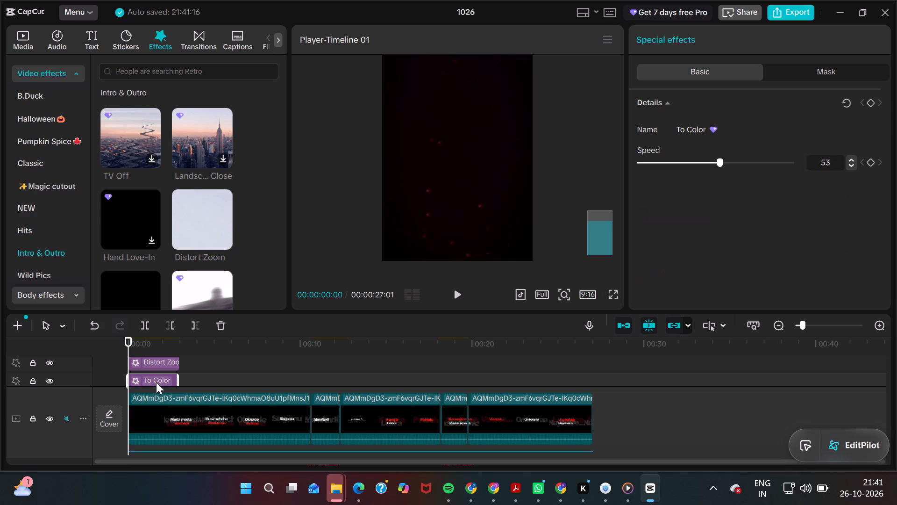
key("BackSpace")
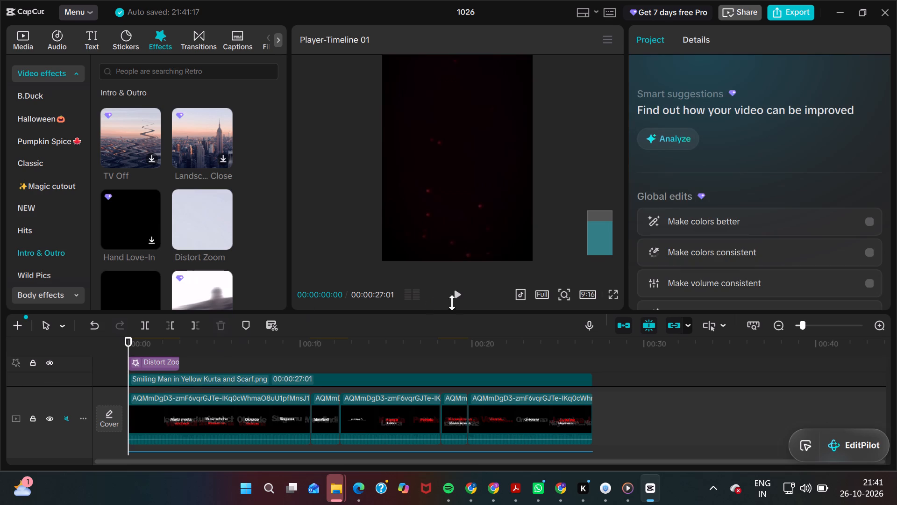
Preview the opening and shorten the Distort Zoom effect so it covers only about the first 1.4 seconds.
left_click(463, 303)
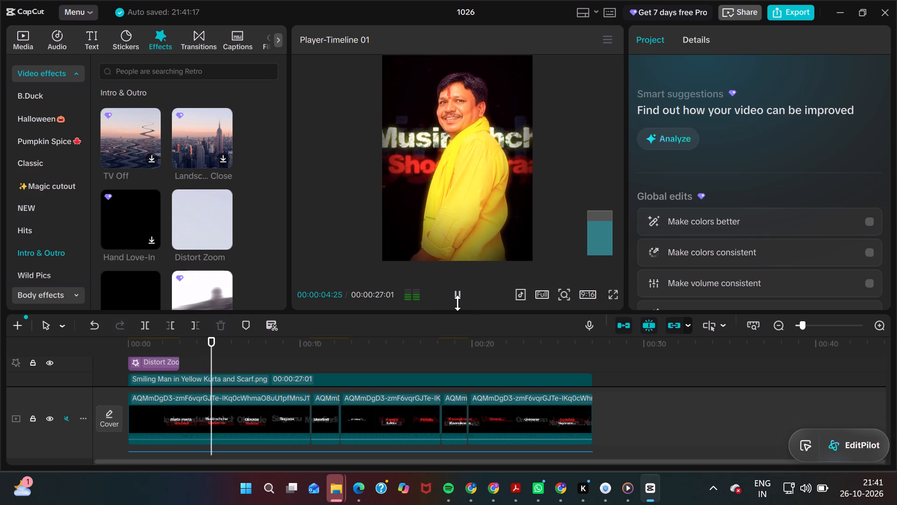
left_click(457, 303)
double_click(179, 365)
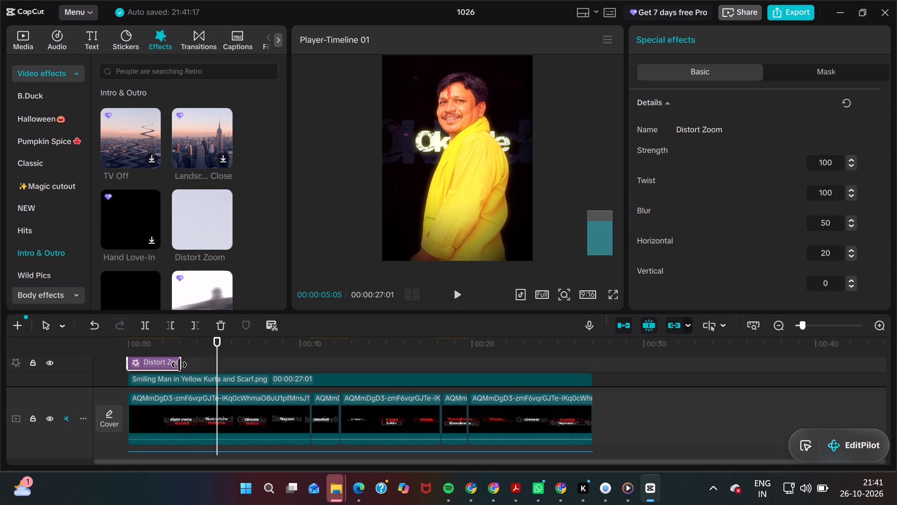
left_click_drag(181, 363, 170, 368)
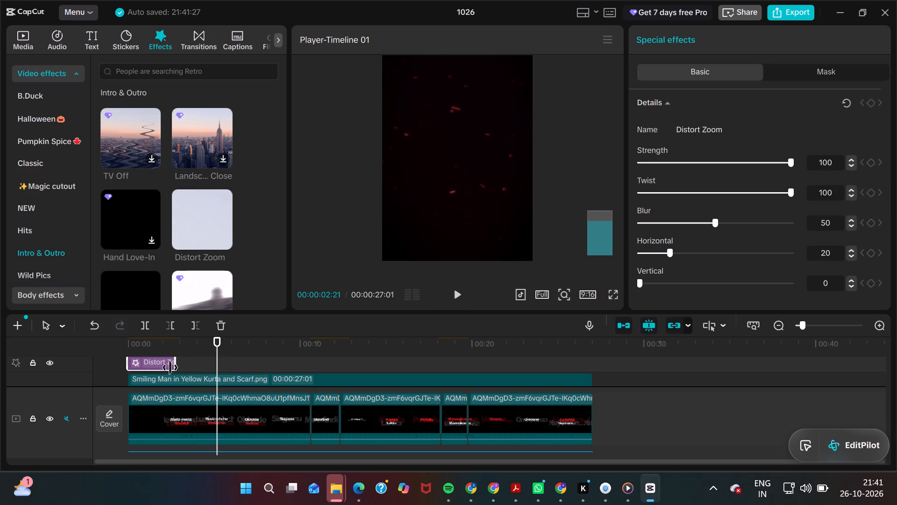
left_click_drag(170, 368, 149, 385)
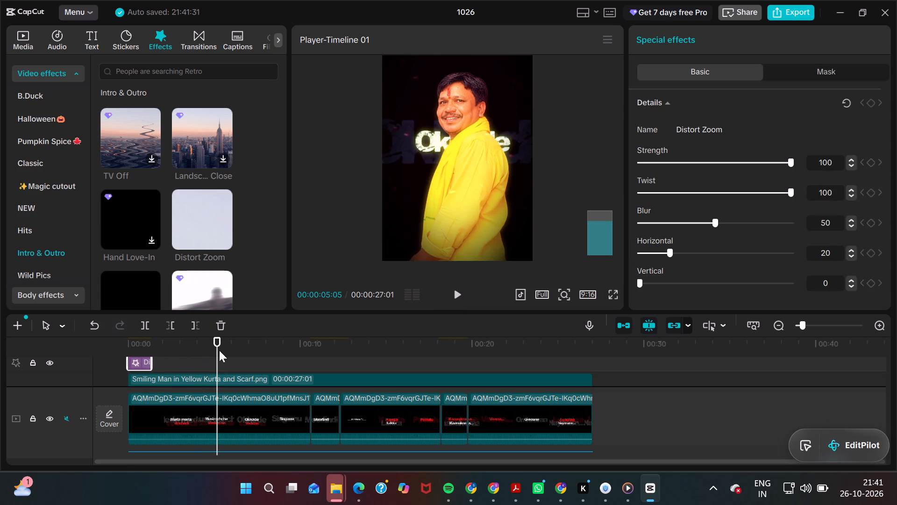
Play the video from the start in full screen through to the end to review it, and exit full screen.
left_click_drag(214, 356, 116, 370)
left_click(451, 293)
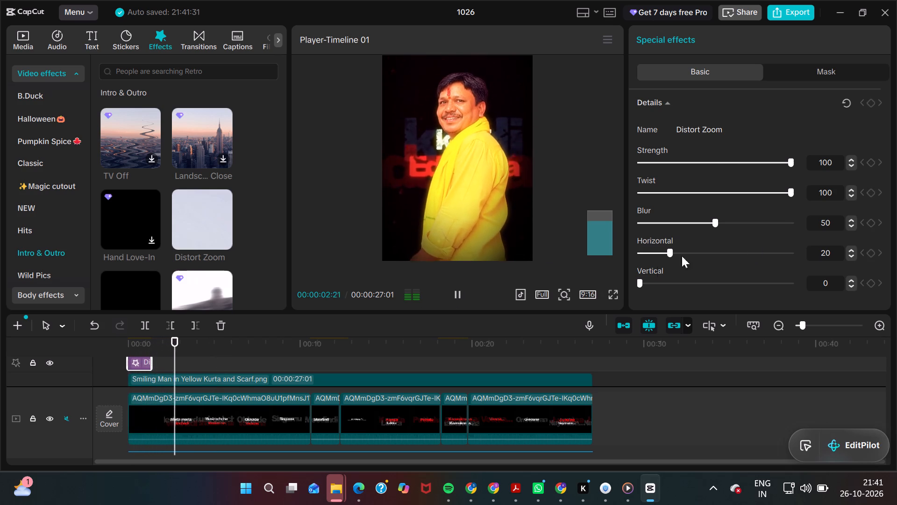
left_click(617, 296)
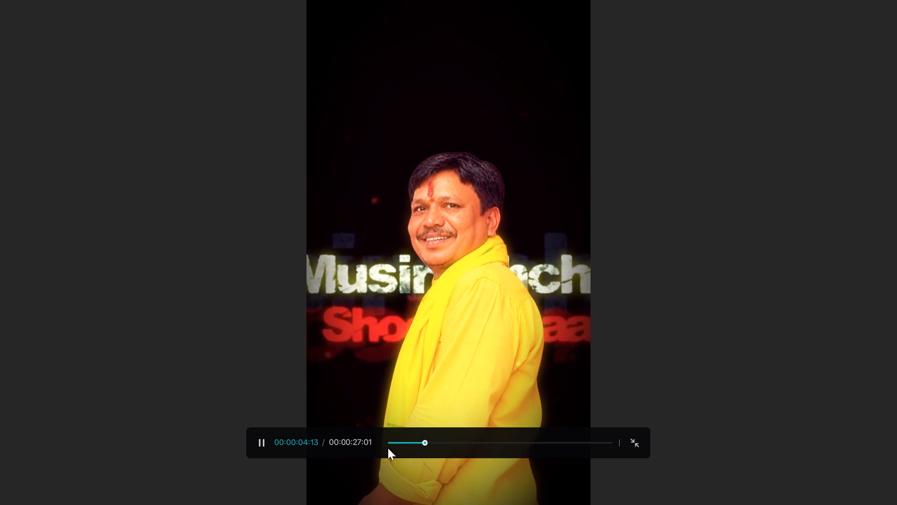
left_click(391, 443)
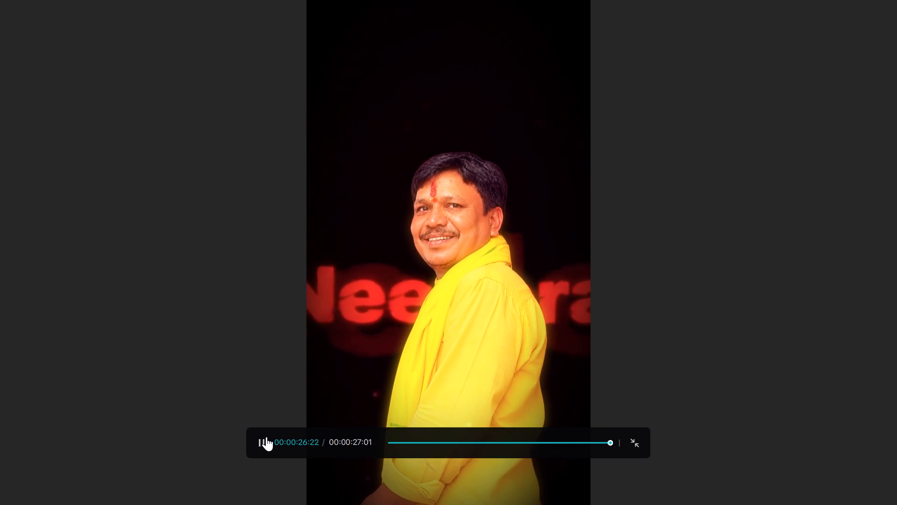
key("Escape")
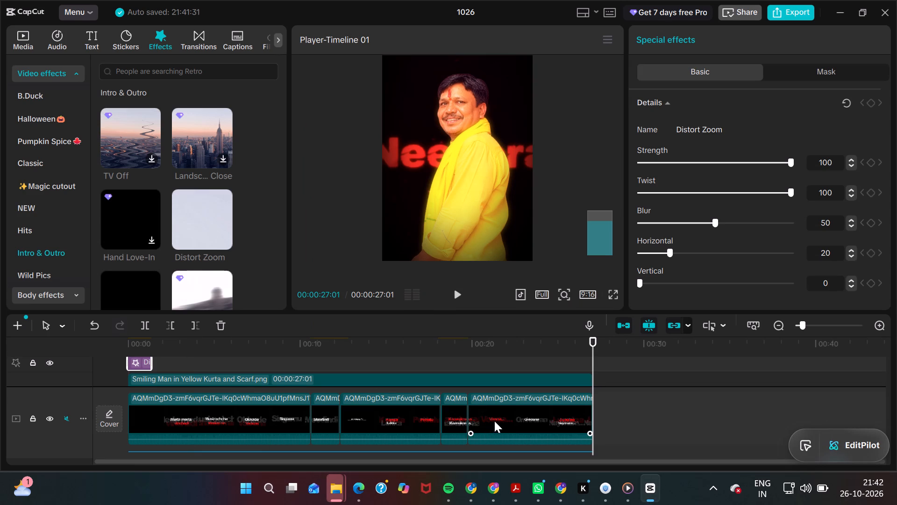
Give the extracted audio clip a 1.6 s fade-out at its end.
scroll(494, 421, "down", 4)
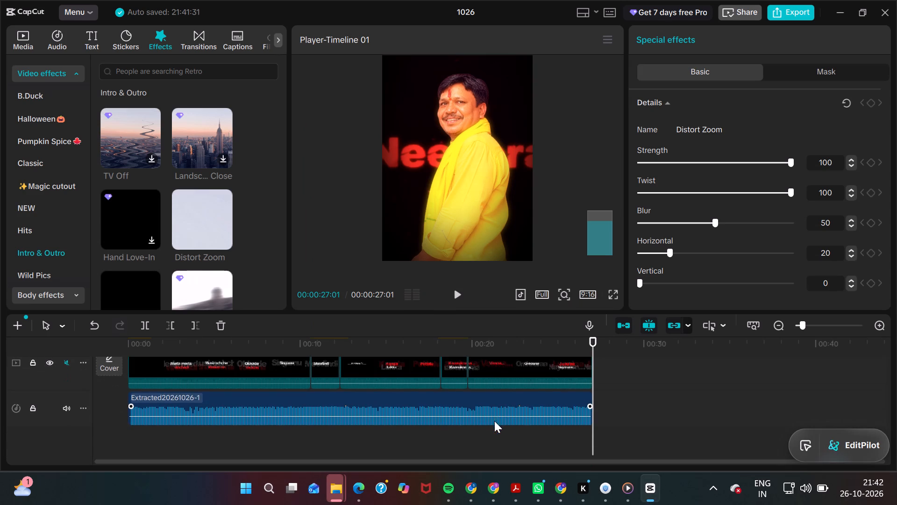
left_click(590, 405)
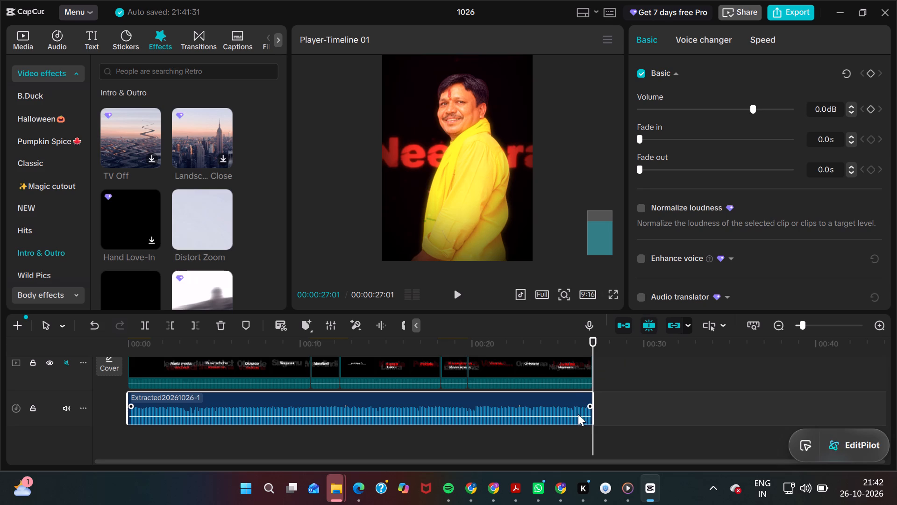
left_click_drag(576, 415, 579, 419)
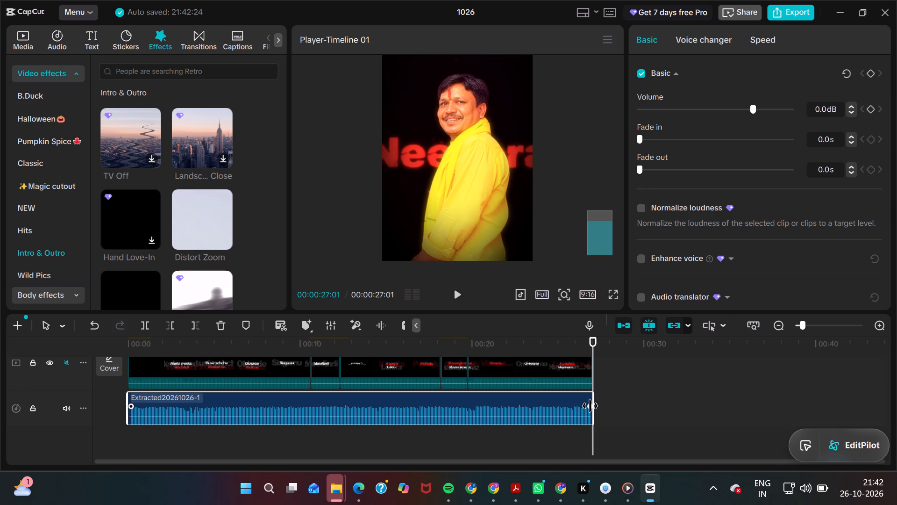
left_click_drag(590, 406, 573, 418)
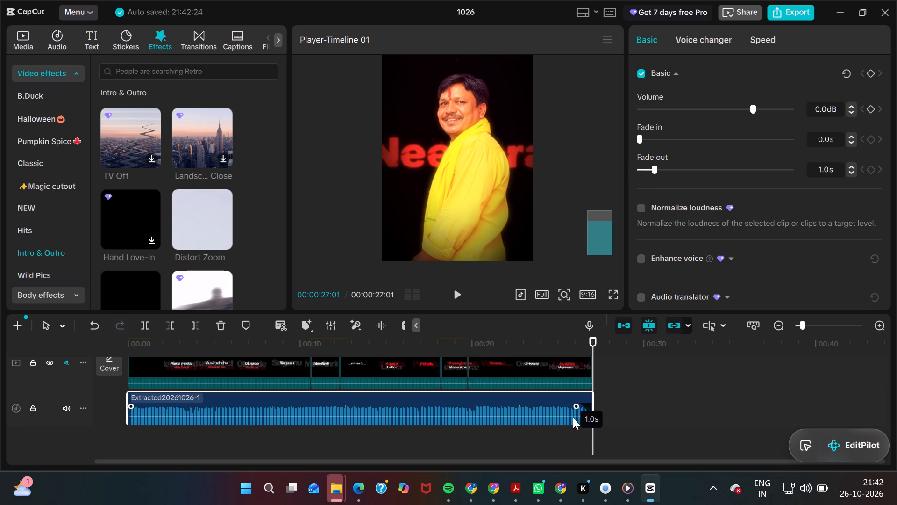
left_click_drag(573, 418, 562, 422)
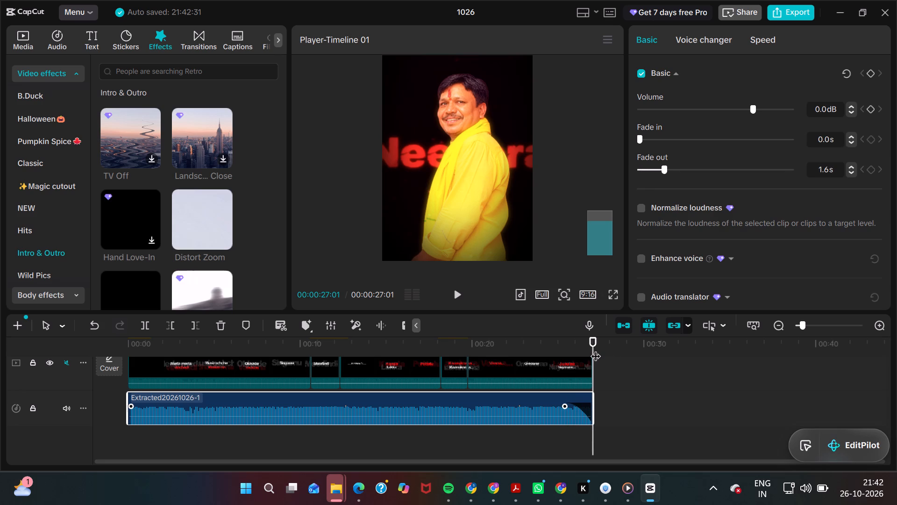
Return to the start of the timeline and play the whole video through to review the audio fade-out.
left_click_drag(595, 349, 448, 323)
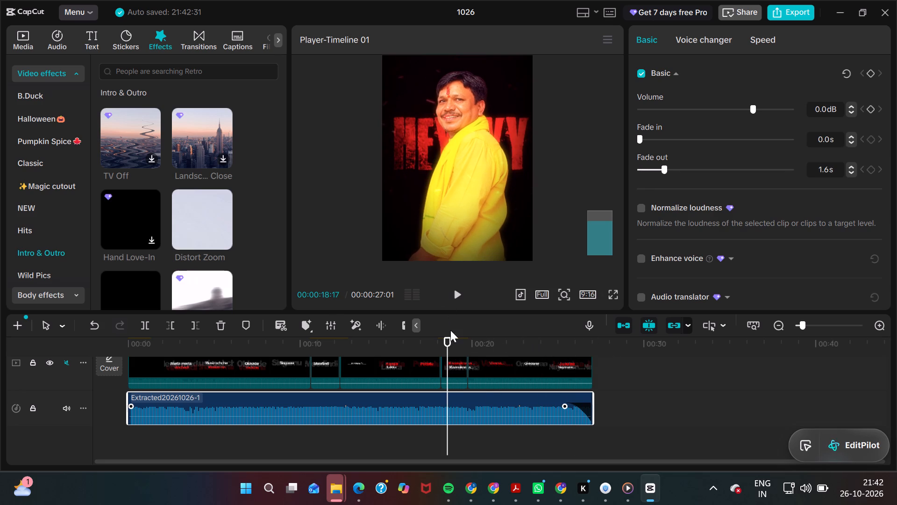
left_click_drag(448, 343, 101, 405)
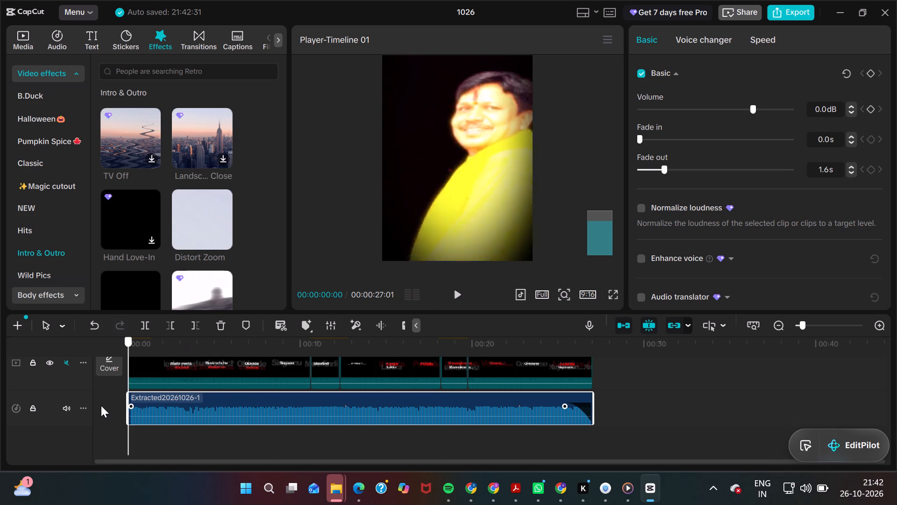
left_click_drag(101, 405, 100, 405)
left_click(454, 296)
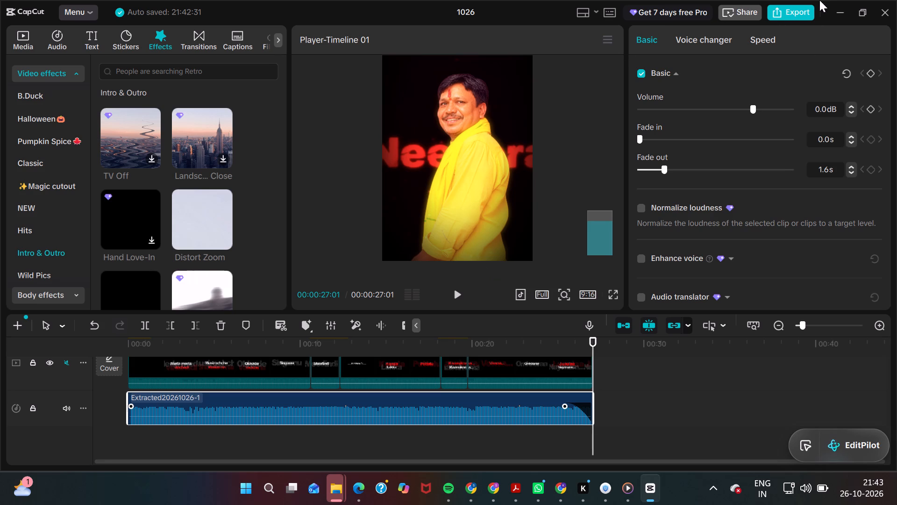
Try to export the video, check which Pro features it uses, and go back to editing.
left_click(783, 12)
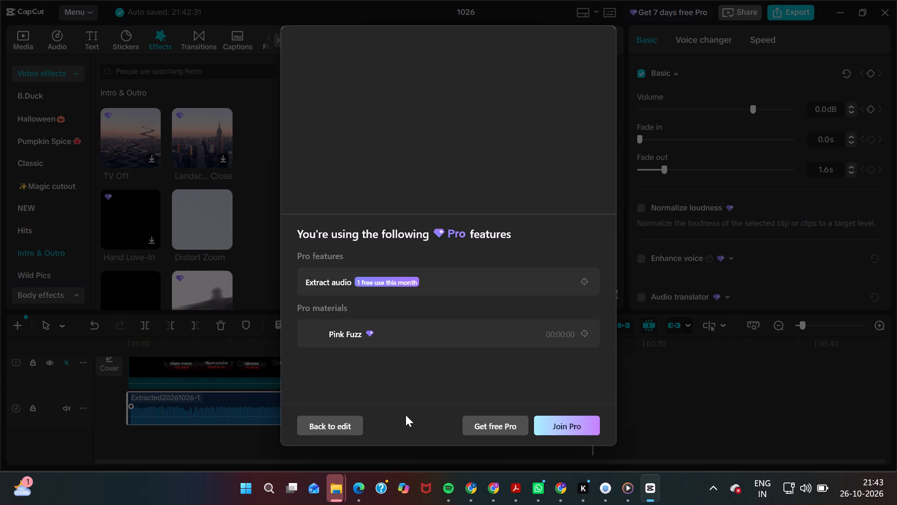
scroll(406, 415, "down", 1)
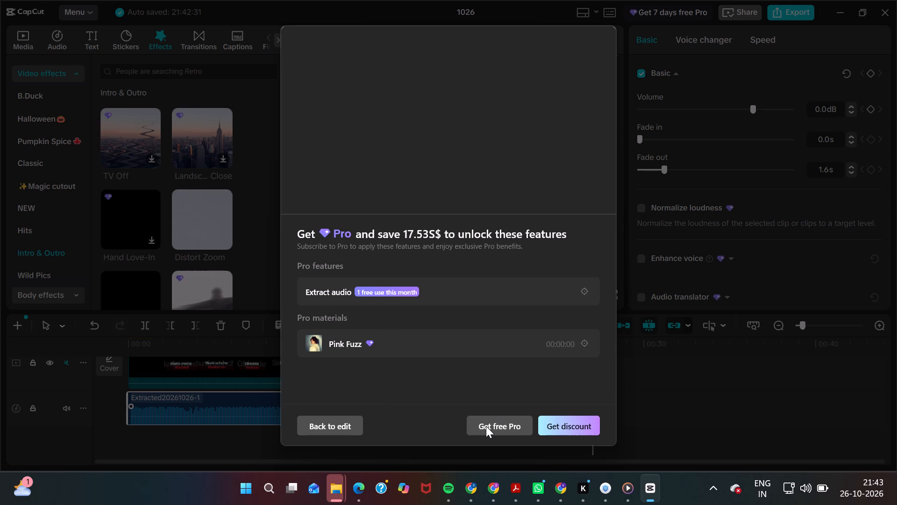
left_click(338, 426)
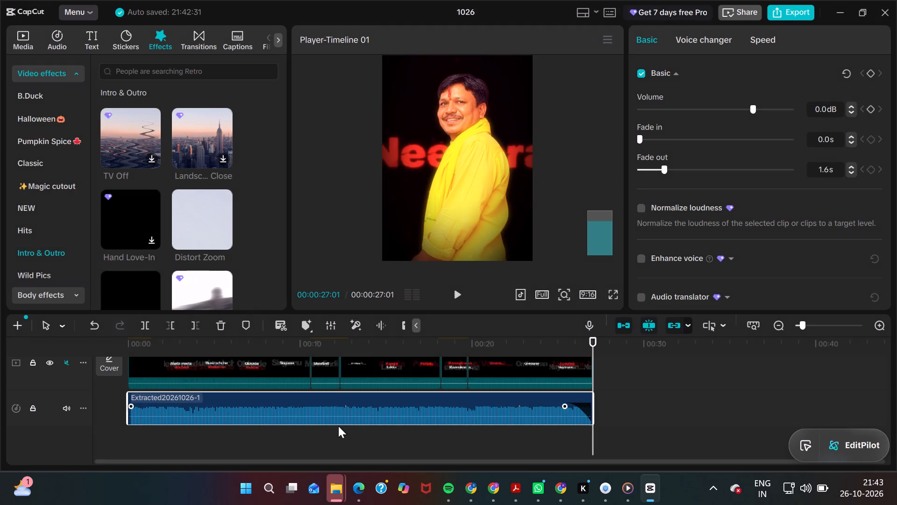
Close the 1026 project editor and the CapCut home window.
left_click(896, 3)
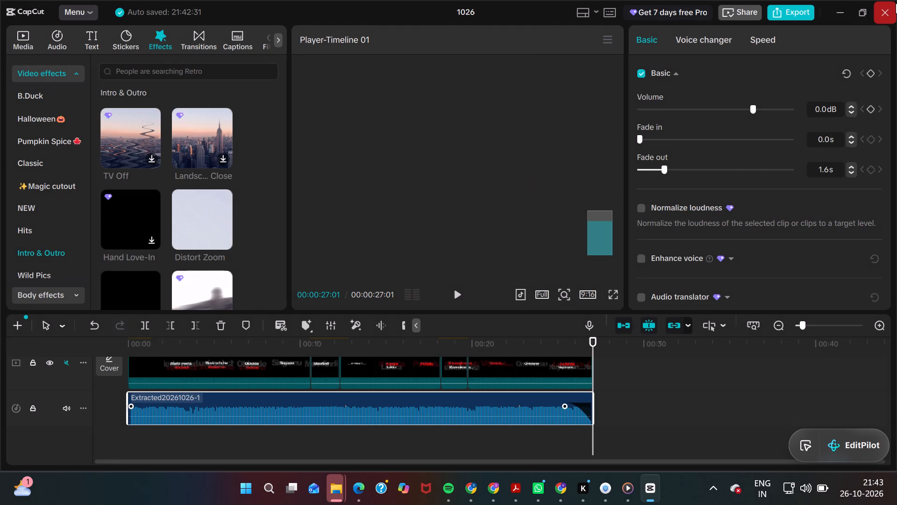
left_click(896, 0)
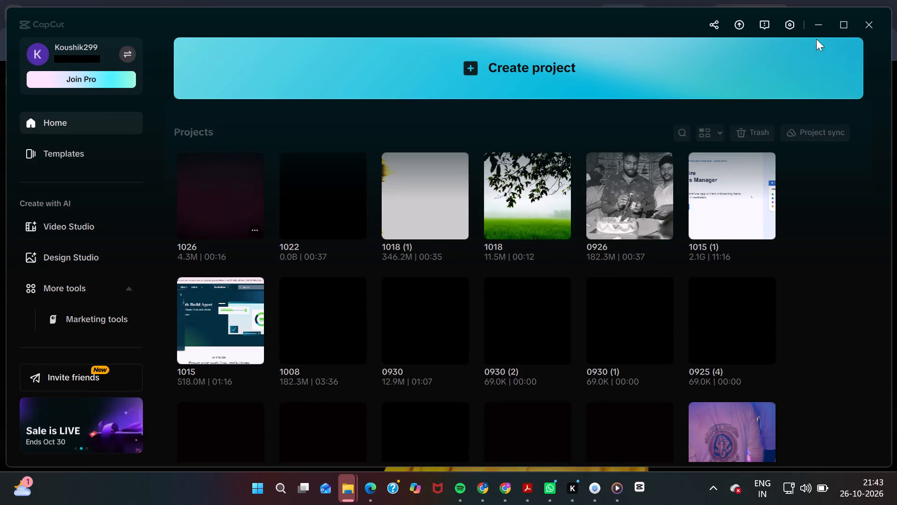
scroll(534, 302, "down", 2)
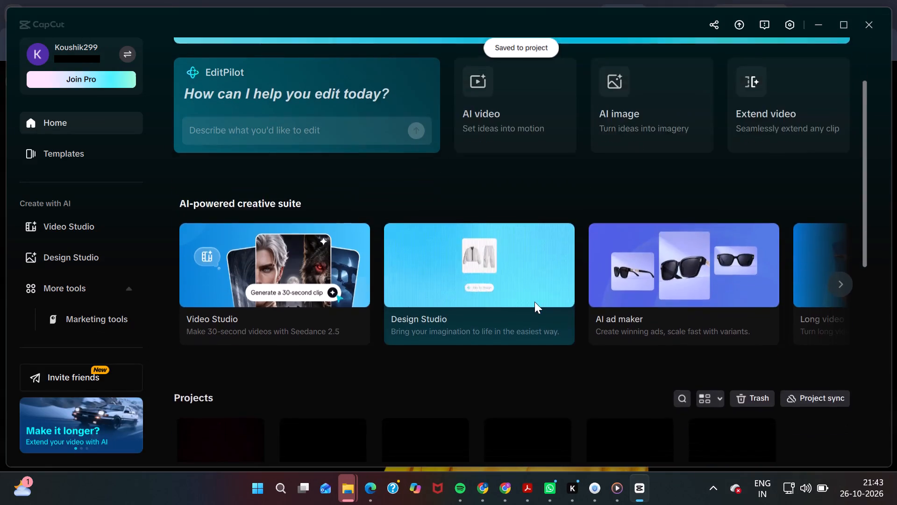
scroll(534, 302, "down", 5)
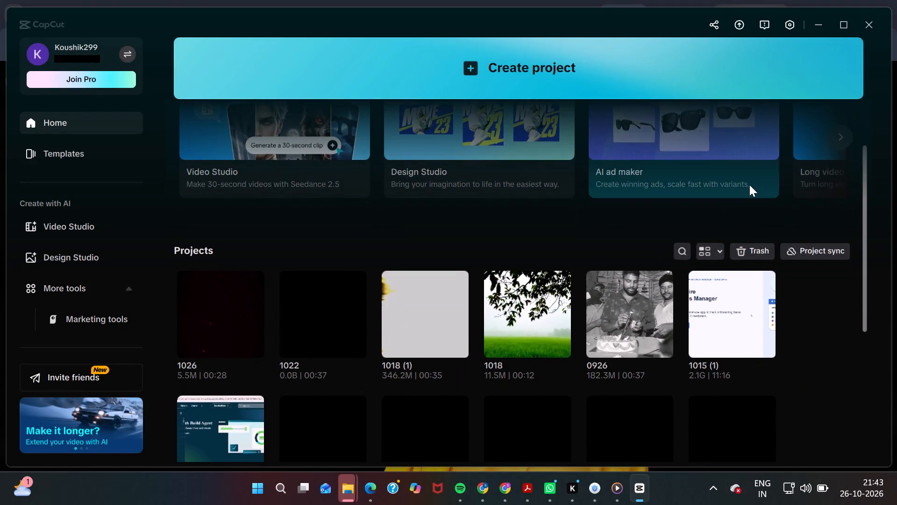
left_click(866, 21)
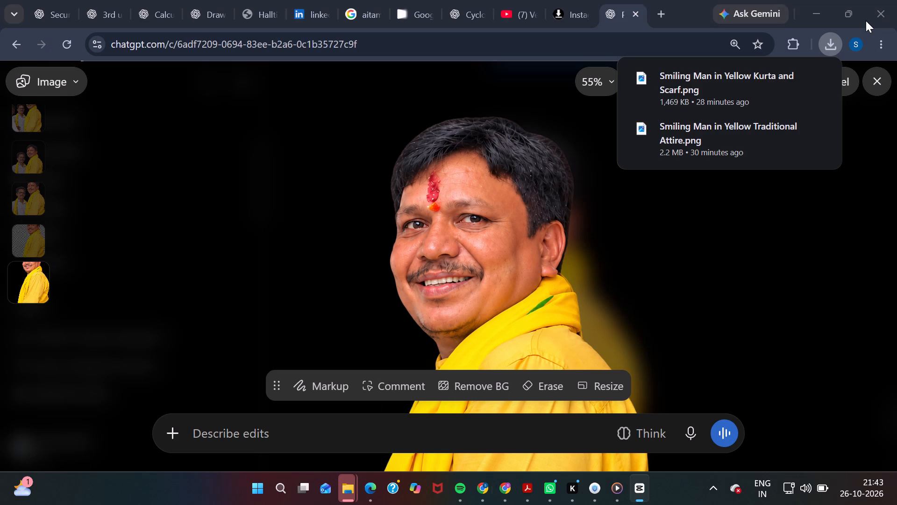
Close the Chrome window showing the man-in-yellow image in ChatGPT.
left_click(895, 7)
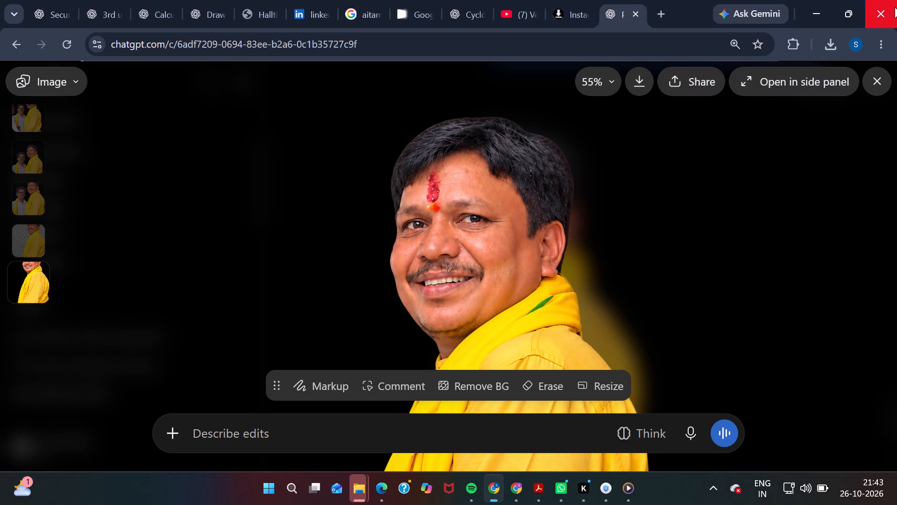
left_click(880, 1)
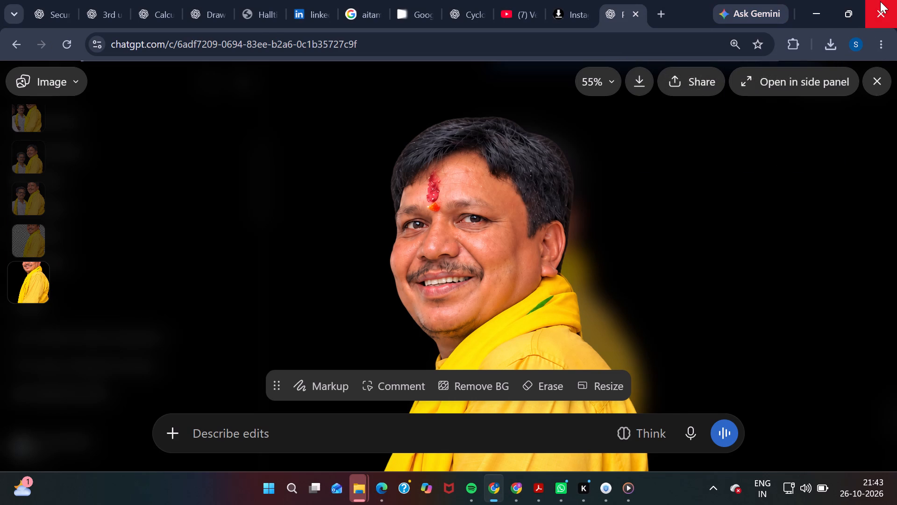
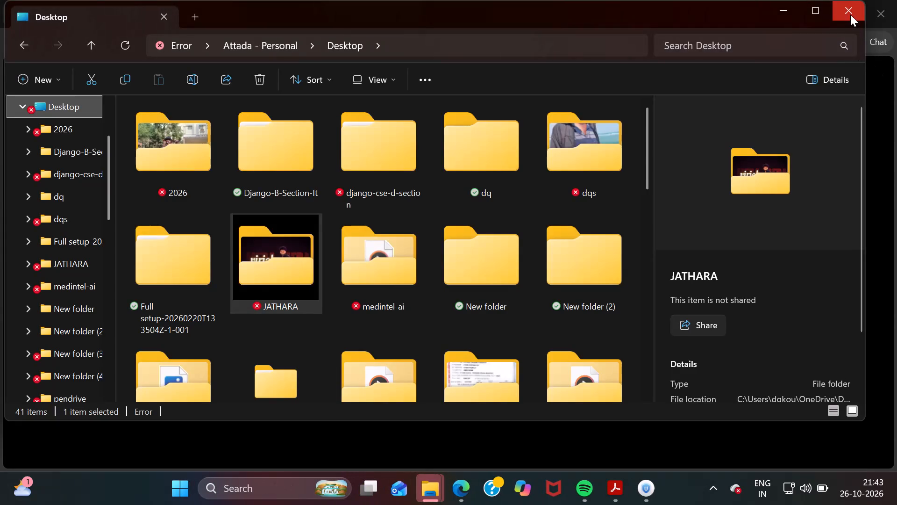
Close the open File Explorer, browser and Adobe Acrobat windows, closing all PDF tabs.
left_click(850, 14)
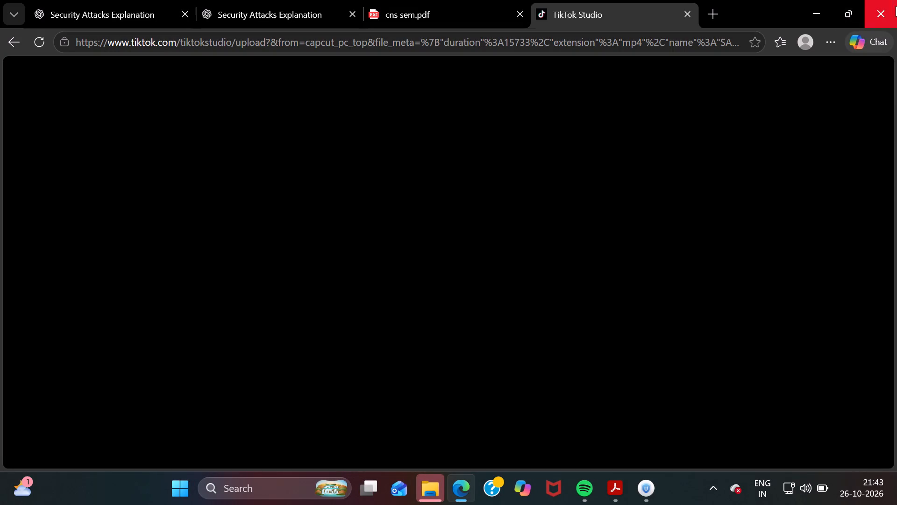
scroll(676, 299, "down", 1)
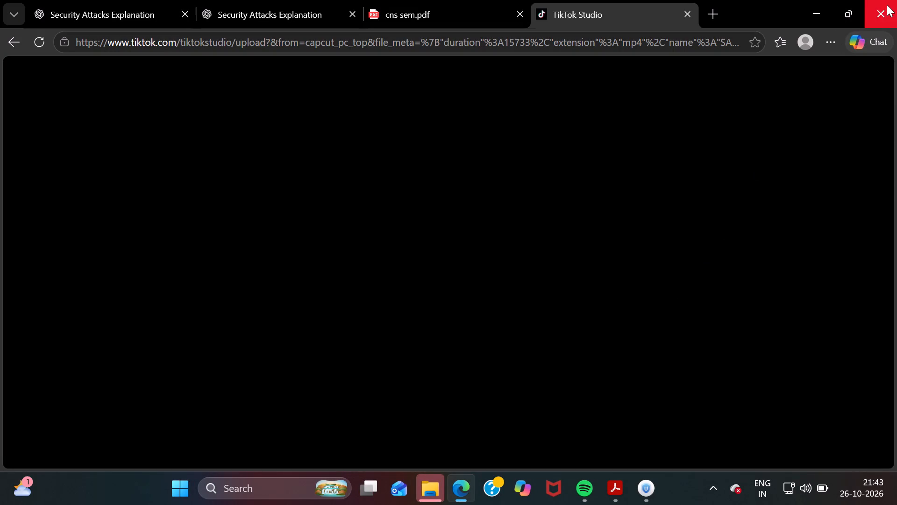
left_click(887, 5)
left_click(878, 27)
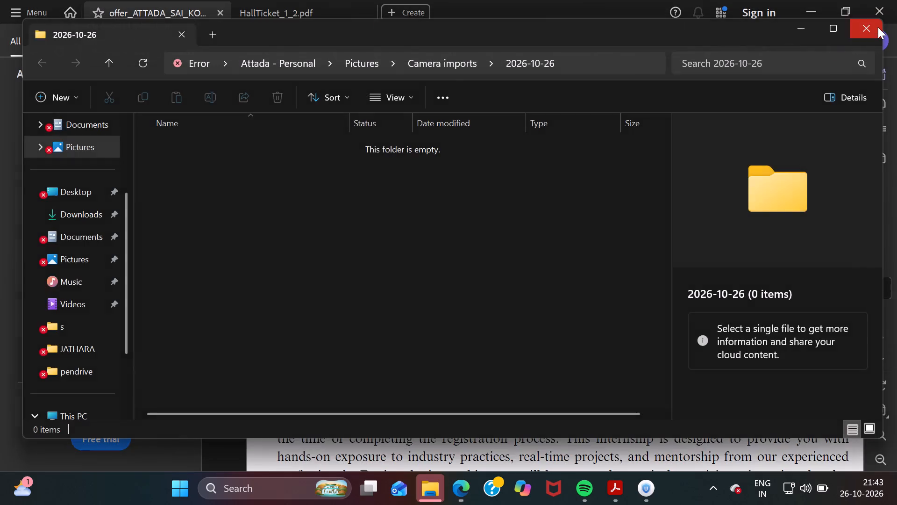
left_click(879, 7)
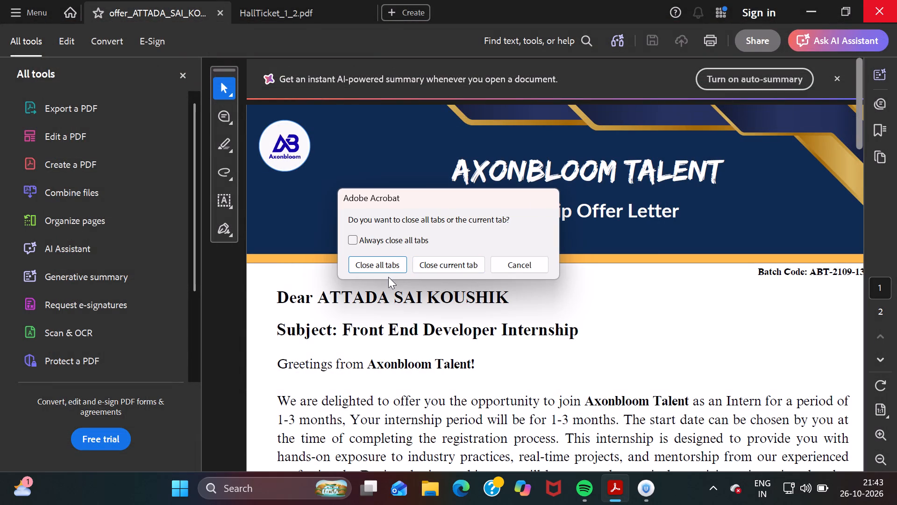
left_click(394, 259)
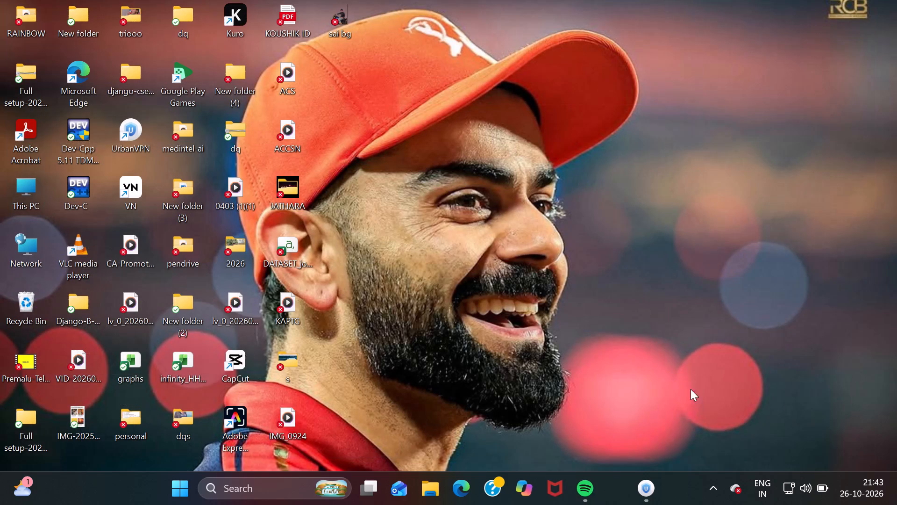
Switch to UrbanVPN, disconnect the United States connection and close its window.
left_click(651, 486)
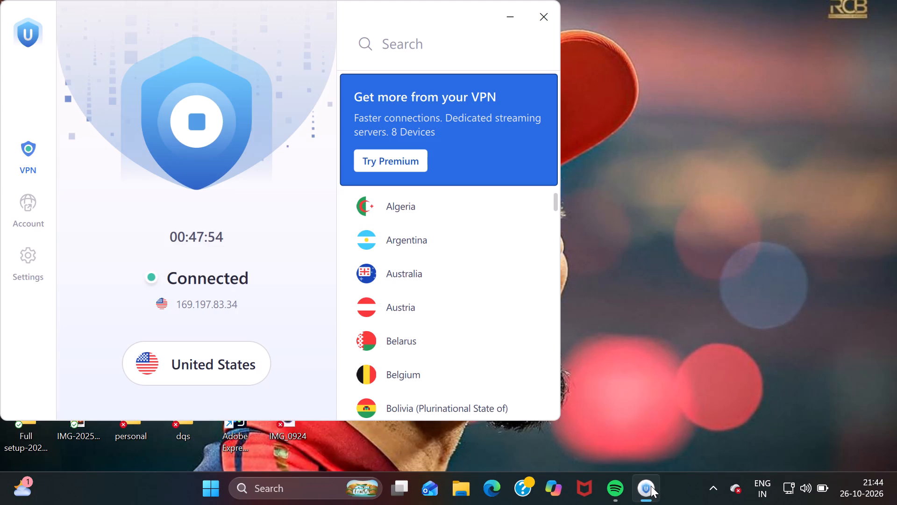
left_click(189, 121)
left_click(549, 28)
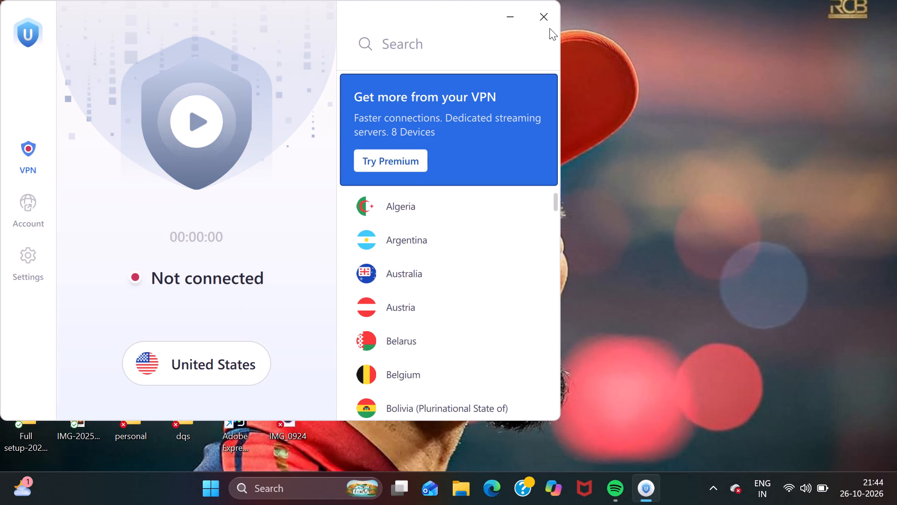
Reopen UrbanVPN, search the locations for "RUSS" and connect to Russia.
left_click(243, 482)
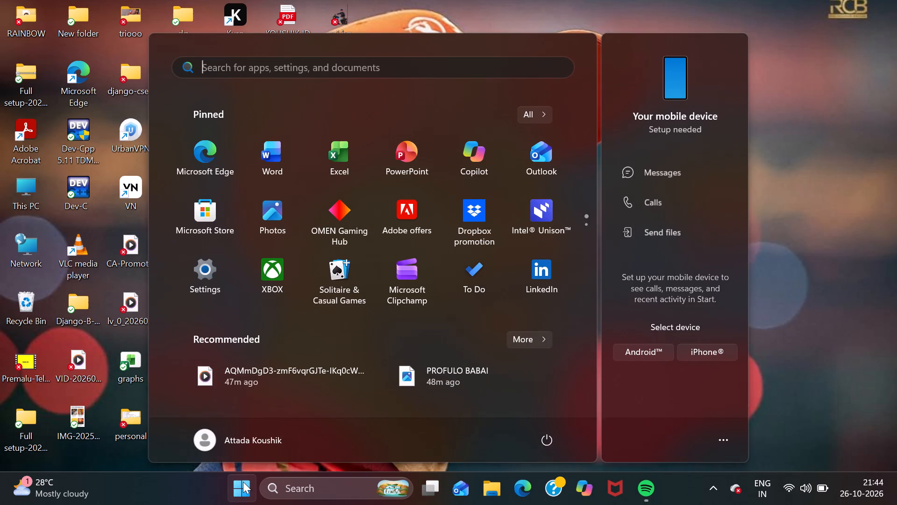
type("UR")
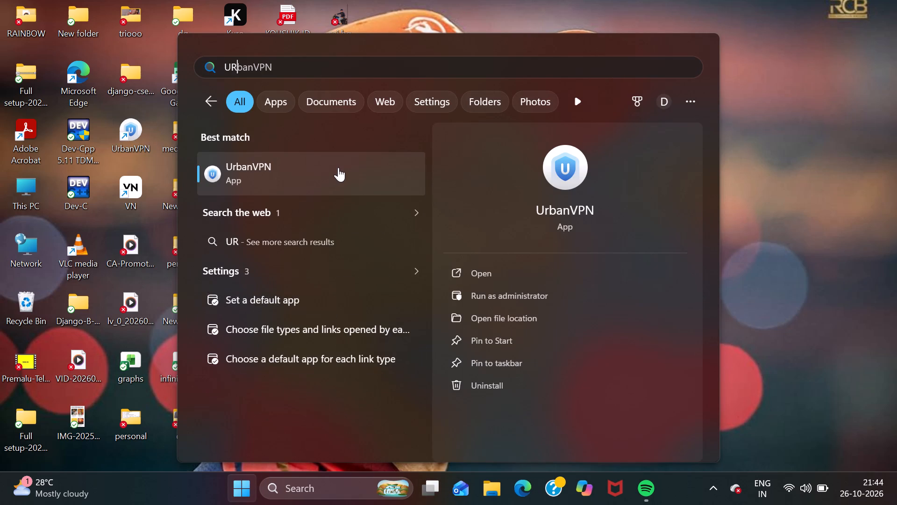
left_click(338, 165)
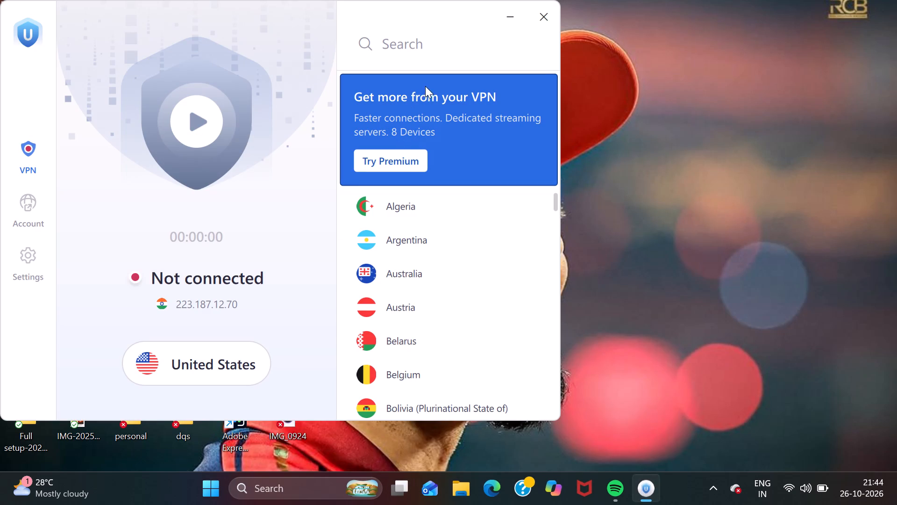
left_click(434, 42)
type("RUSS")
left_click(383, 198)
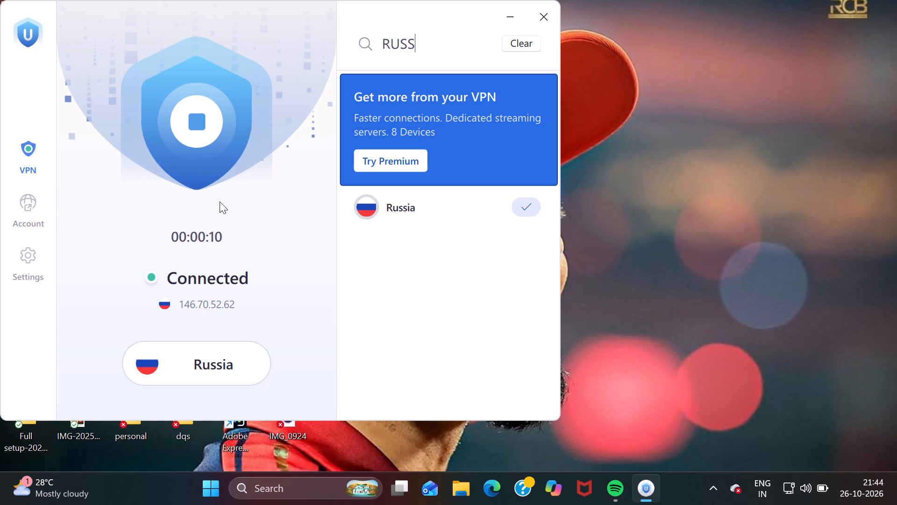
Launch CapCut and open the project 1026 from the Projects list.
left_click(219, 487)
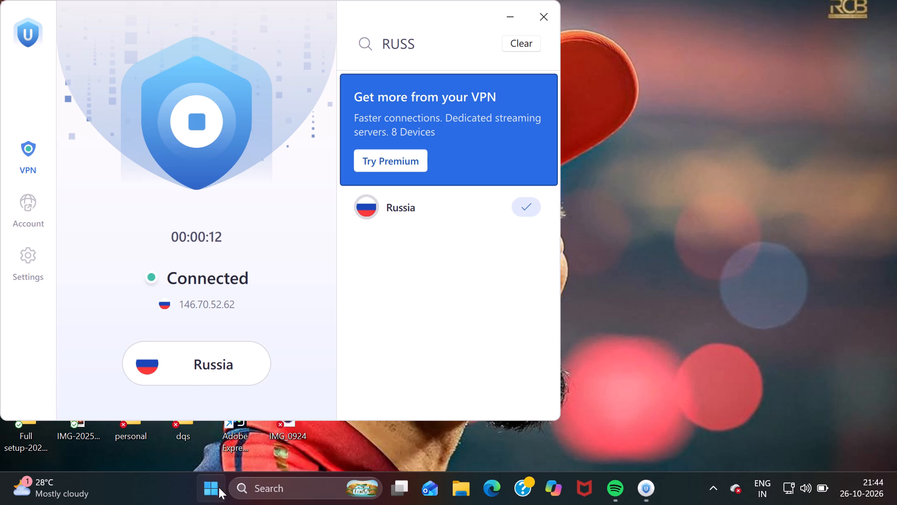
type("CAP")
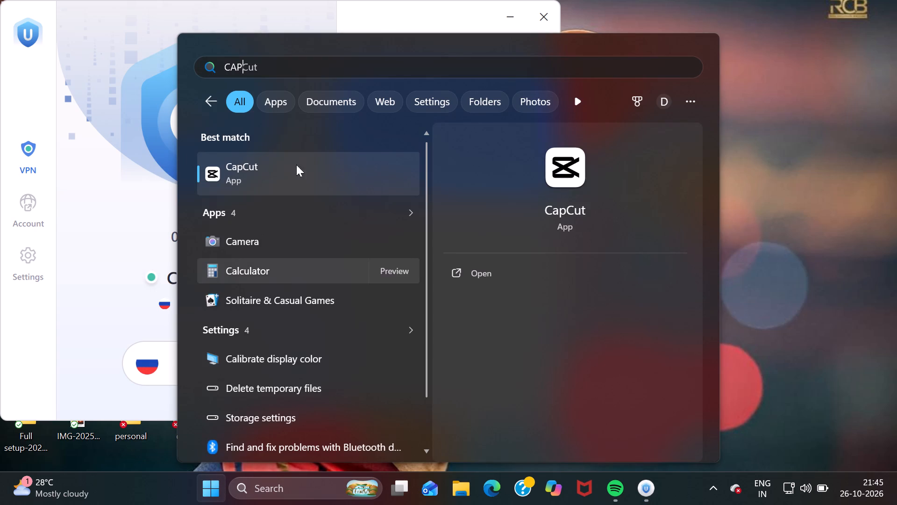
left_click(312, 165)
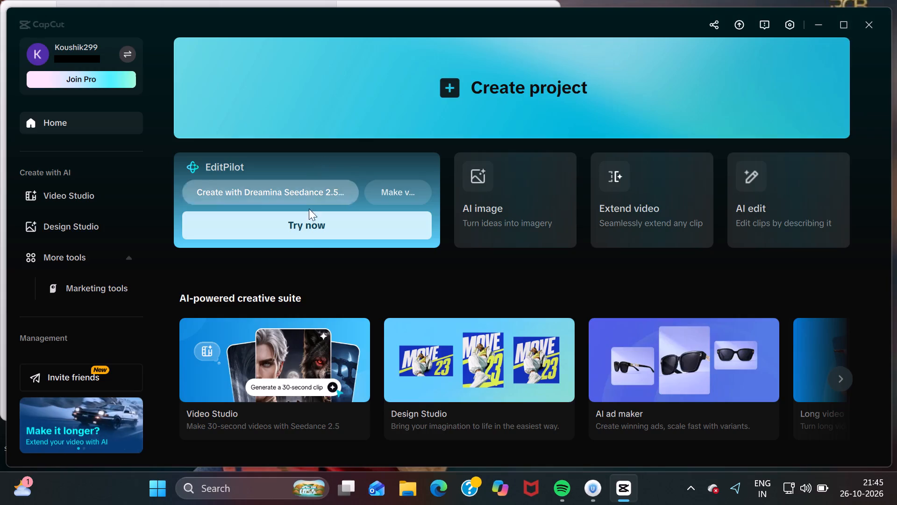
scroll(333, 298, "down", 4)
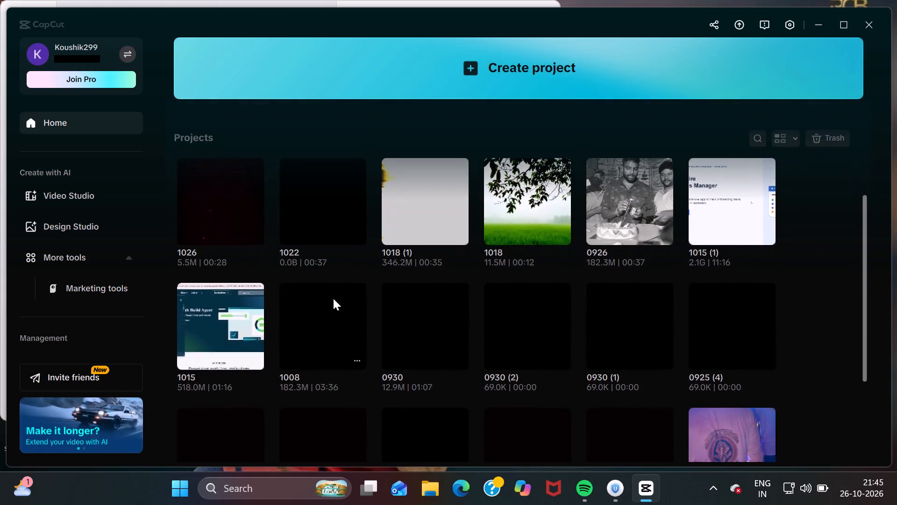
scroll(333, 298, "down", 1)
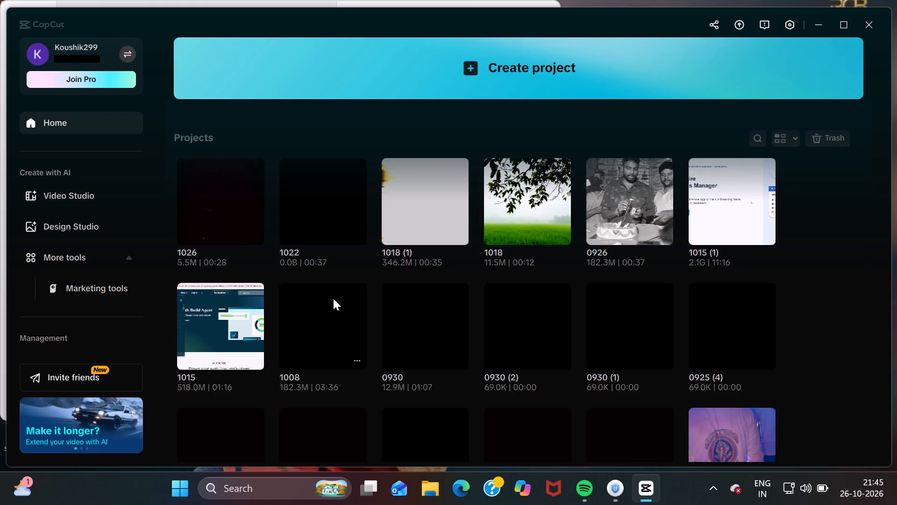
scroll(333, 298, "down", 1)
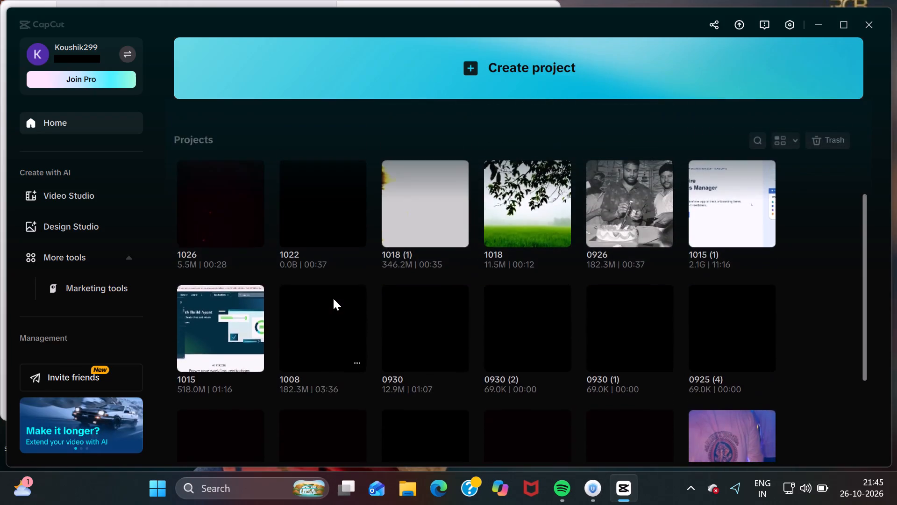
double_click(206, 223)
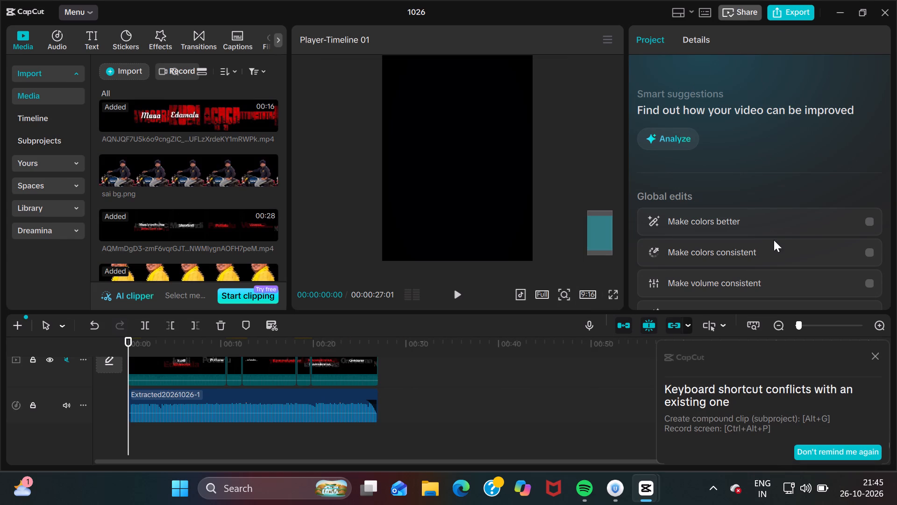
Dismiss the CapCut Pro trial offer and play the timeline preview.
left_click(871, 356)
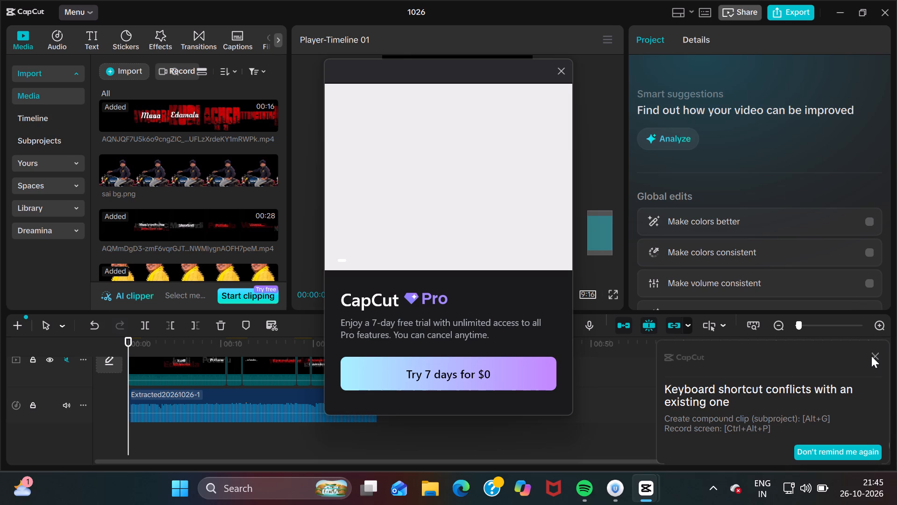
left_click(559, 74)
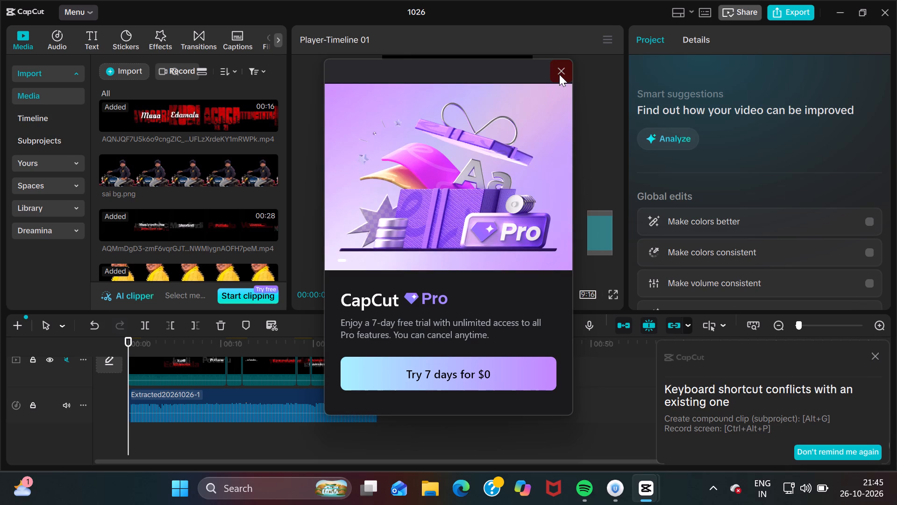
left_click(450, 296)
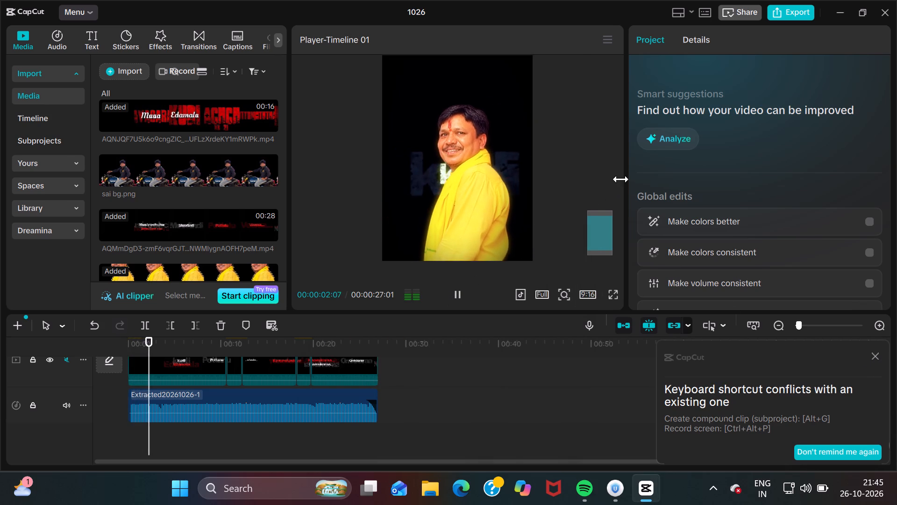
Open the export settings for the project and name the video PROFULLO BABAI.
left_click(776, 10)
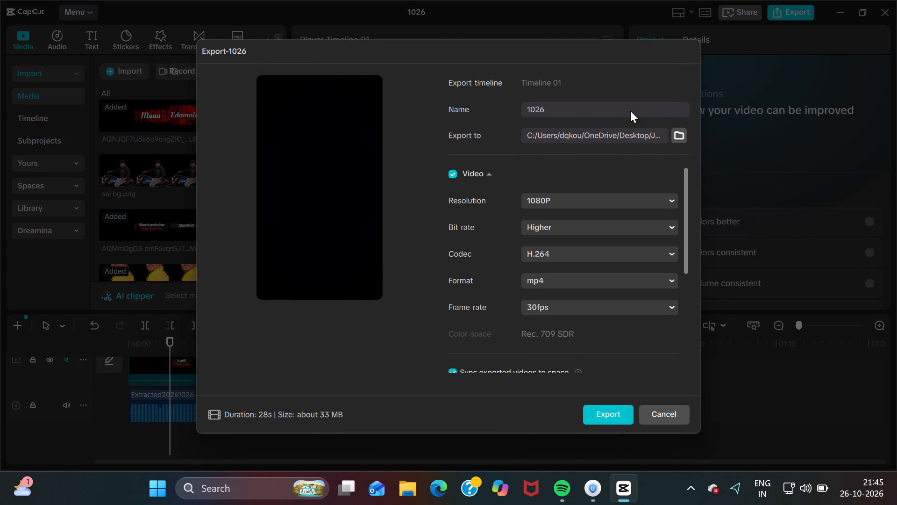
left_click(630, 111)
key("BackSpace")
key("BackSpace")
key("BackSpace")
key("BackSpace")
key("BackSpace")
key("BackSpace")
key("BackSpace")
key("BackSpace")
key("BackSpace")
key("BackSpace")
key("BackSpace")
key("BackSpace")
key("BackSpace")
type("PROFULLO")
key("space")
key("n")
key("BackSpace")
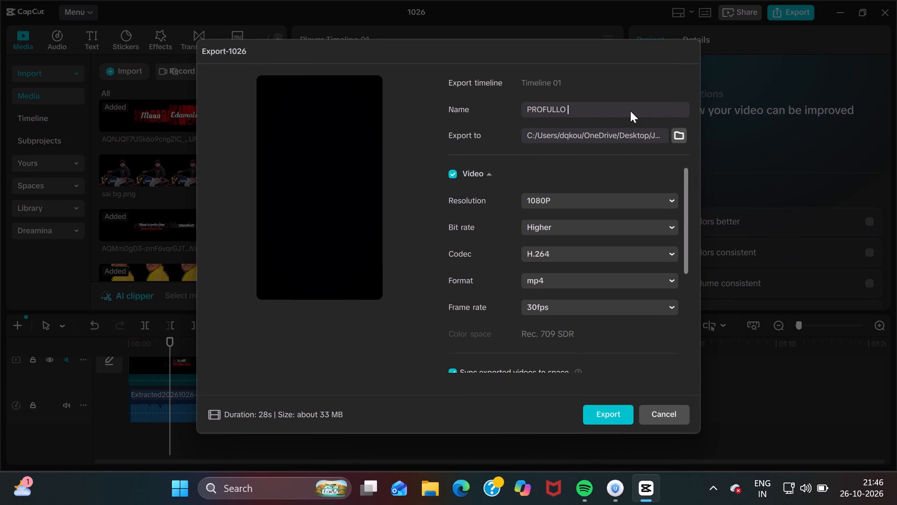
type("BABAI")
Set the export frame rate to 60fps and start exporting the video.
left_click(588, 311)
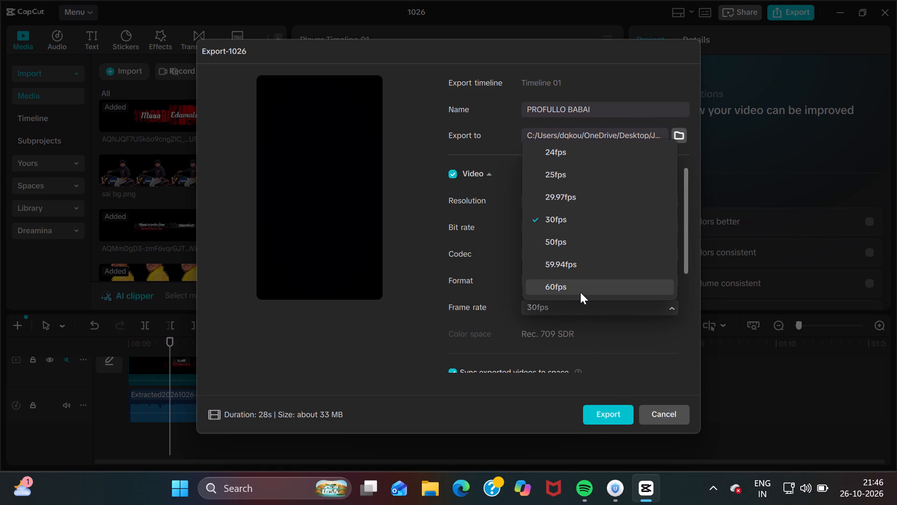
left_click(580, 292)
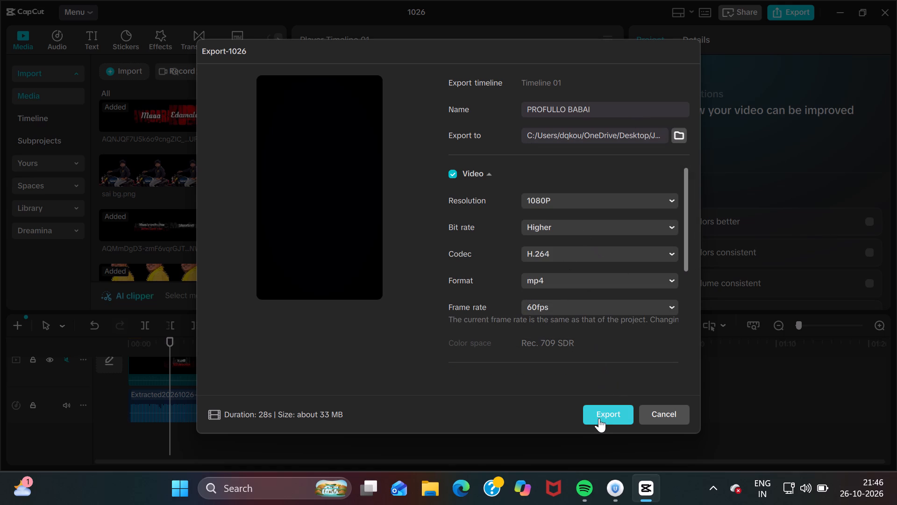
left_click(599, 417)
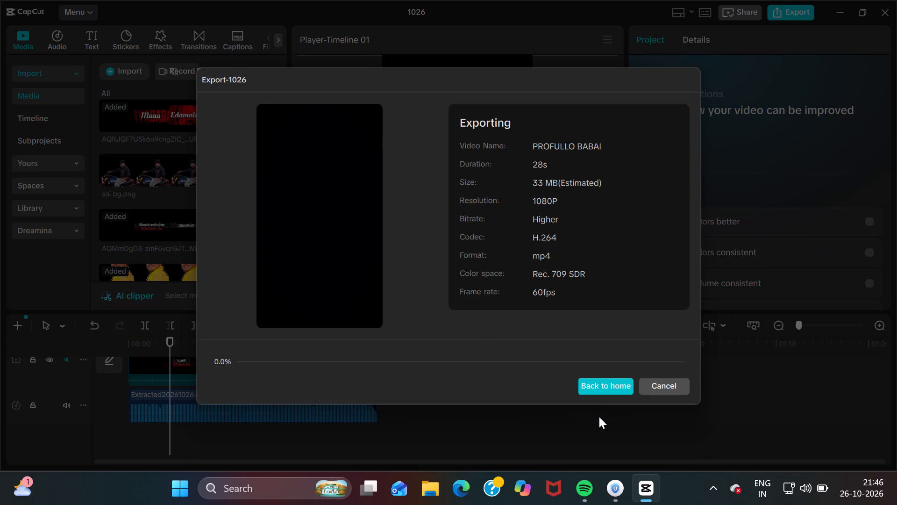
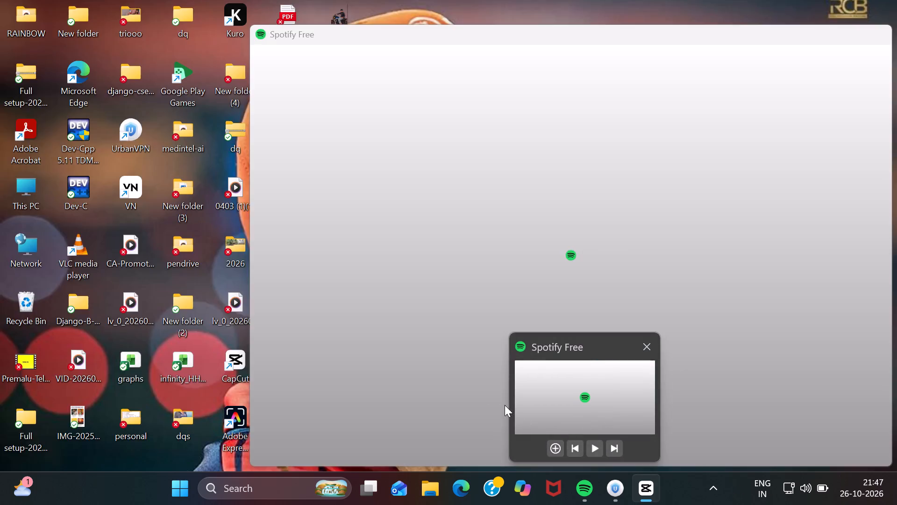
Close the Spotify window.
left_click(639, 346)
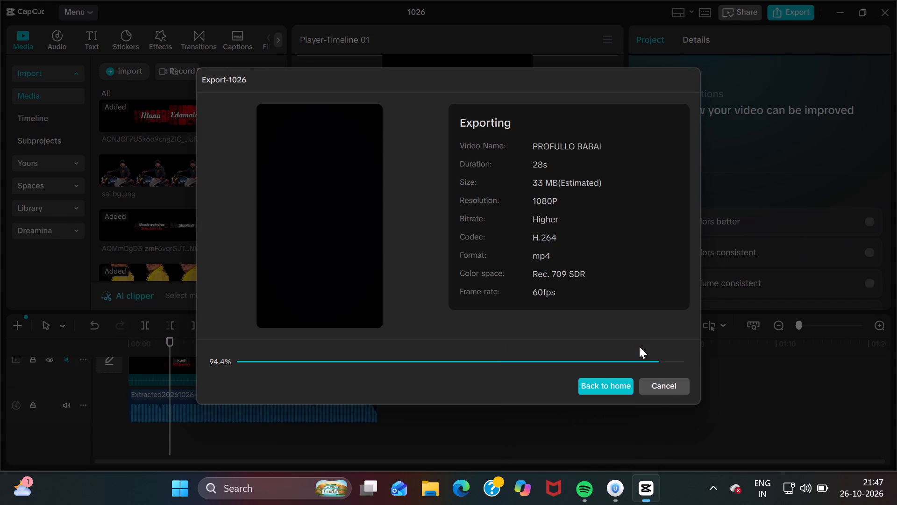
Try to stop the running PROFULLO BABAI export and close the export window.
left_click(657, 382)
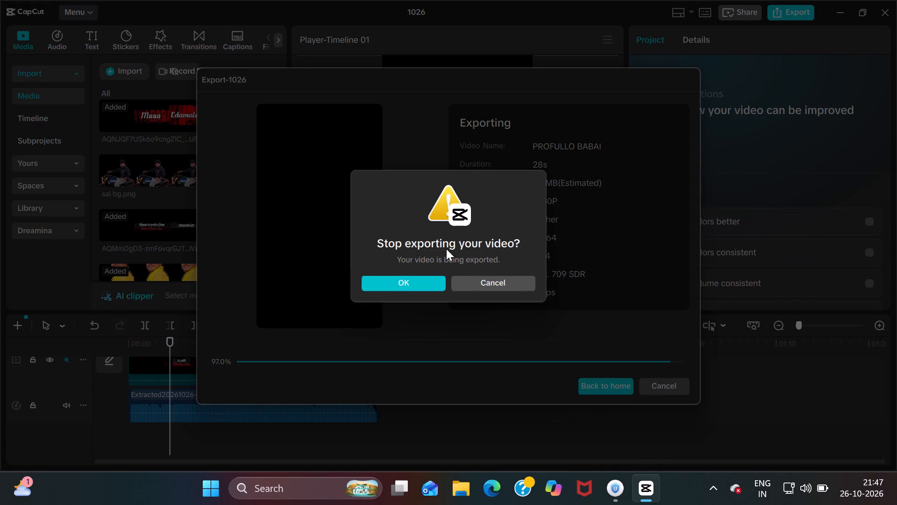
left_click(409, 283)
scroll(409, 283, "down", 1)
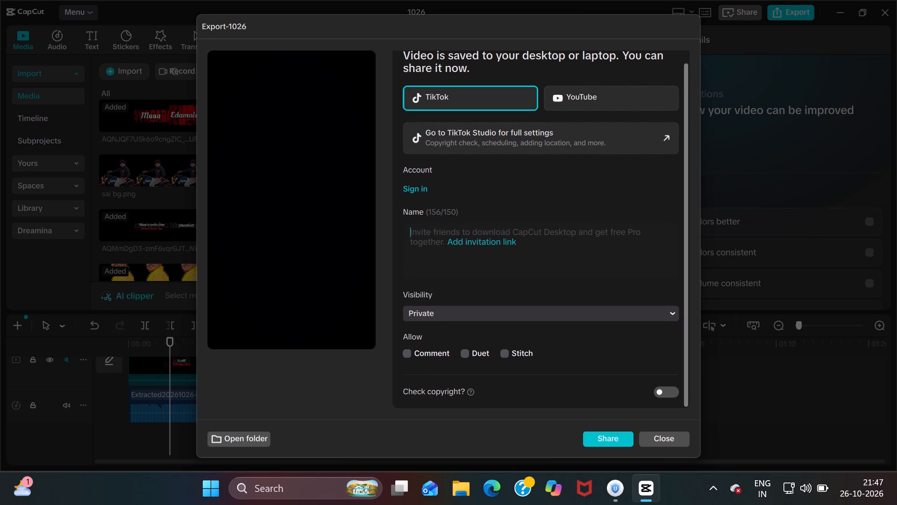
scroll(409, 283, "down", 1)
left_click(651, 435)
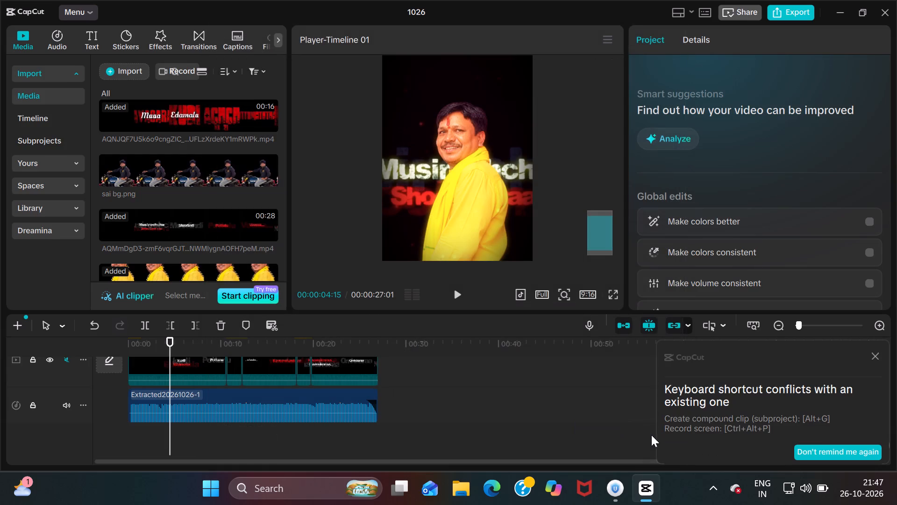
Set the volume of the extracted audio clip on the timeline to 20.0 dB.
left_click(327, 404)
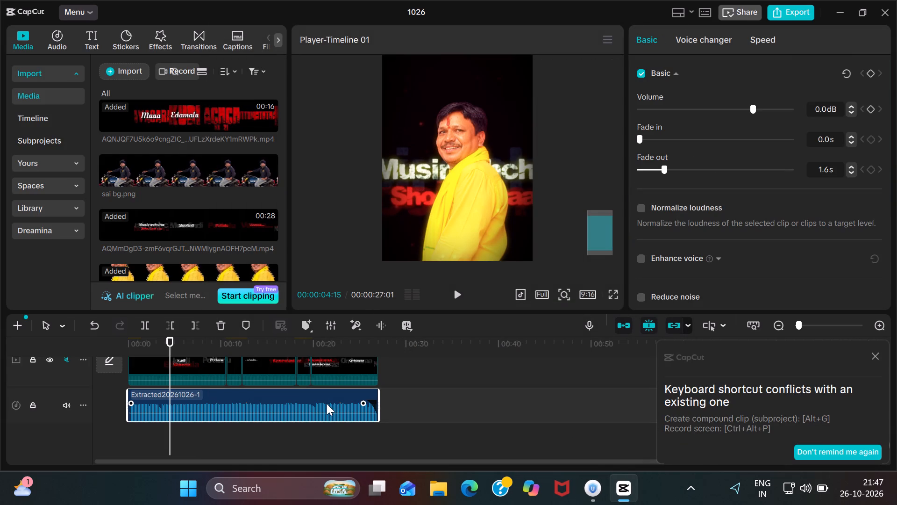
left_click(791, 108)
Open the export settings for the project again and name the video BABAI.
left_click(790, 10)
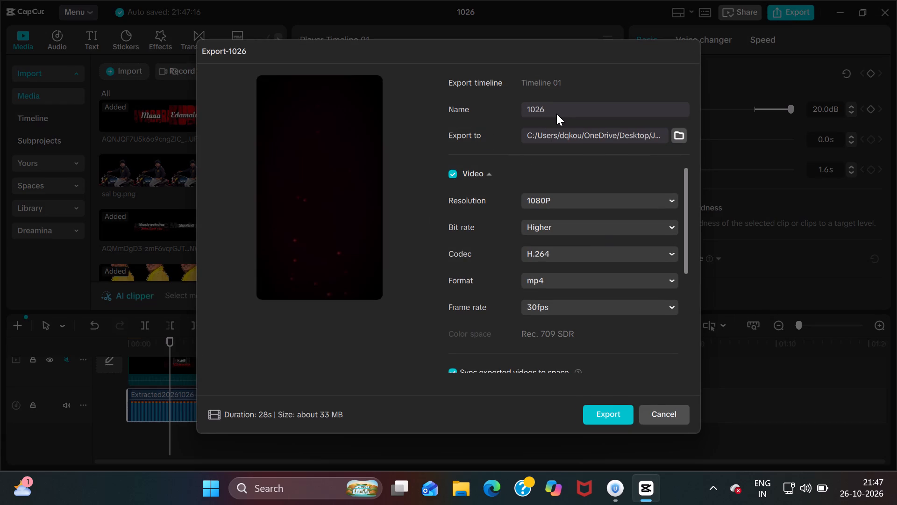
left_click(569, 108)
key("BackSpace")
key("BackSpace")
key("BackSpace")
key("BackSpace")
key("BackSpace")
key("BackSpace")
key("BackSpace")
key("BackSpace")
key("BackSpace")
key("BackSpace")
key("BackSpace")
key("BackSpace")
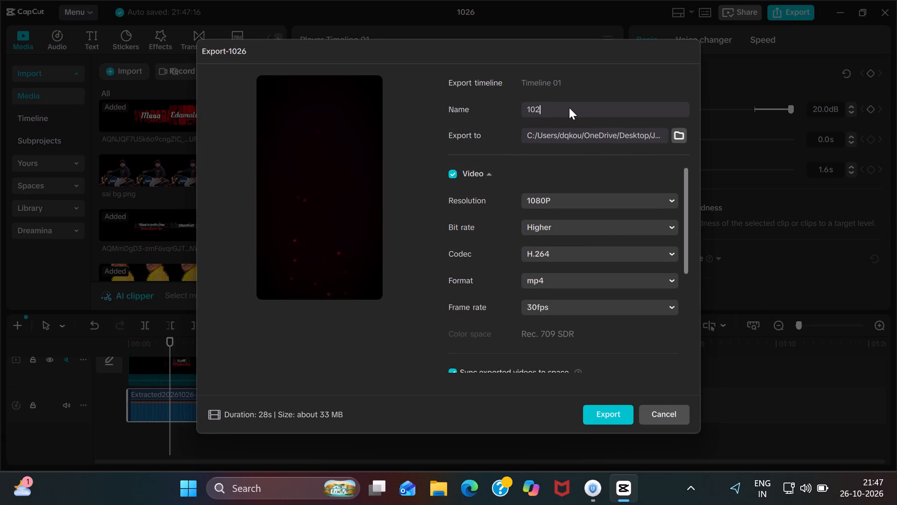
type("BABA")
key("i")
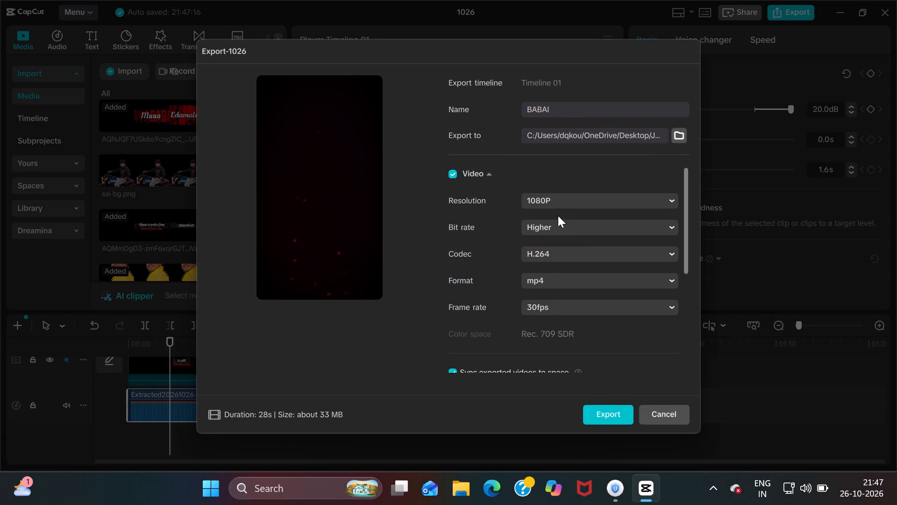
Set the export frame rate to 60fps and start exporting the video.
left_click(543, 309)
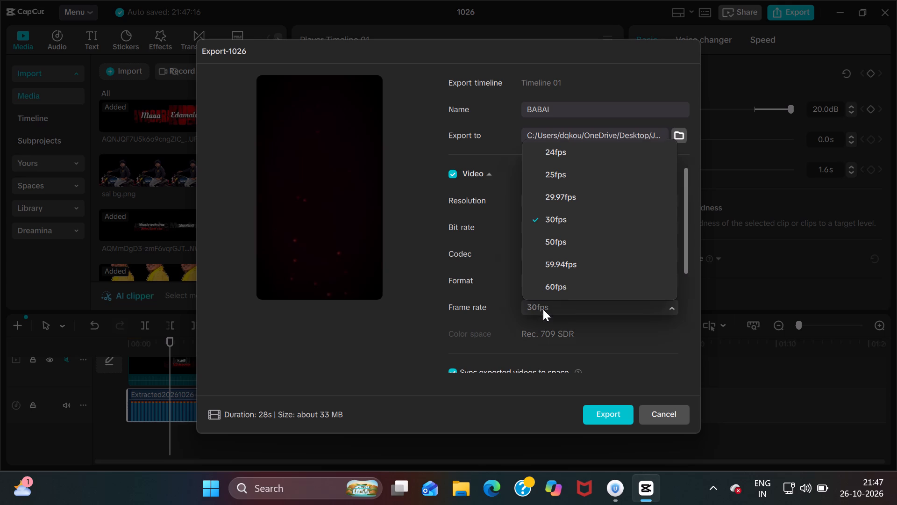
left_click(563, 287)
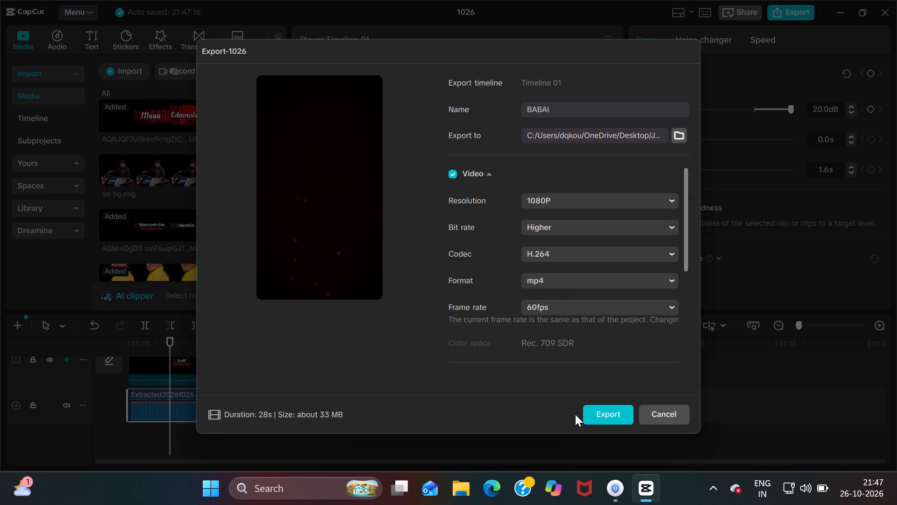
left_click(587, 414)
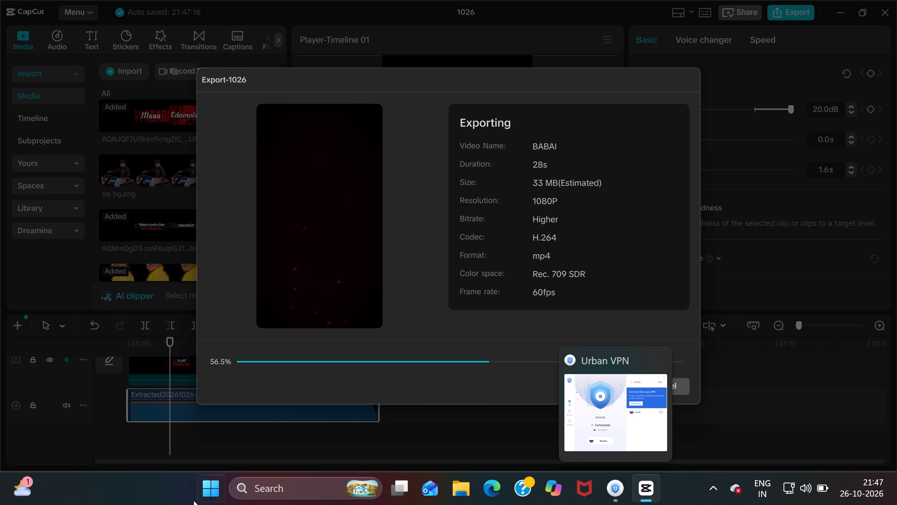
Search the computer for KUR and launch the Kuro app while the video export runs.
left_click(201, 484)
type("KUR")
left_click(363, 167)
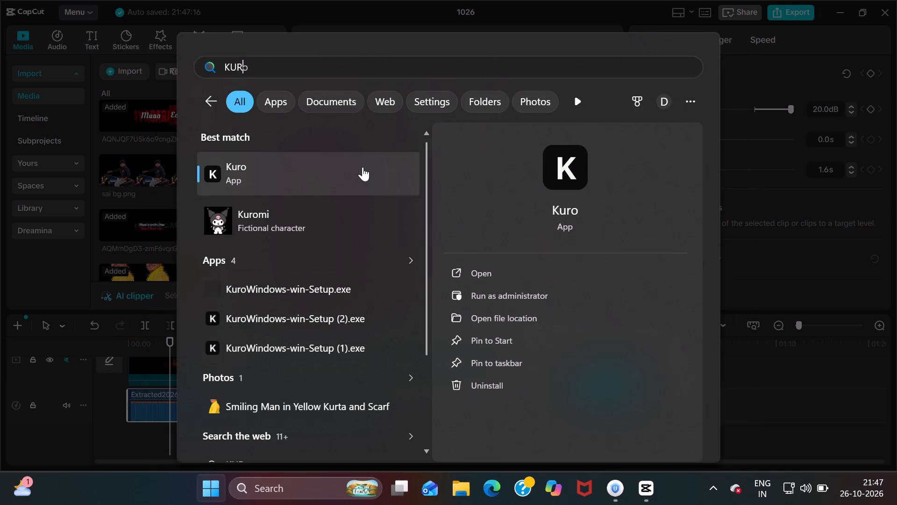
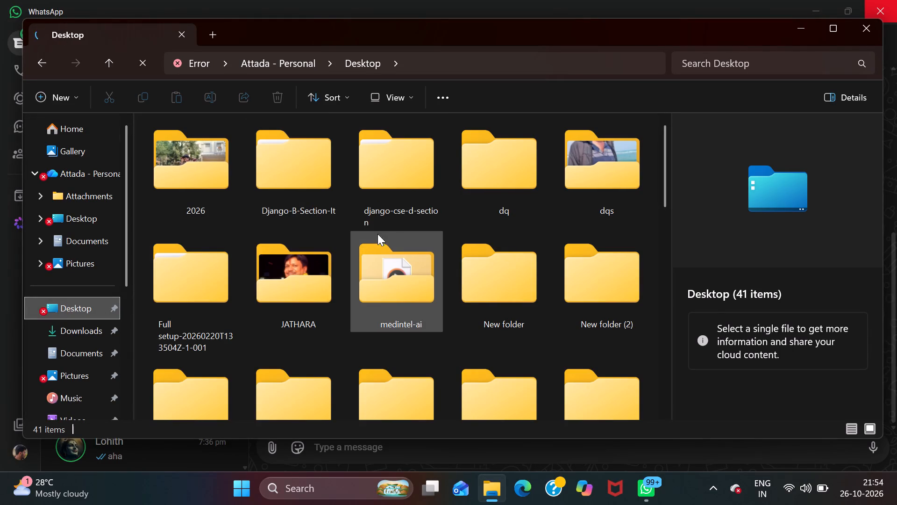
Open the JATHARA folder from the Desktop in File Explorer.
double_click(320, 269)
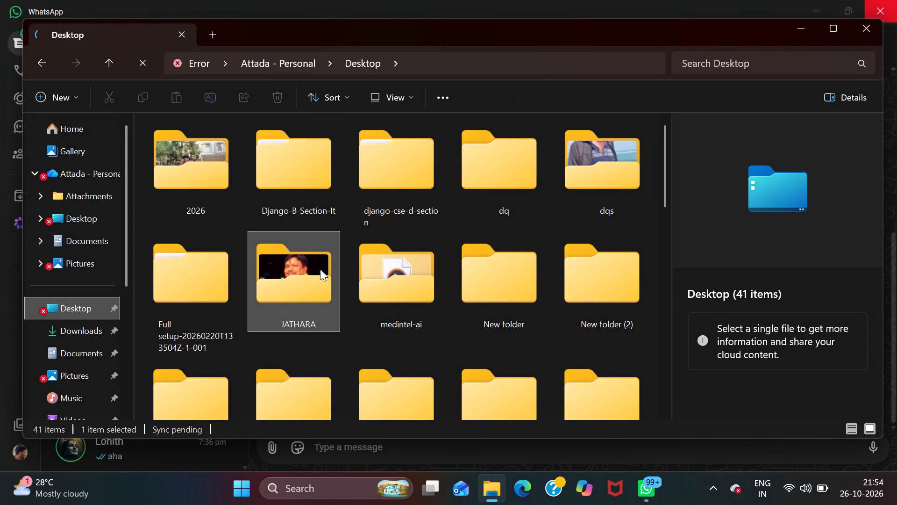
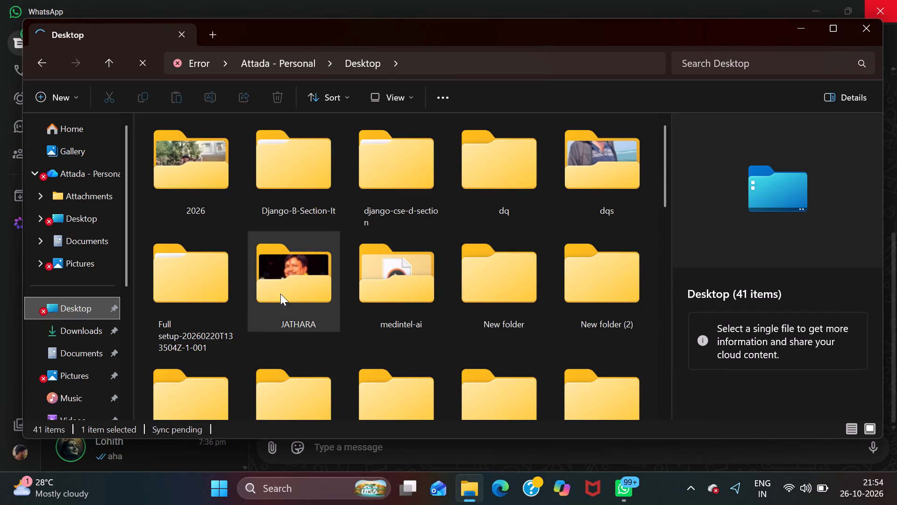
Try again to open the JATHARA folder on the Desktop and maximize the File Explorer window.
double_click(280, 291)
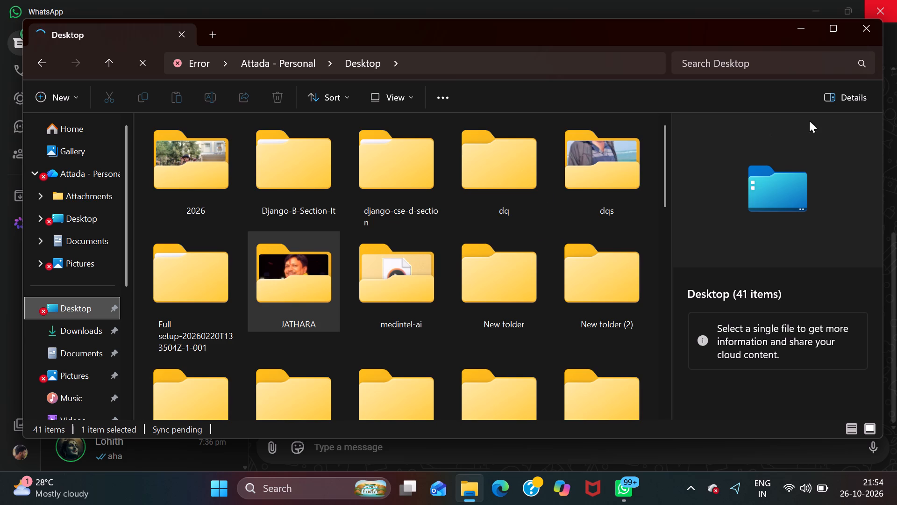
left_click(829, 33)
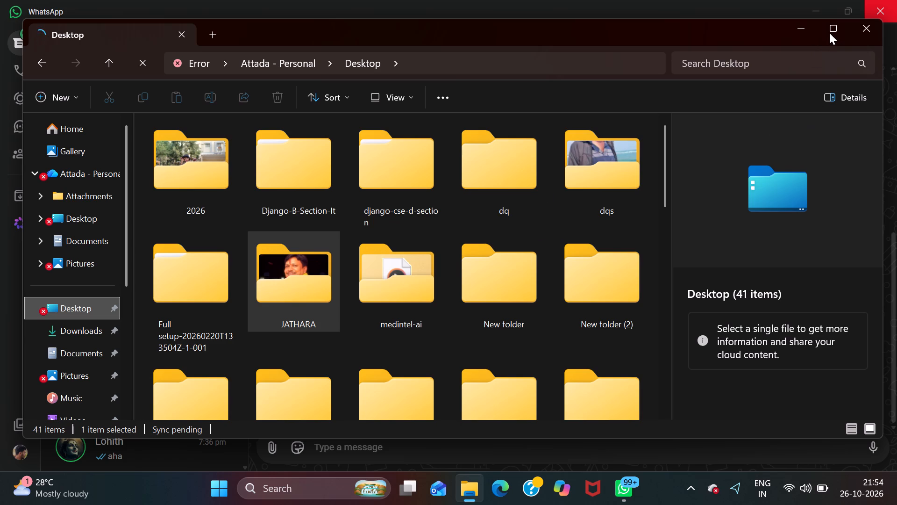
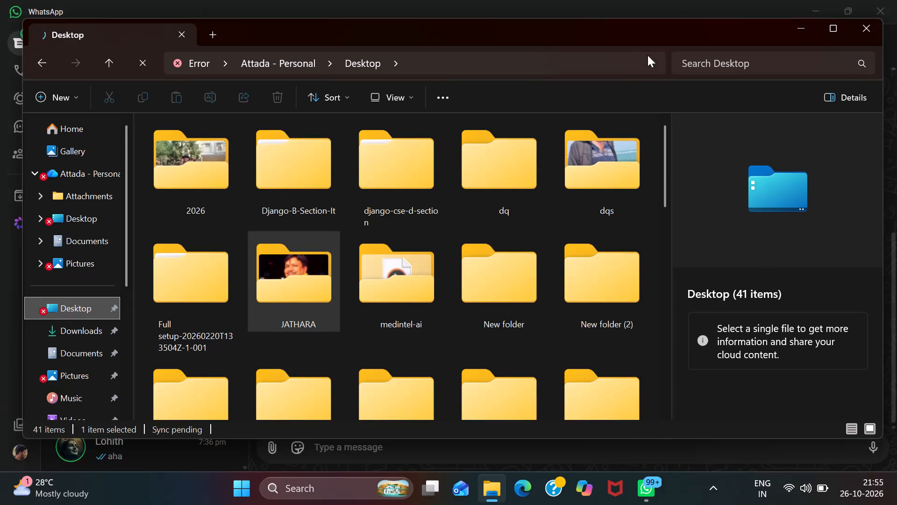
Close the File Explorer window showing the Desktop folder.
left_click(855, 27)
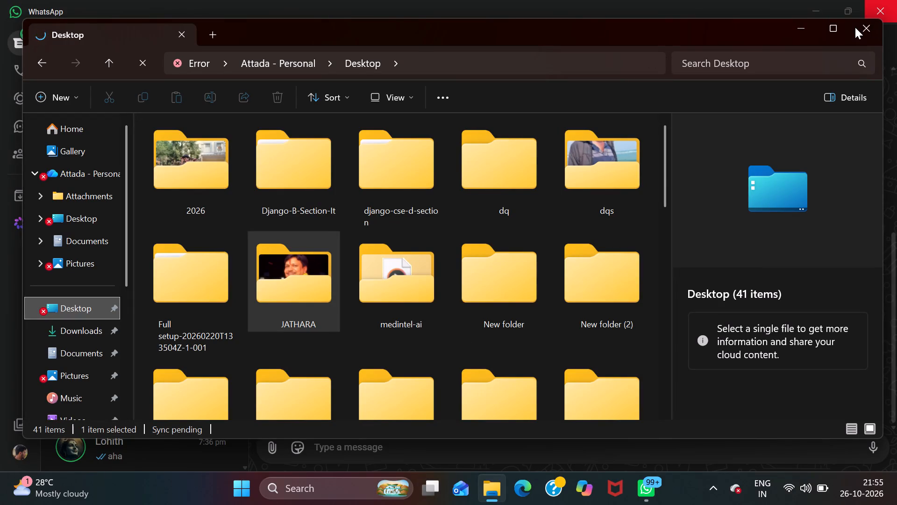